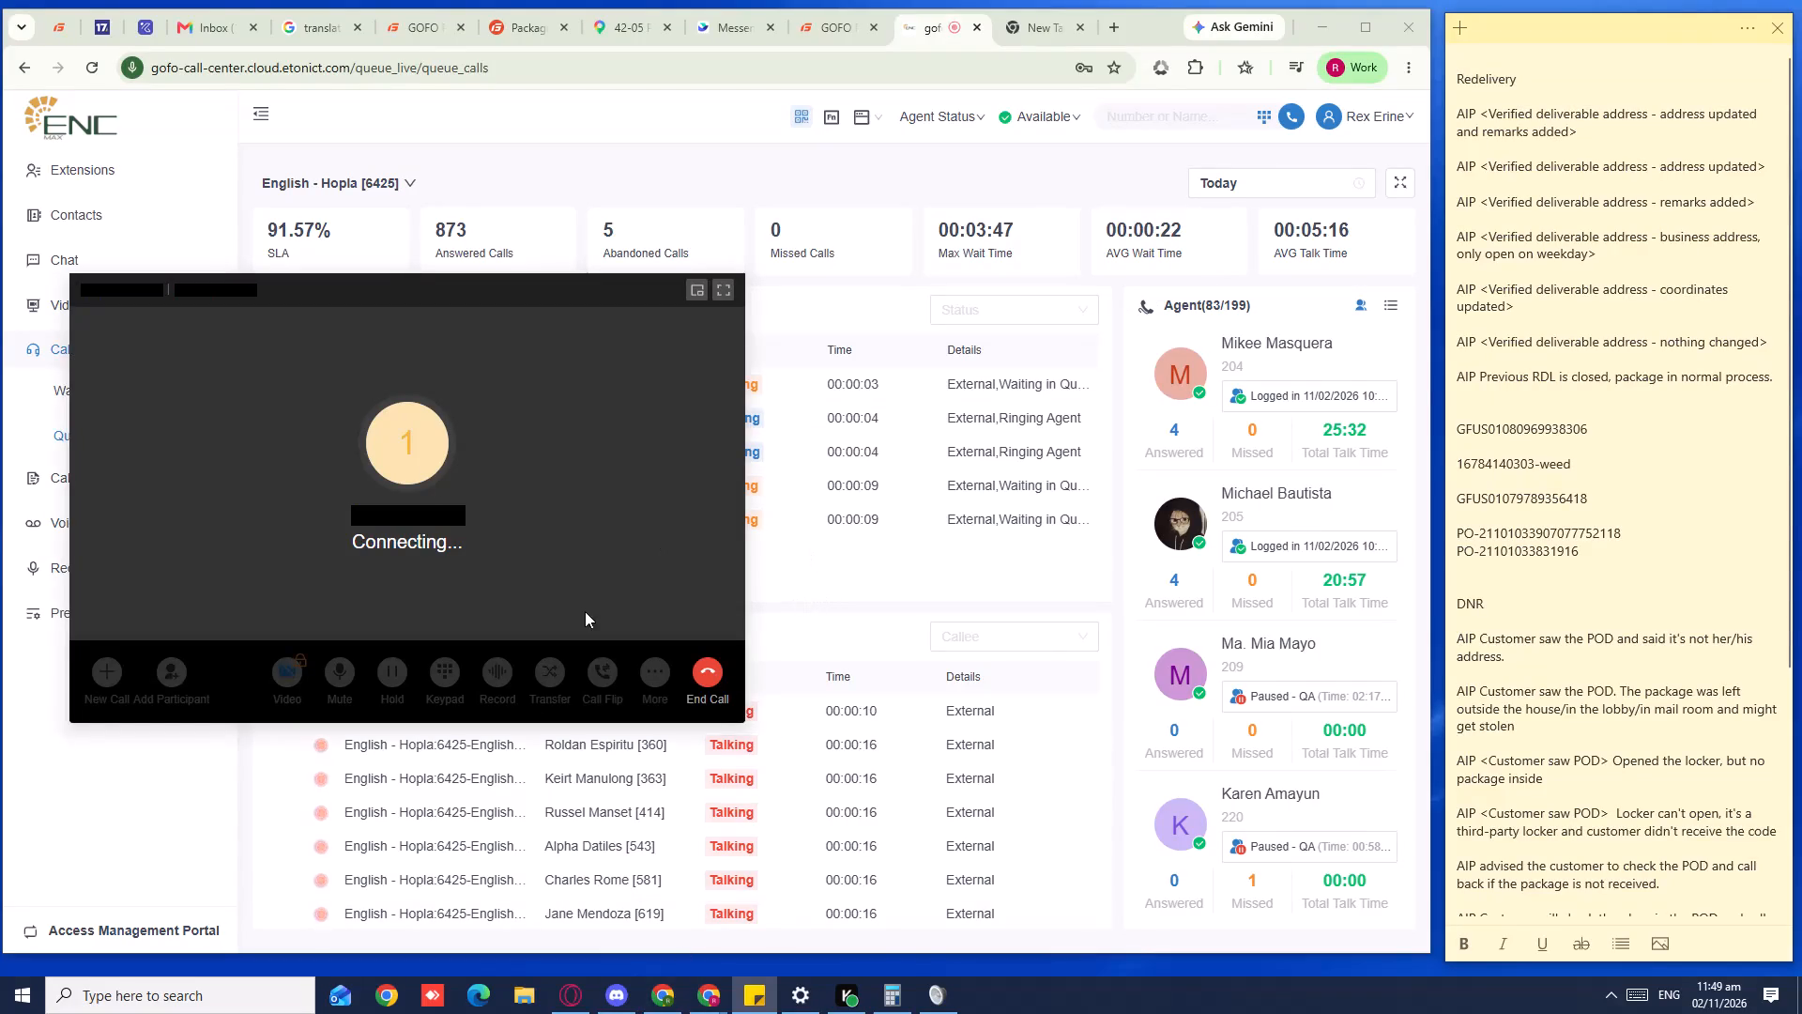
# Copy the caller's phone number from the incoming call window to the top of the sticky note, followed by blank lines.
pyautogui.click(471, 516)
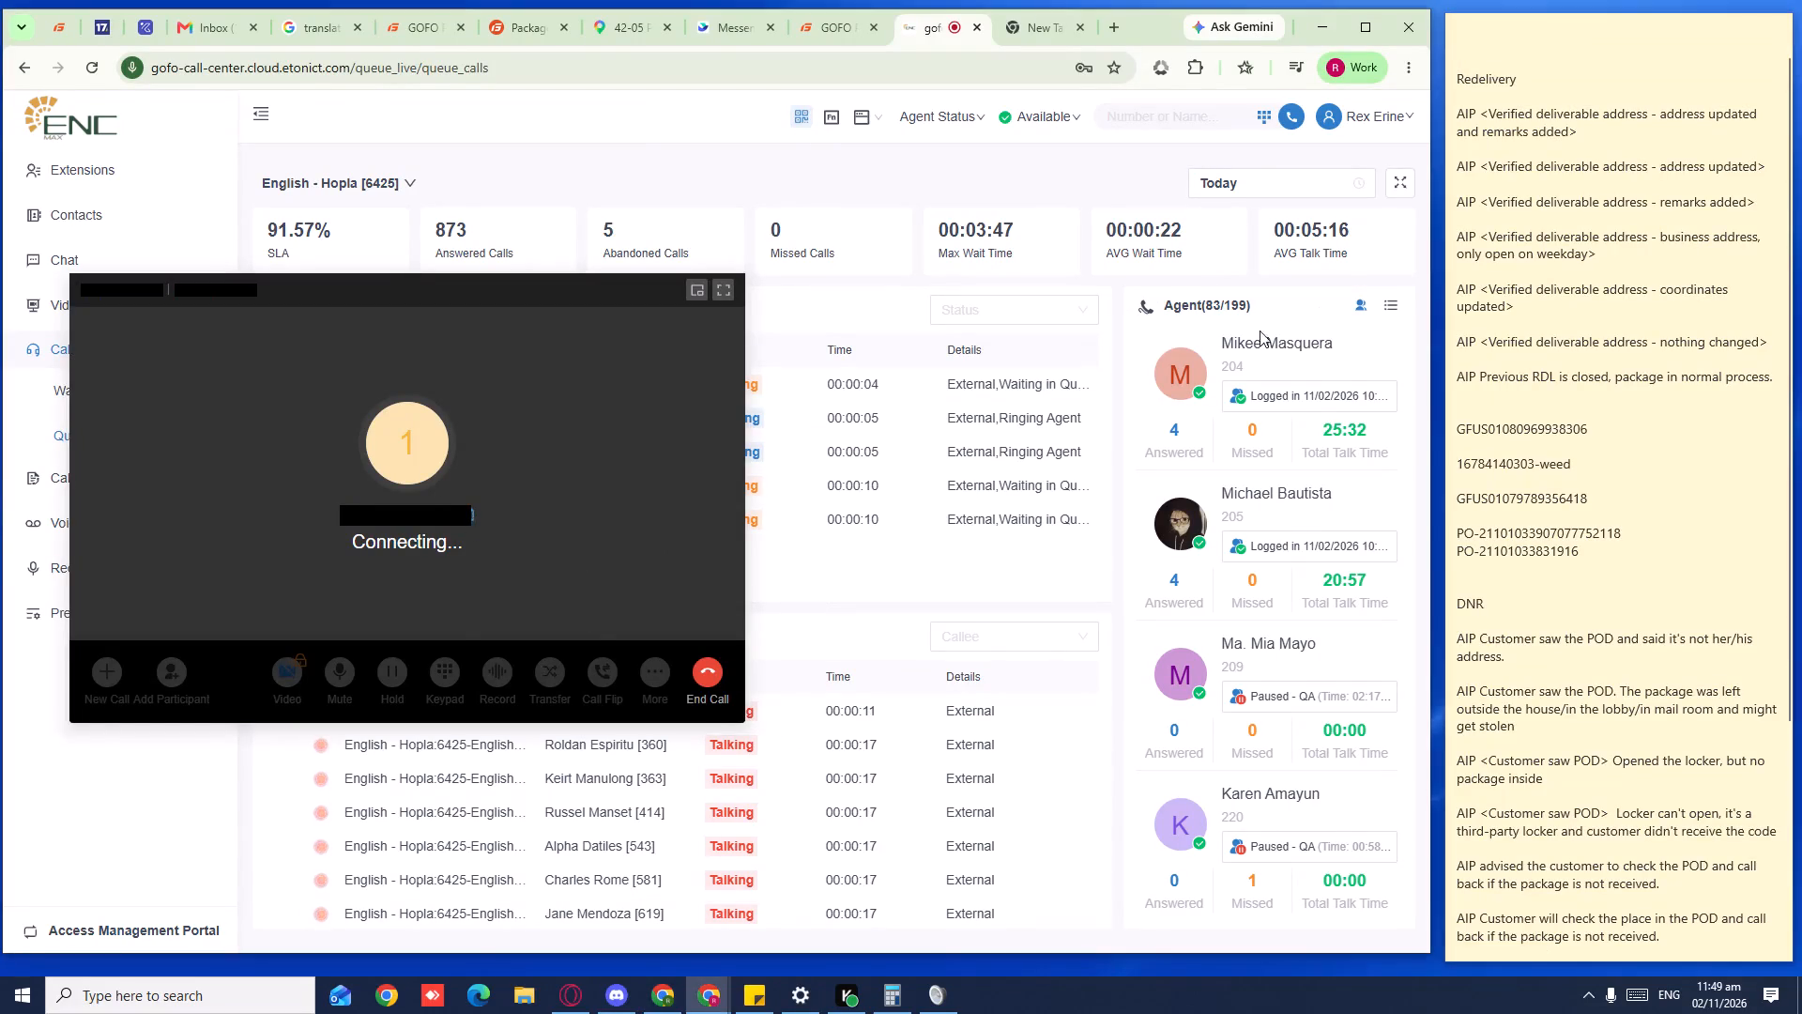
pyautogui.click(1514, 52)
pyautogui.hotkey('ctrl', 'v')
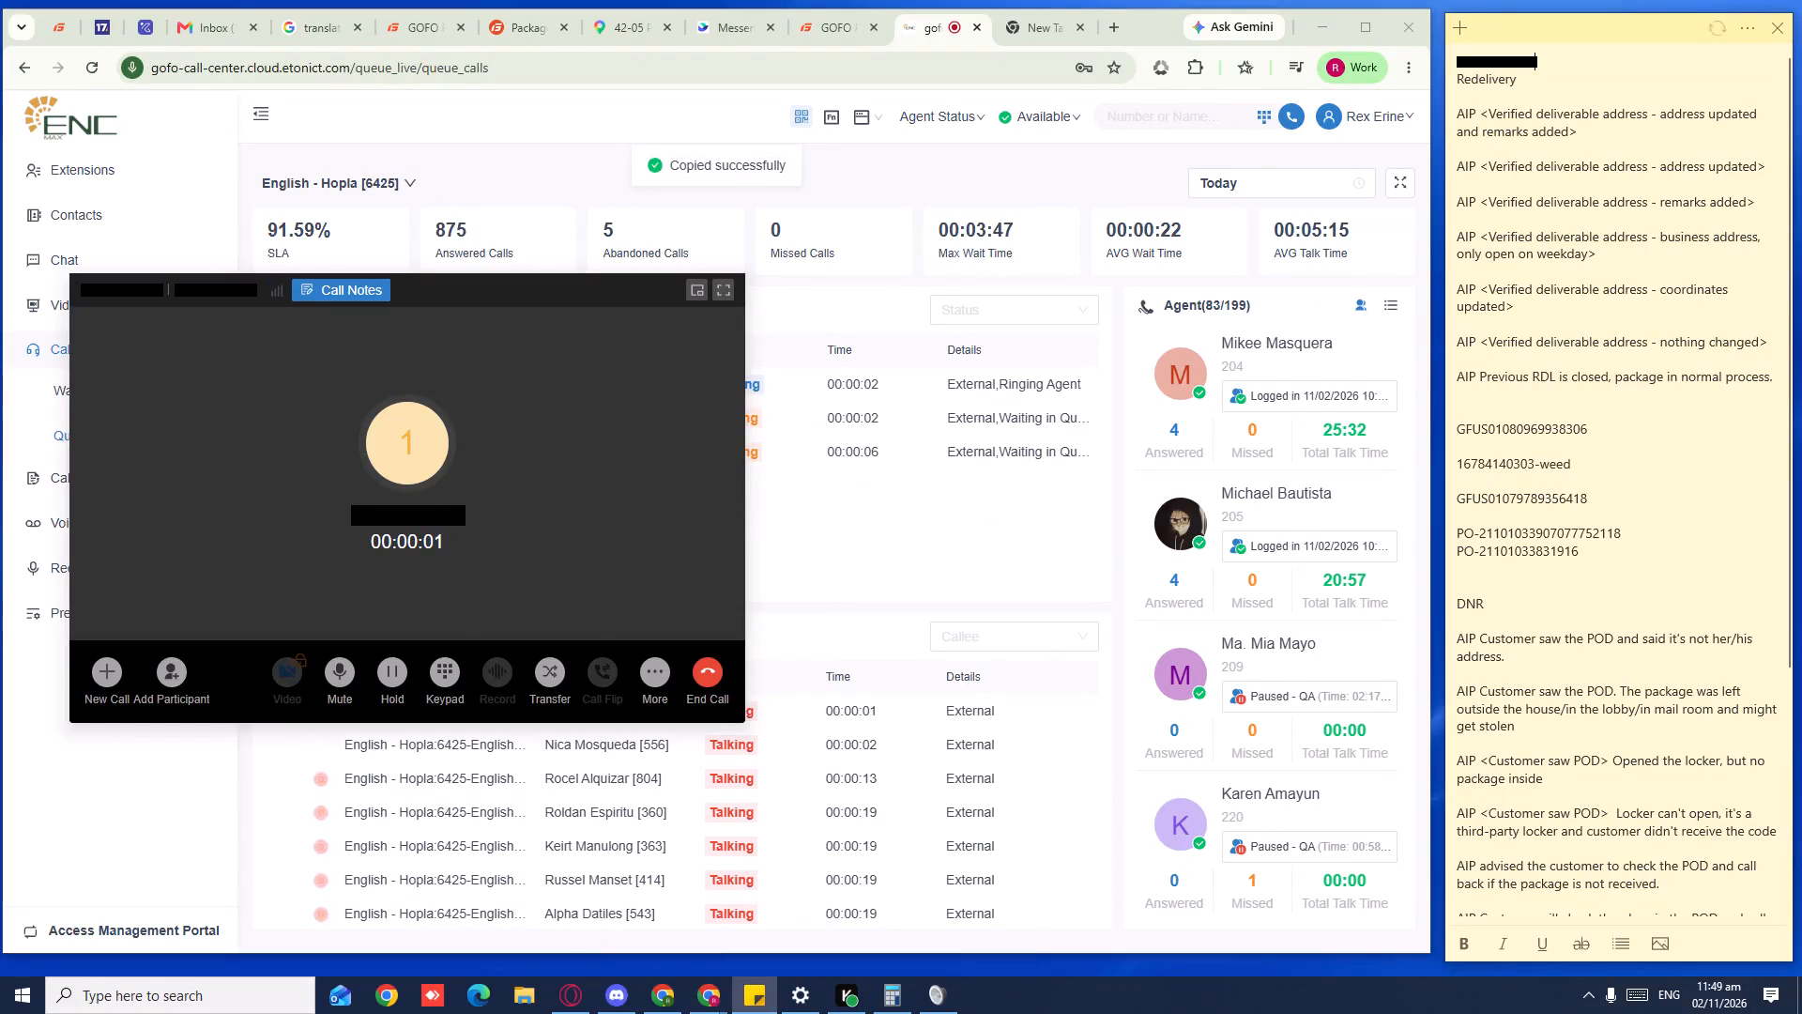
pyautogui.press('Return')
pyautogui.press('Return')
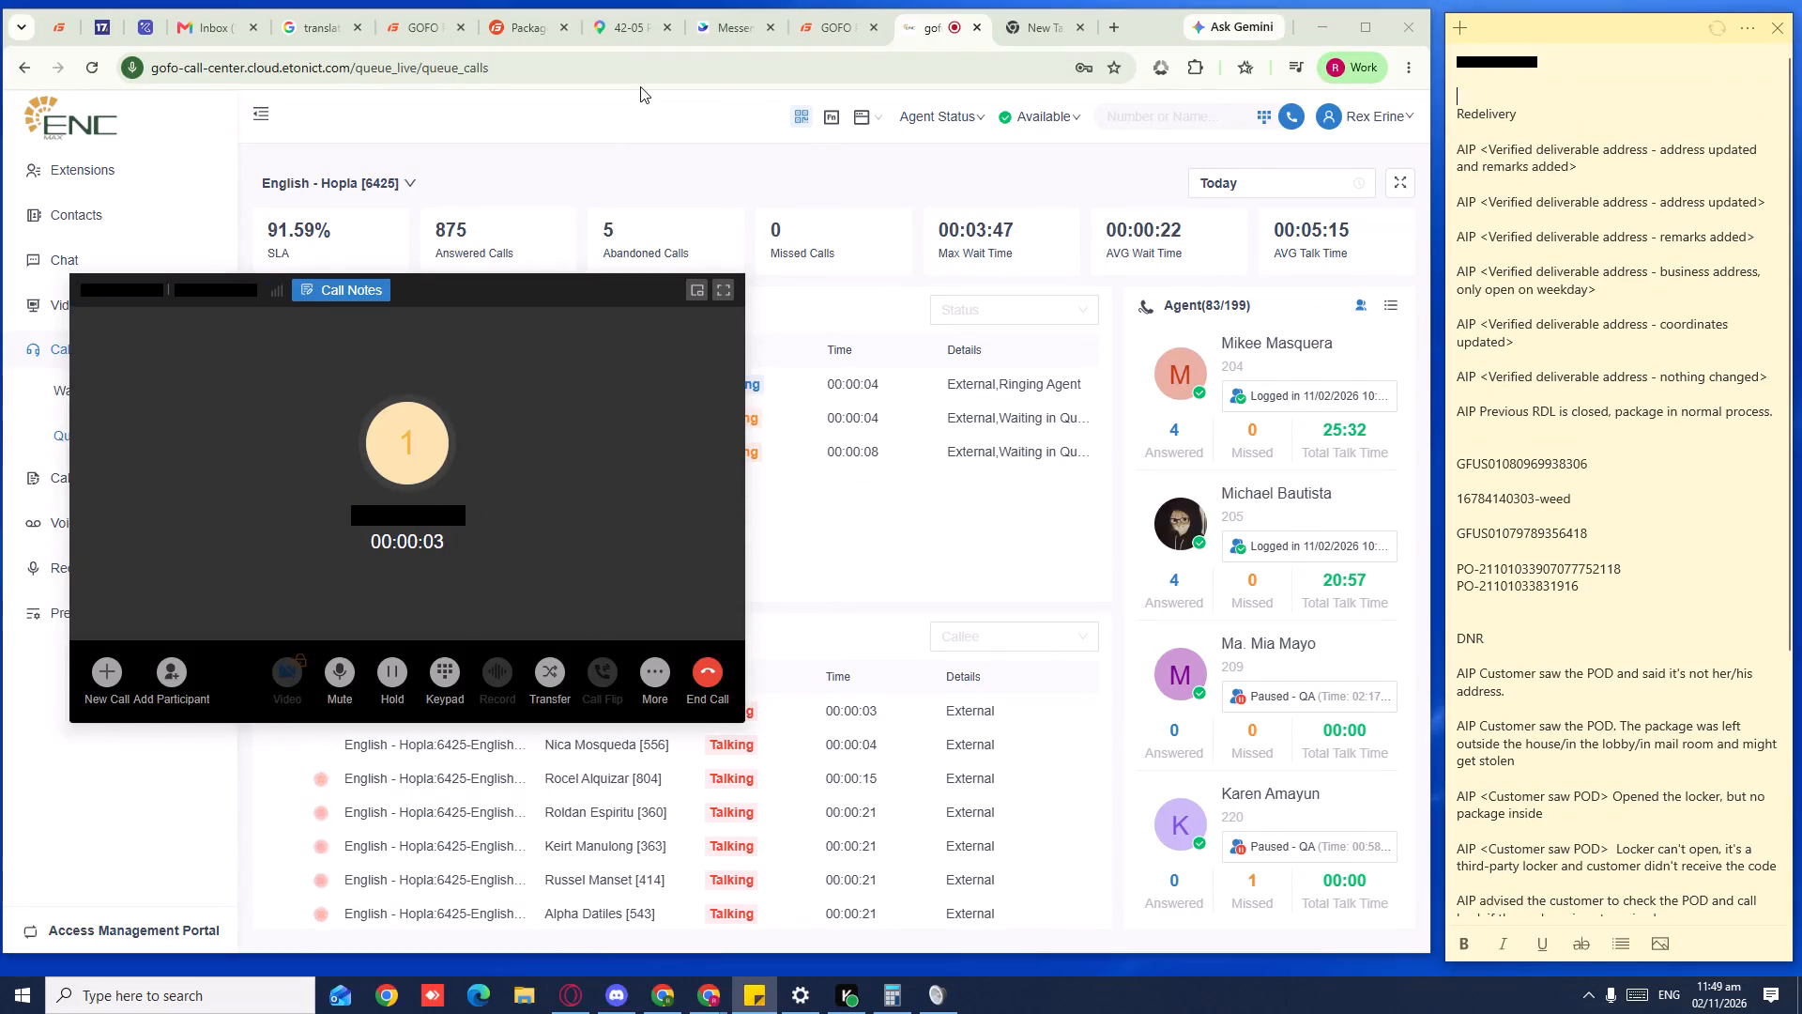
# Look up the caller's call-in records by phone number in GOFO's ticket registration.
pyautogui.click(407, 23)
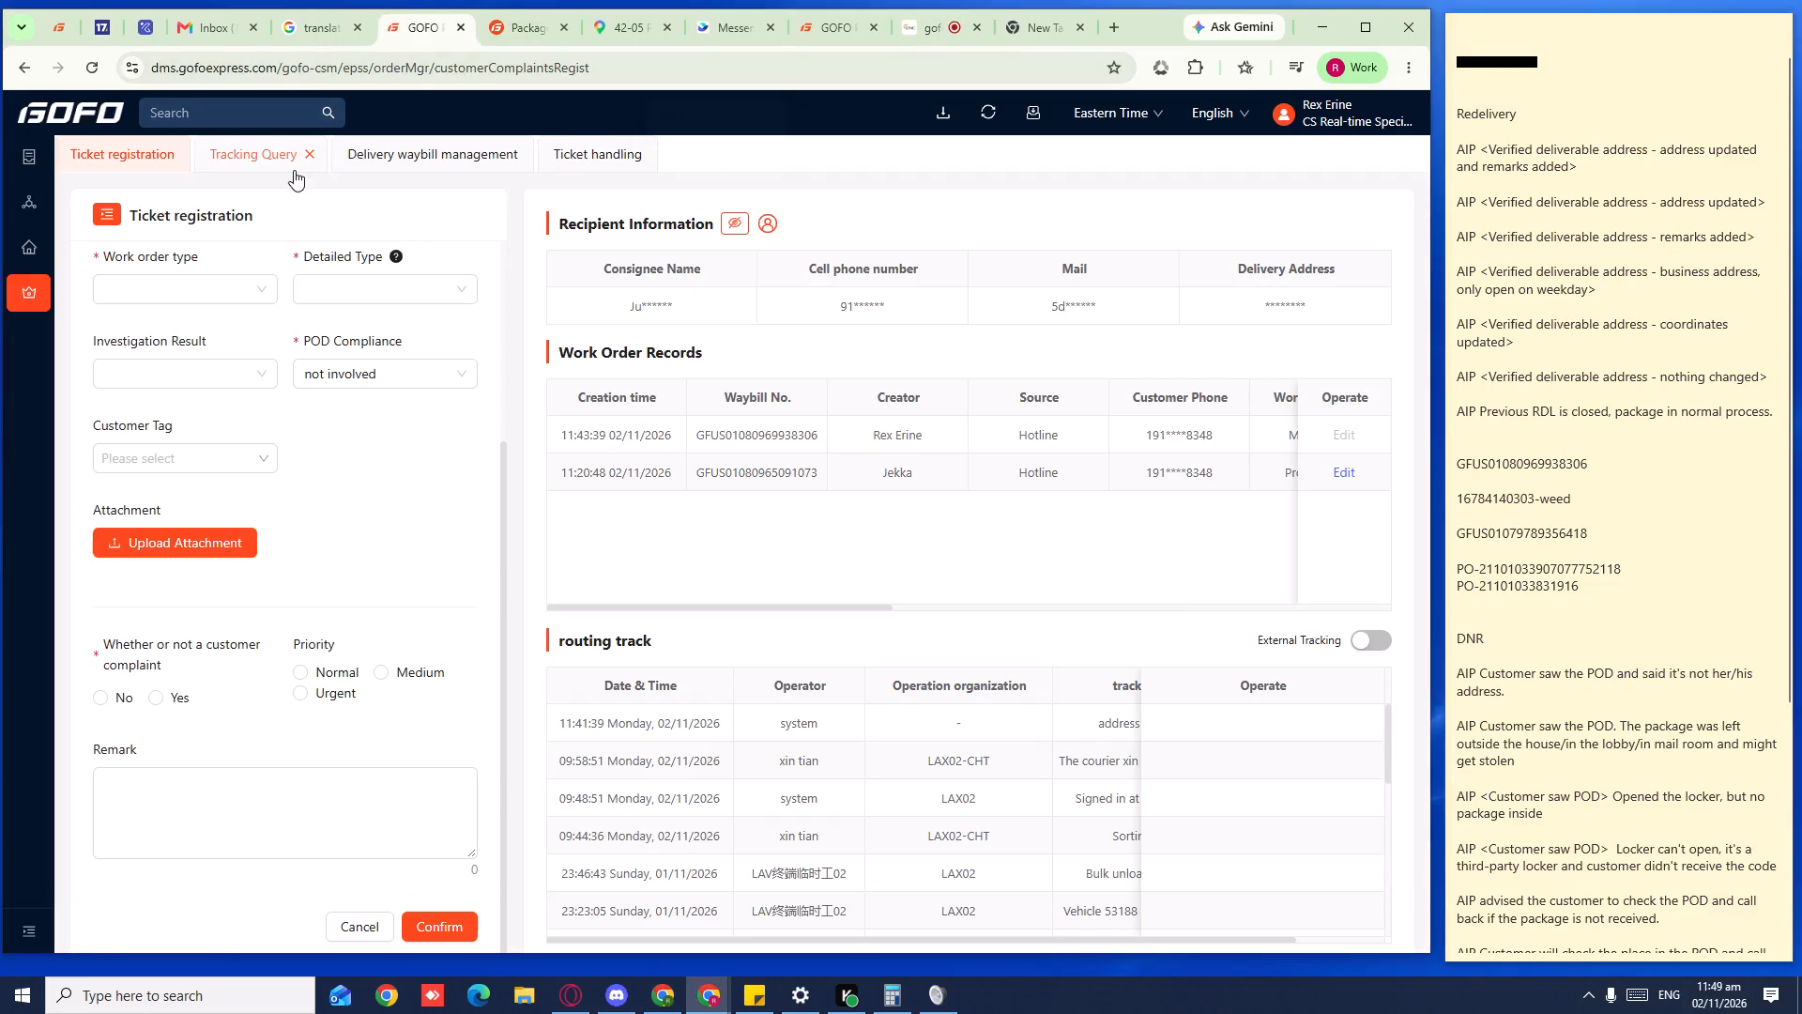
pyautogui.click(114, 212)
pyautogui.click(164, 294)
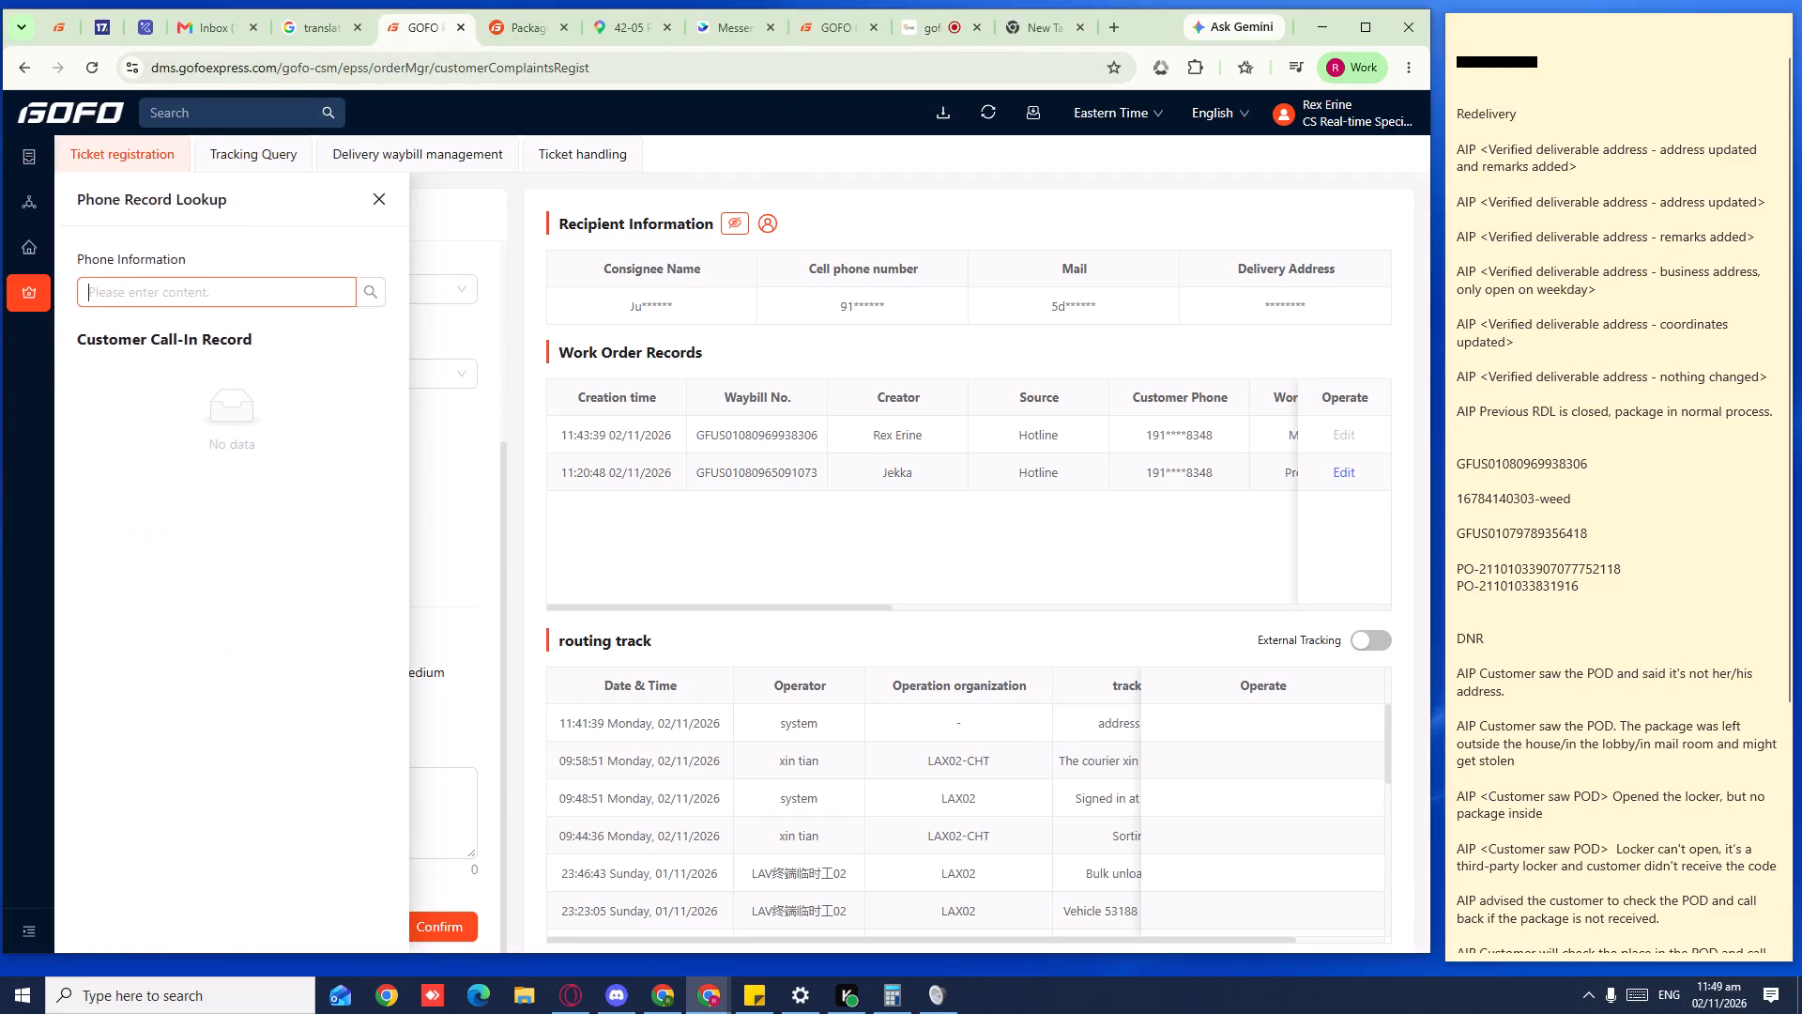
pyautogui.hotkey('ctrl', 'v')
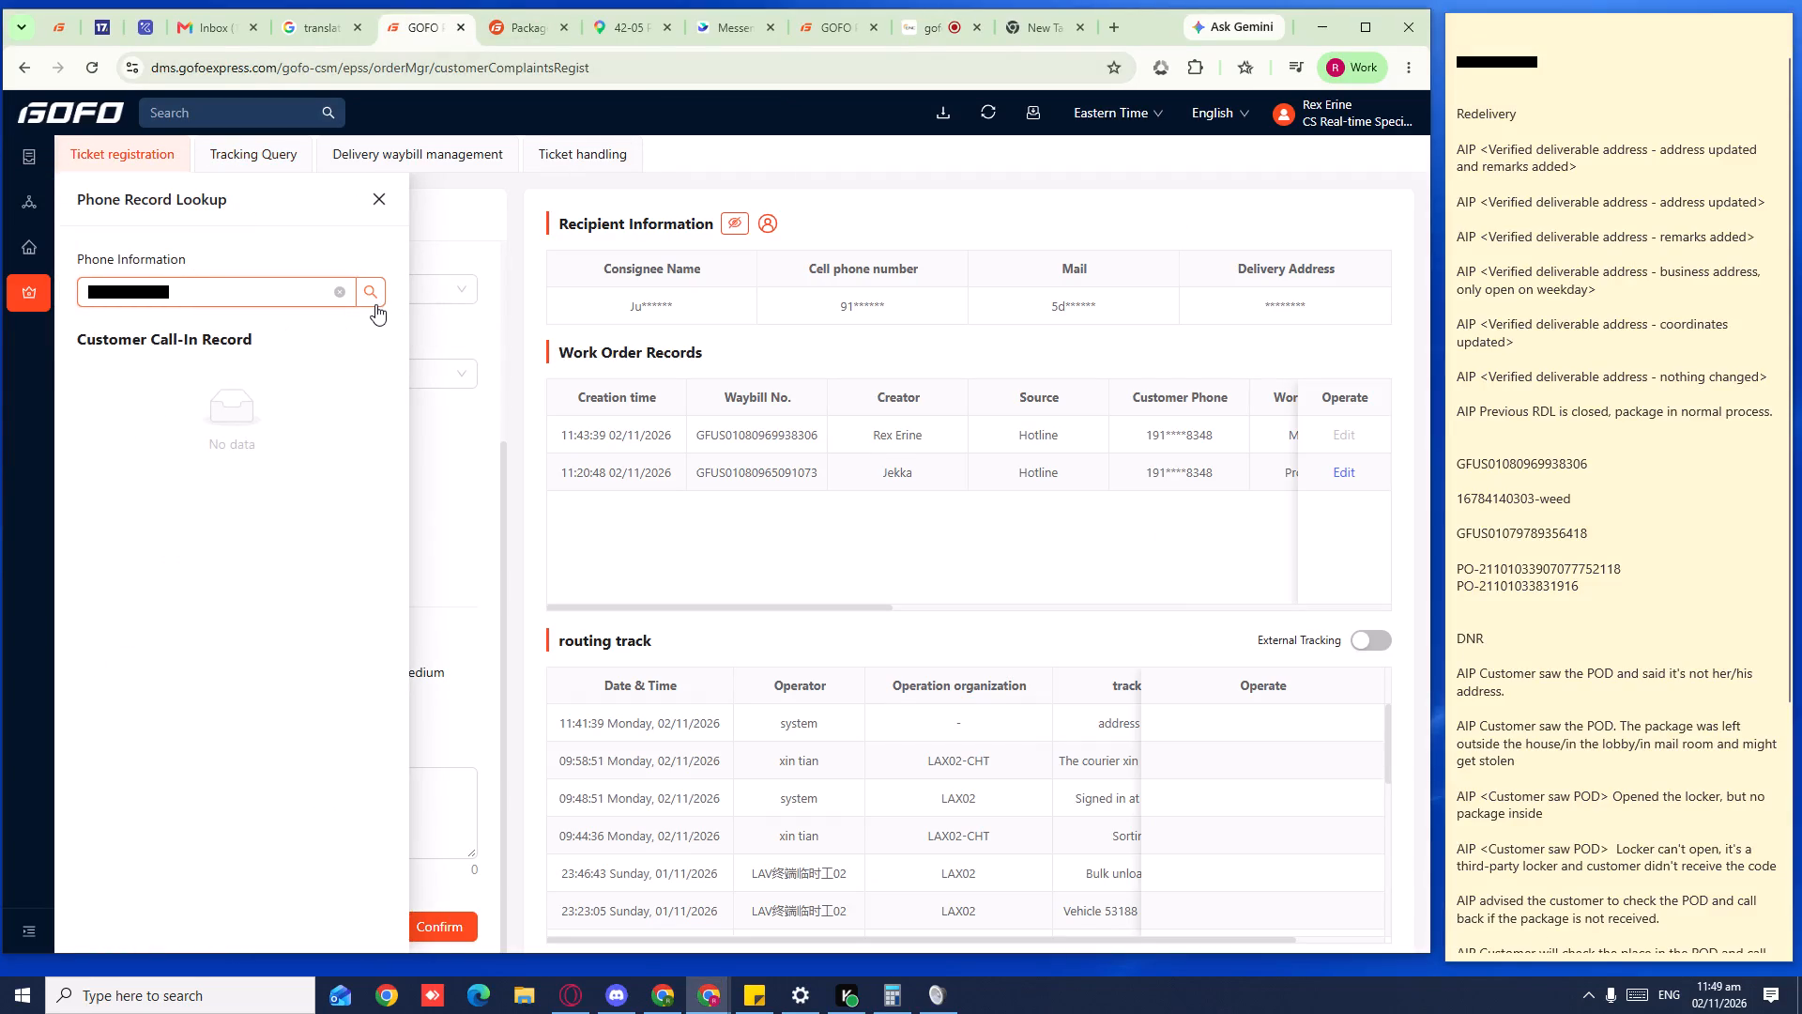
pyautogui.click(375, 304)
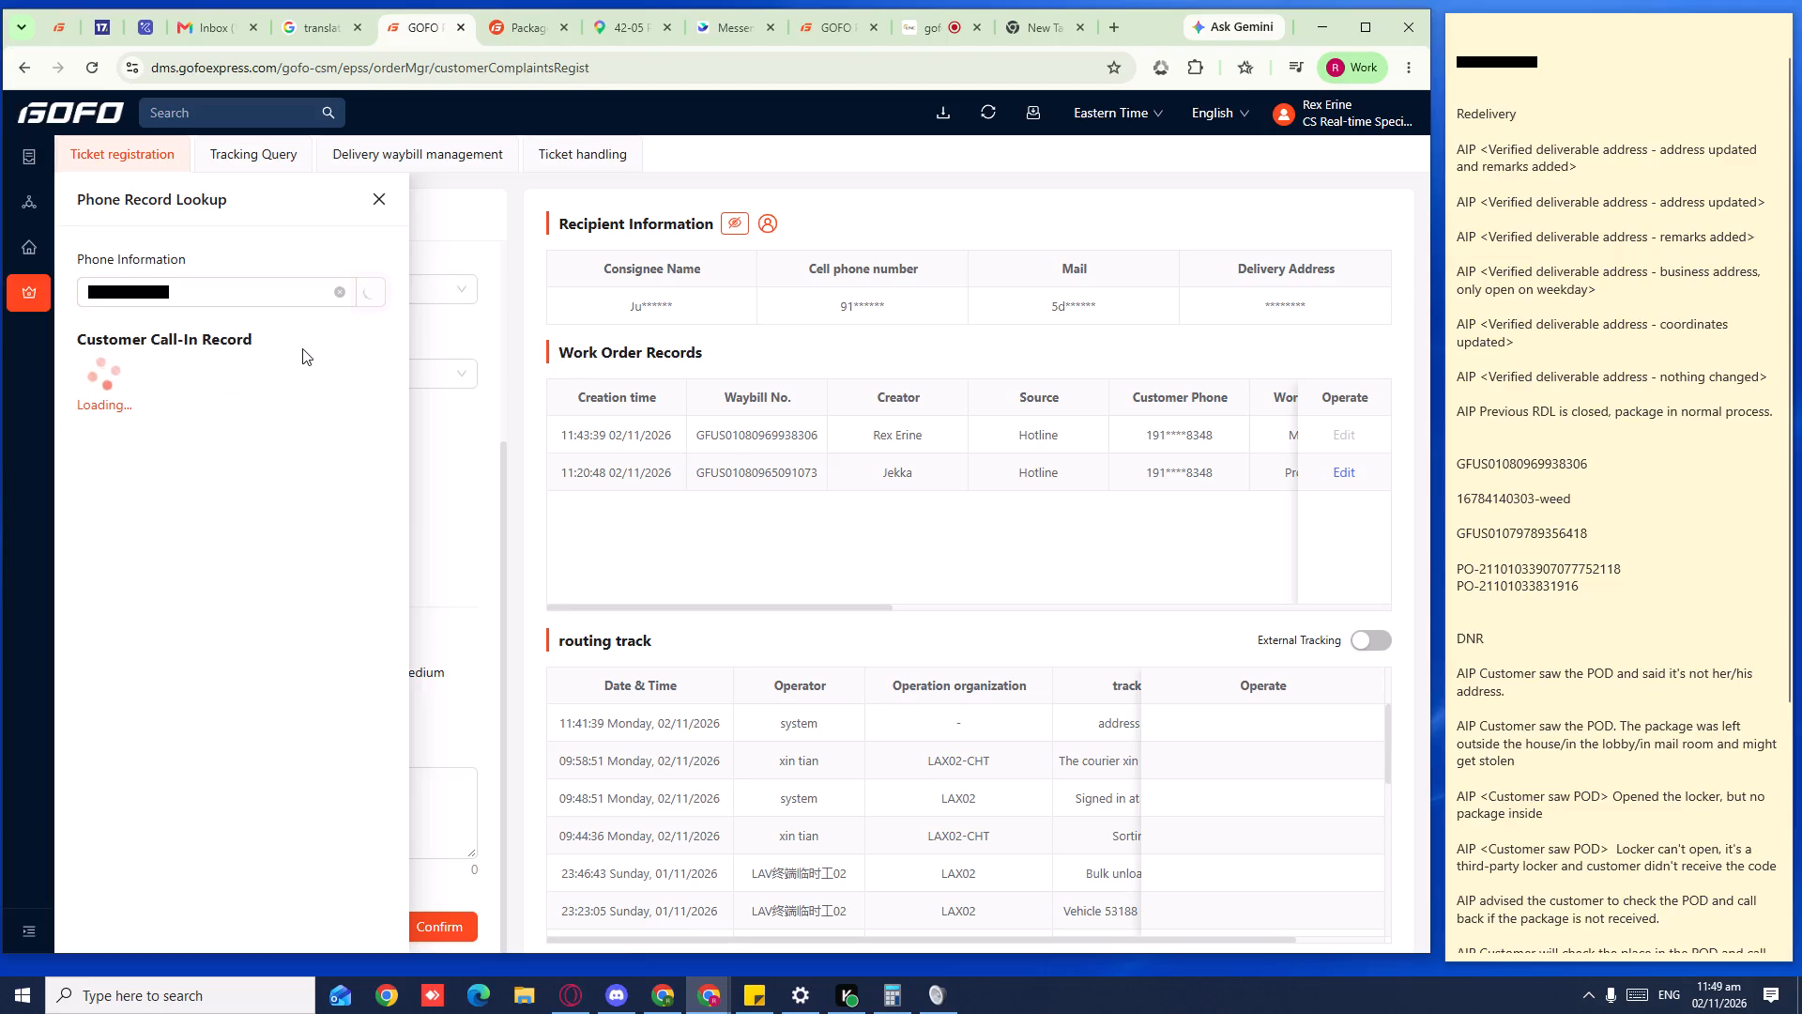
pyautogui.doubleClick(283, 379)
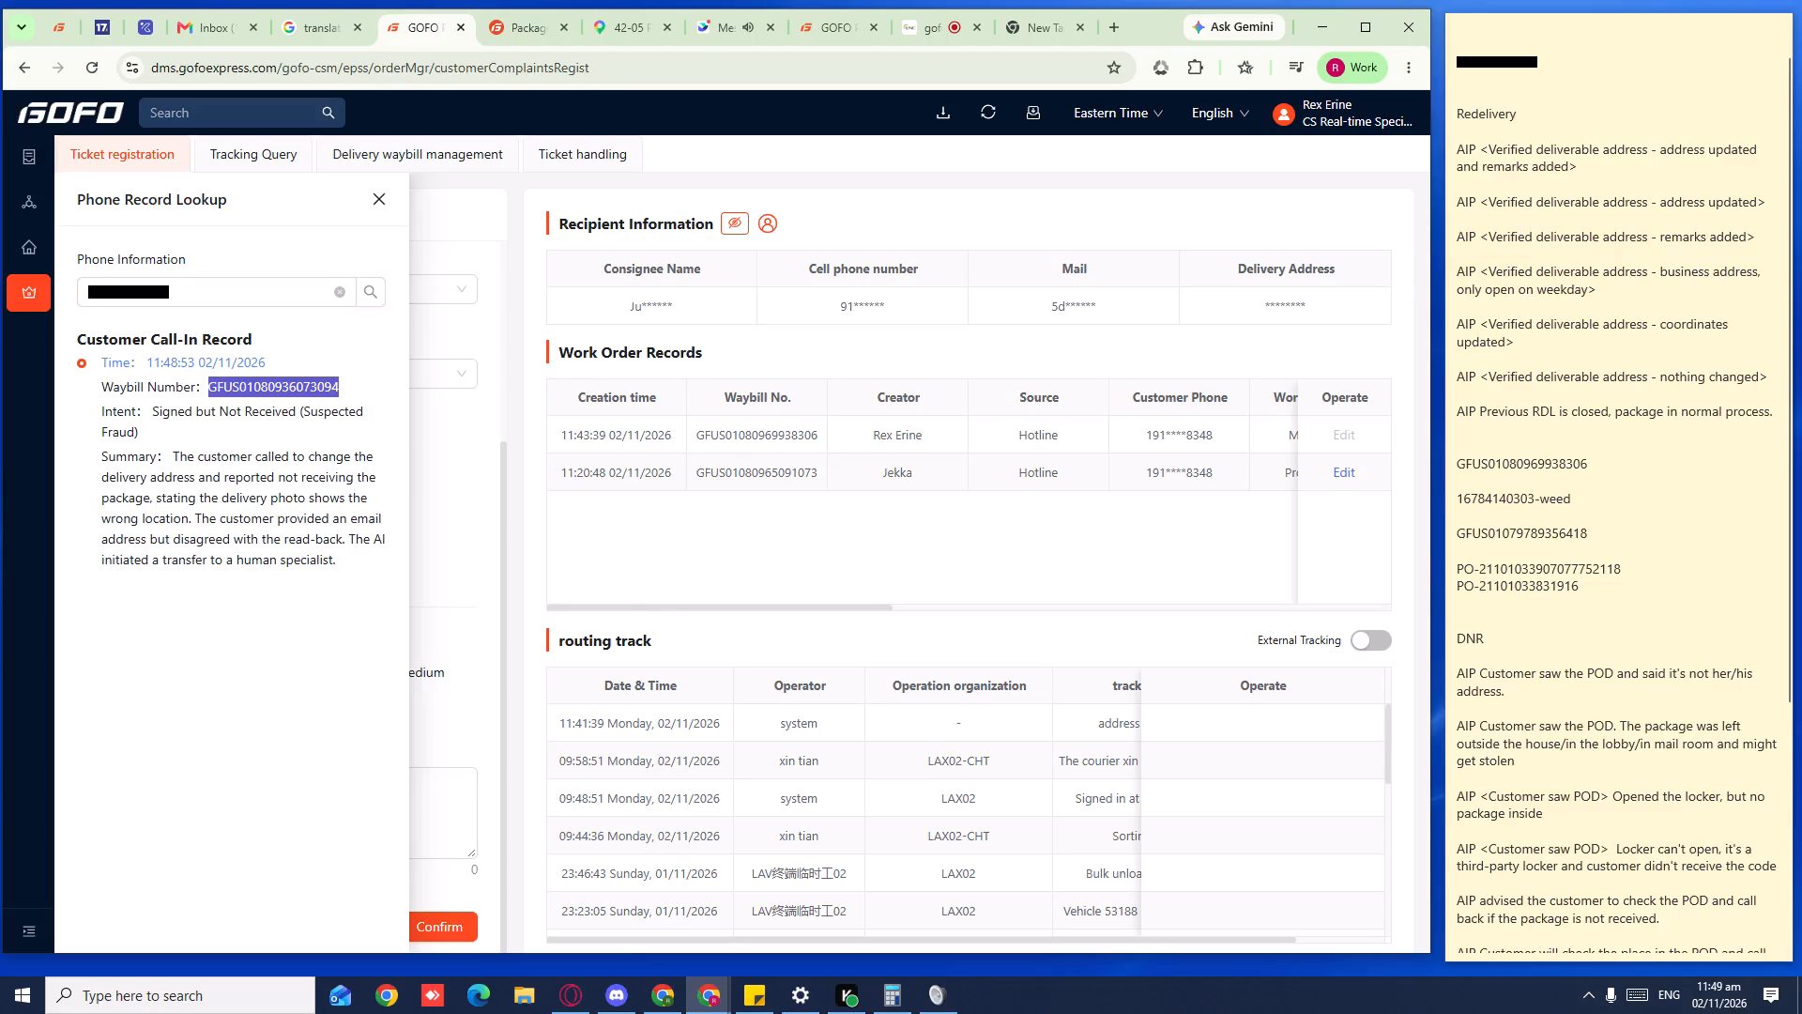
pyautogui.rightClick(280, 379)
pyautogui.click(334, 397)
pyautogui.click(239, 154)
pyautogui.doubleClick(207, 236)
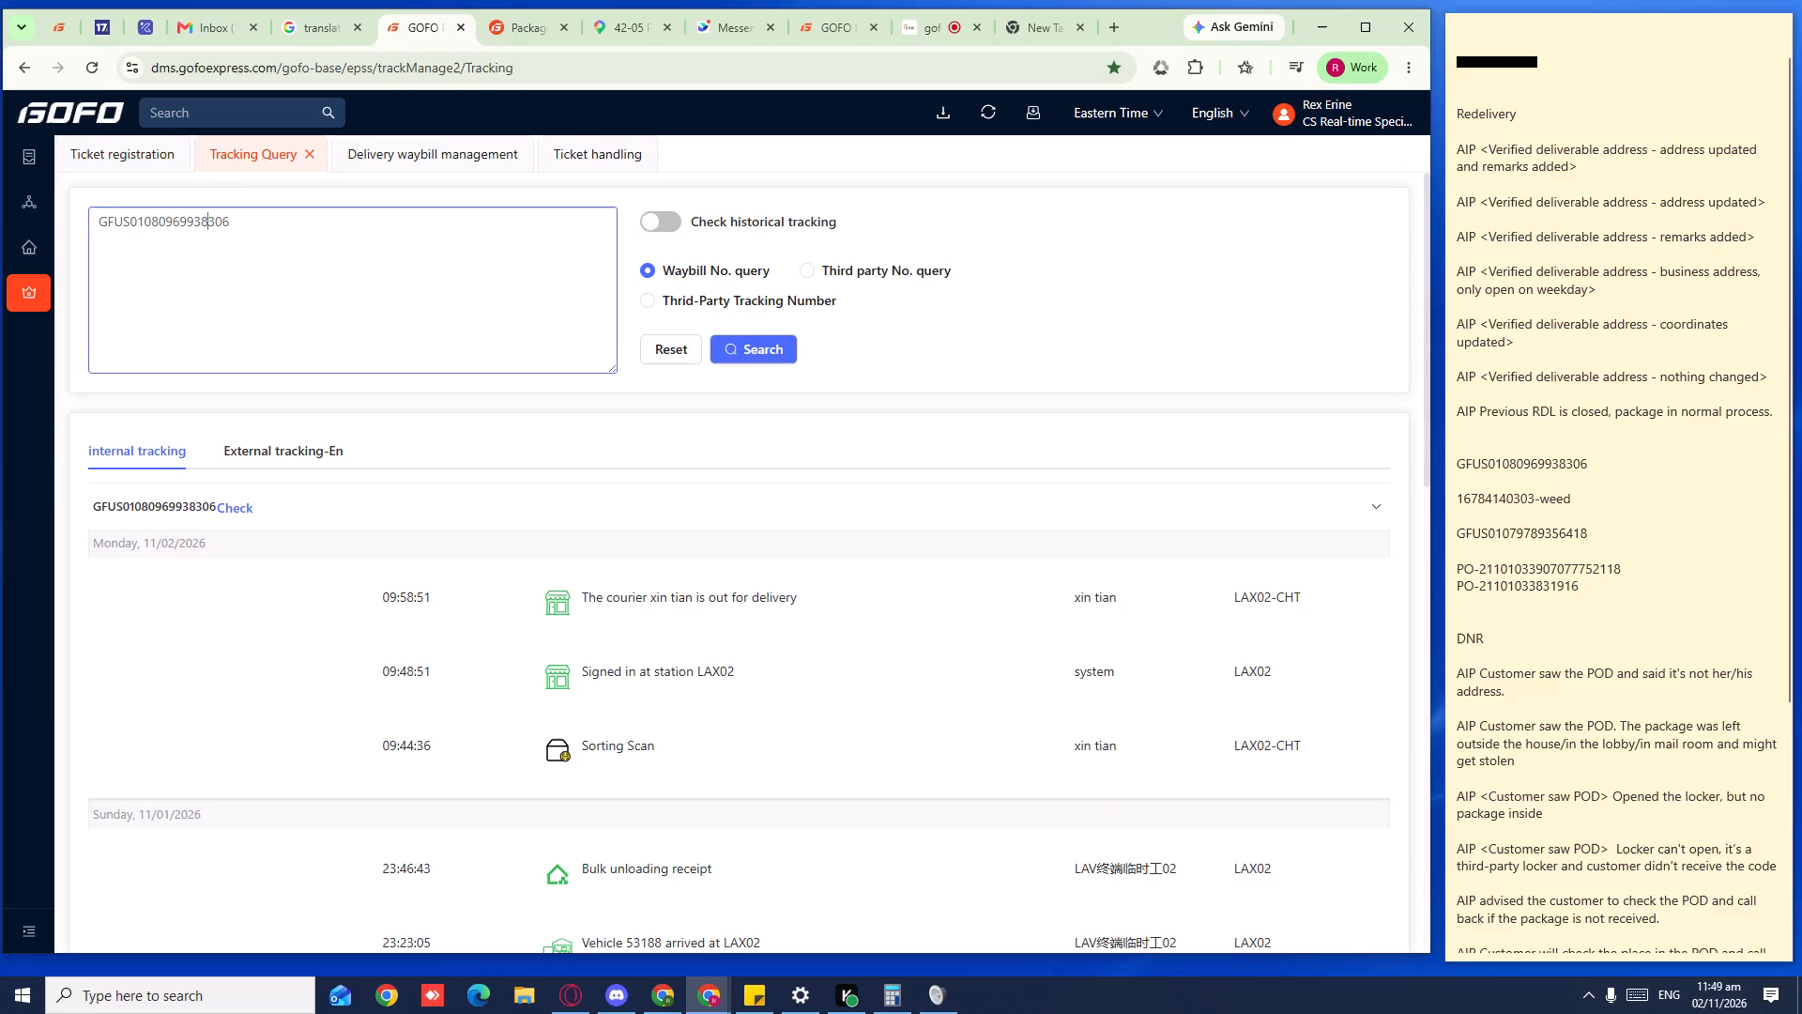
pyautogui.press('Delete')
pyautogui.rightClick(207, 236)
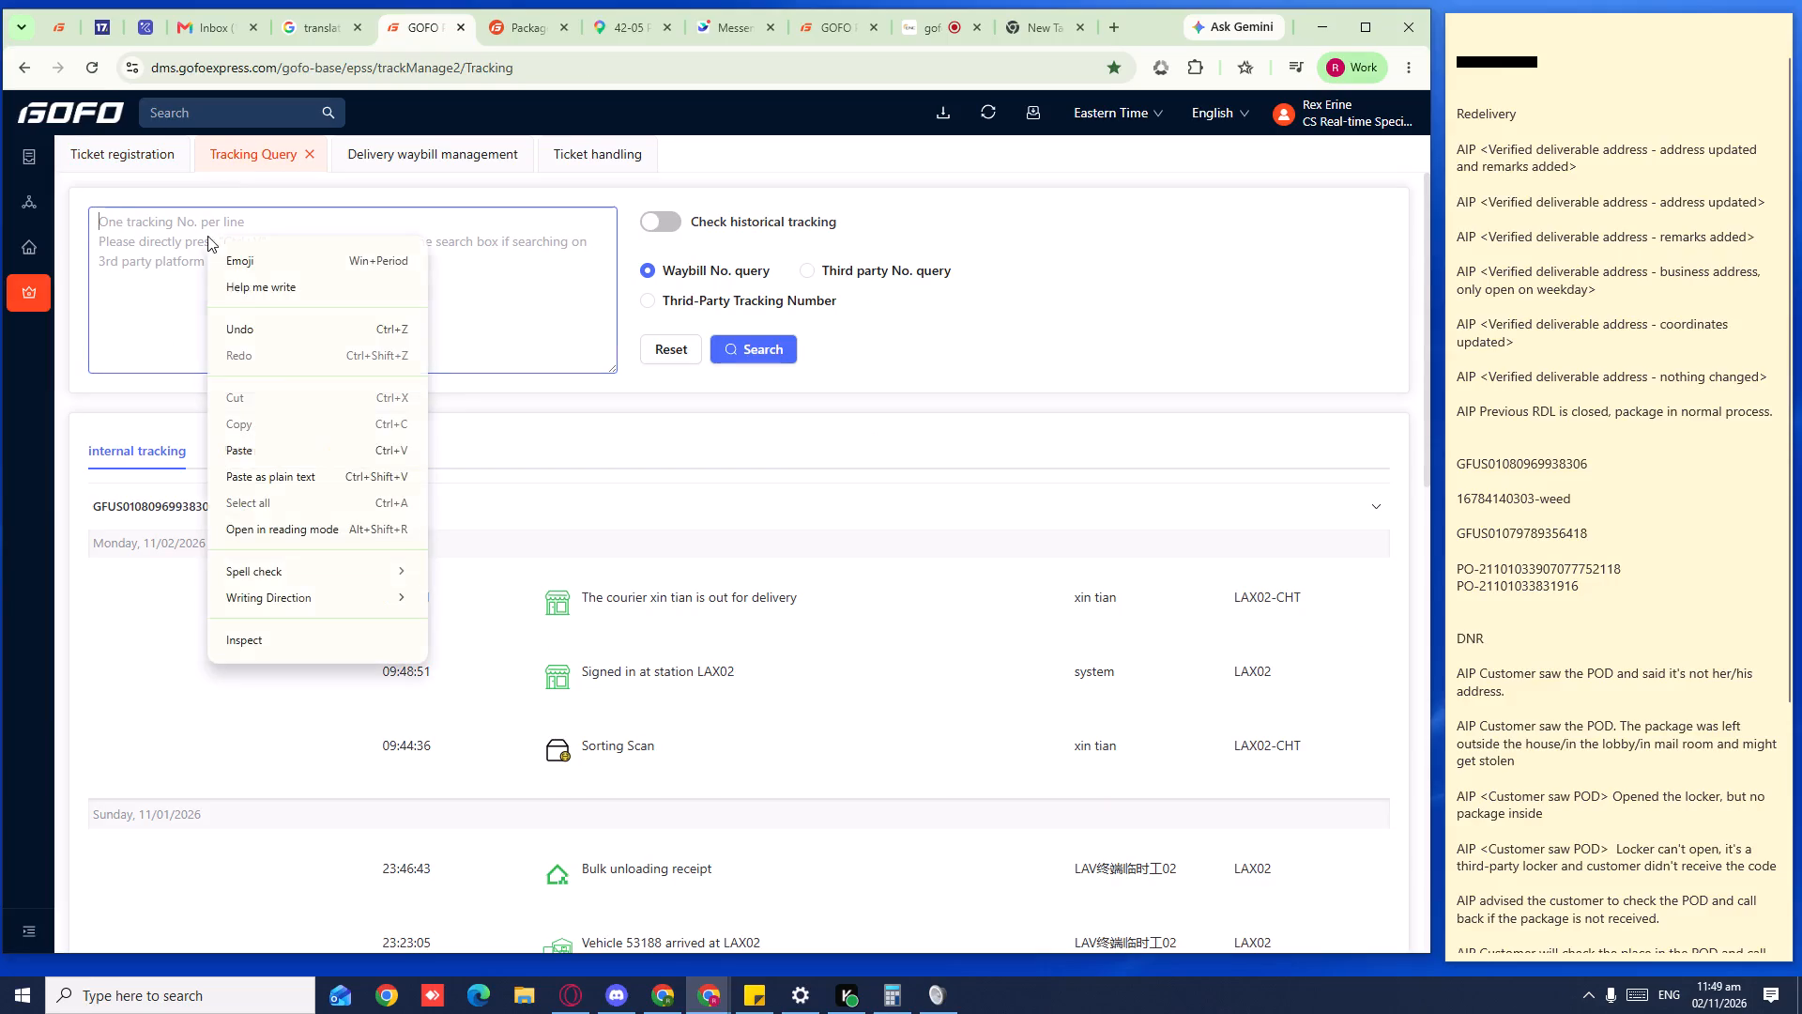
pyautogui.click(283, 453)
pyautogui.click(769, 356)
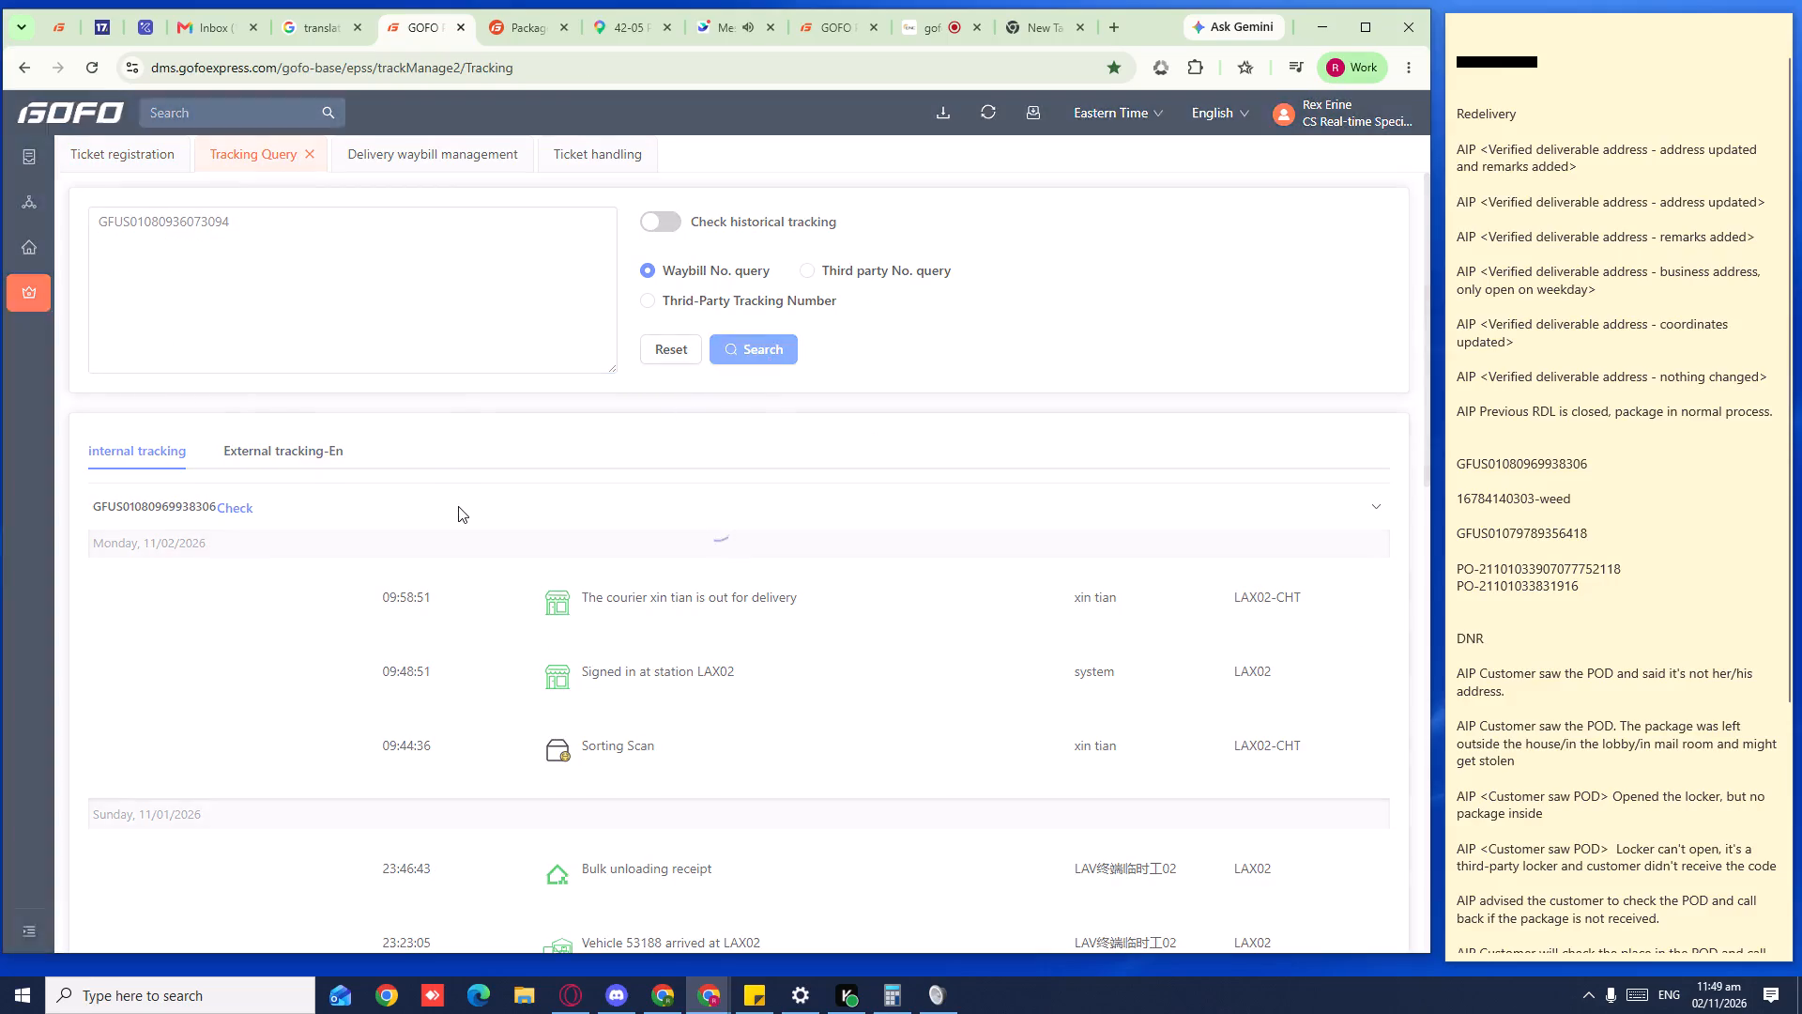
# View the receiver information in the waybill details, then close them.
pyautogui.click(237, 507)
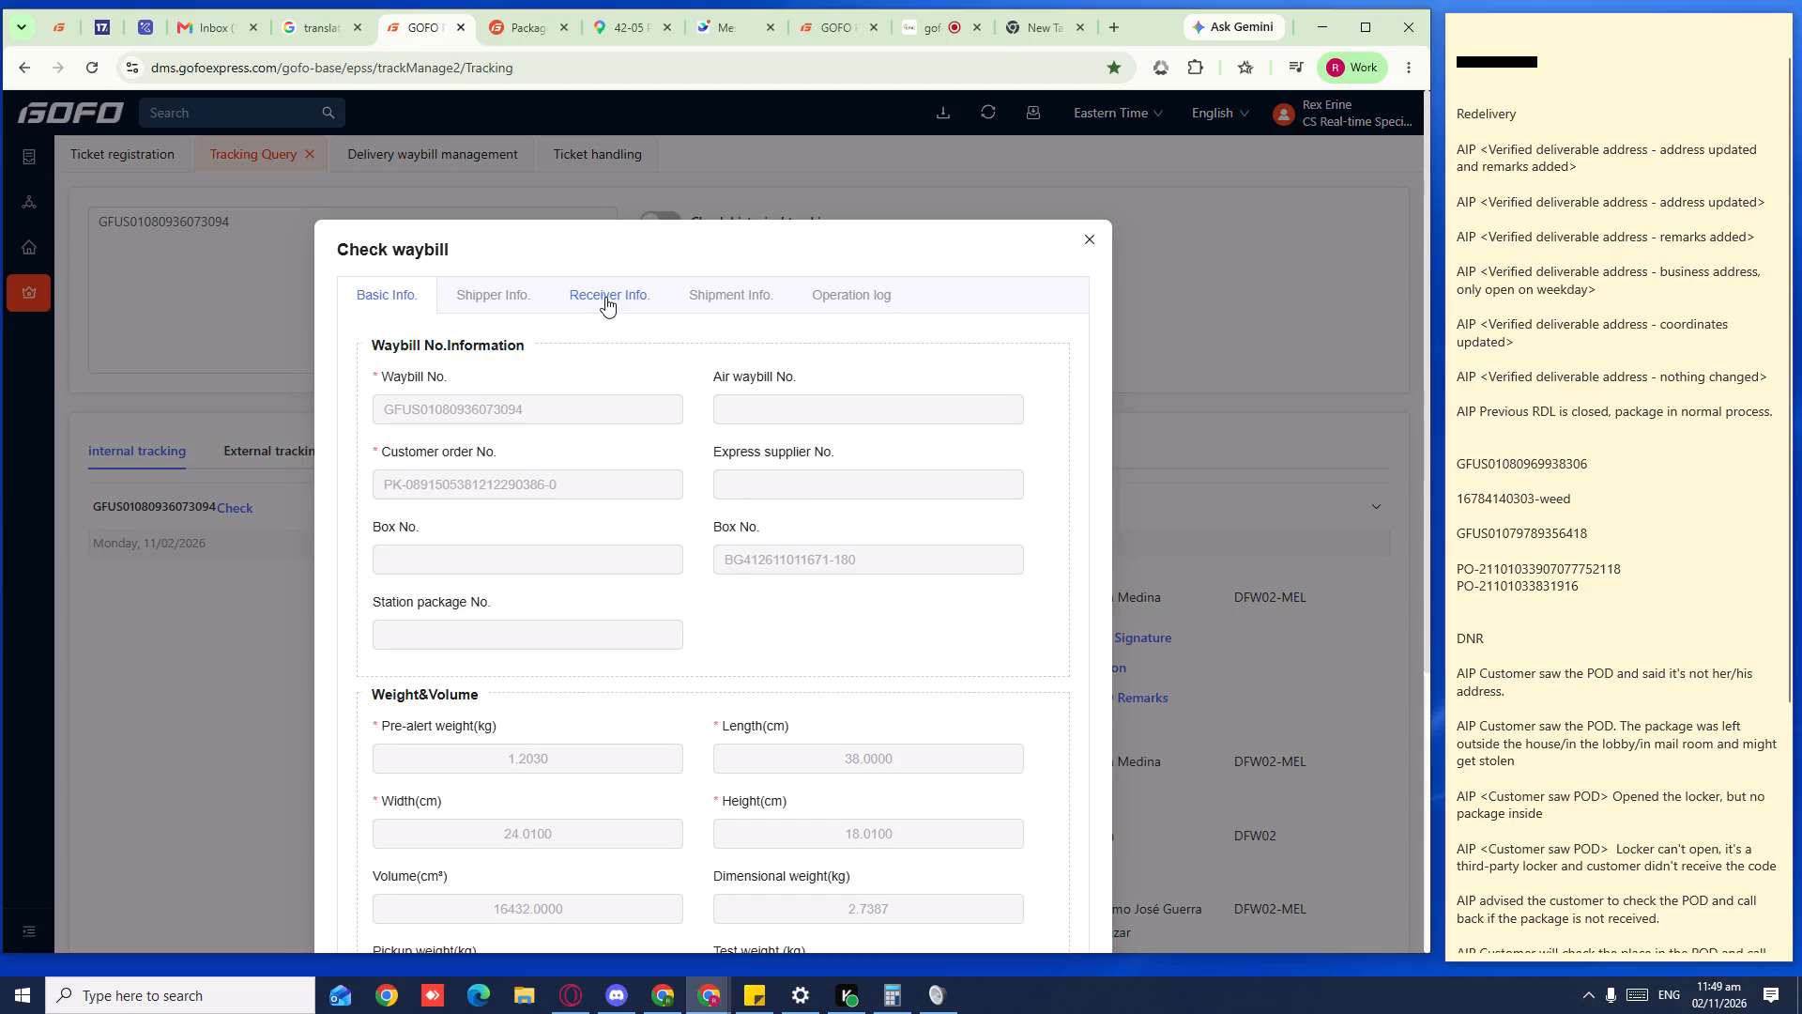
pyautogui.click(605, 297)
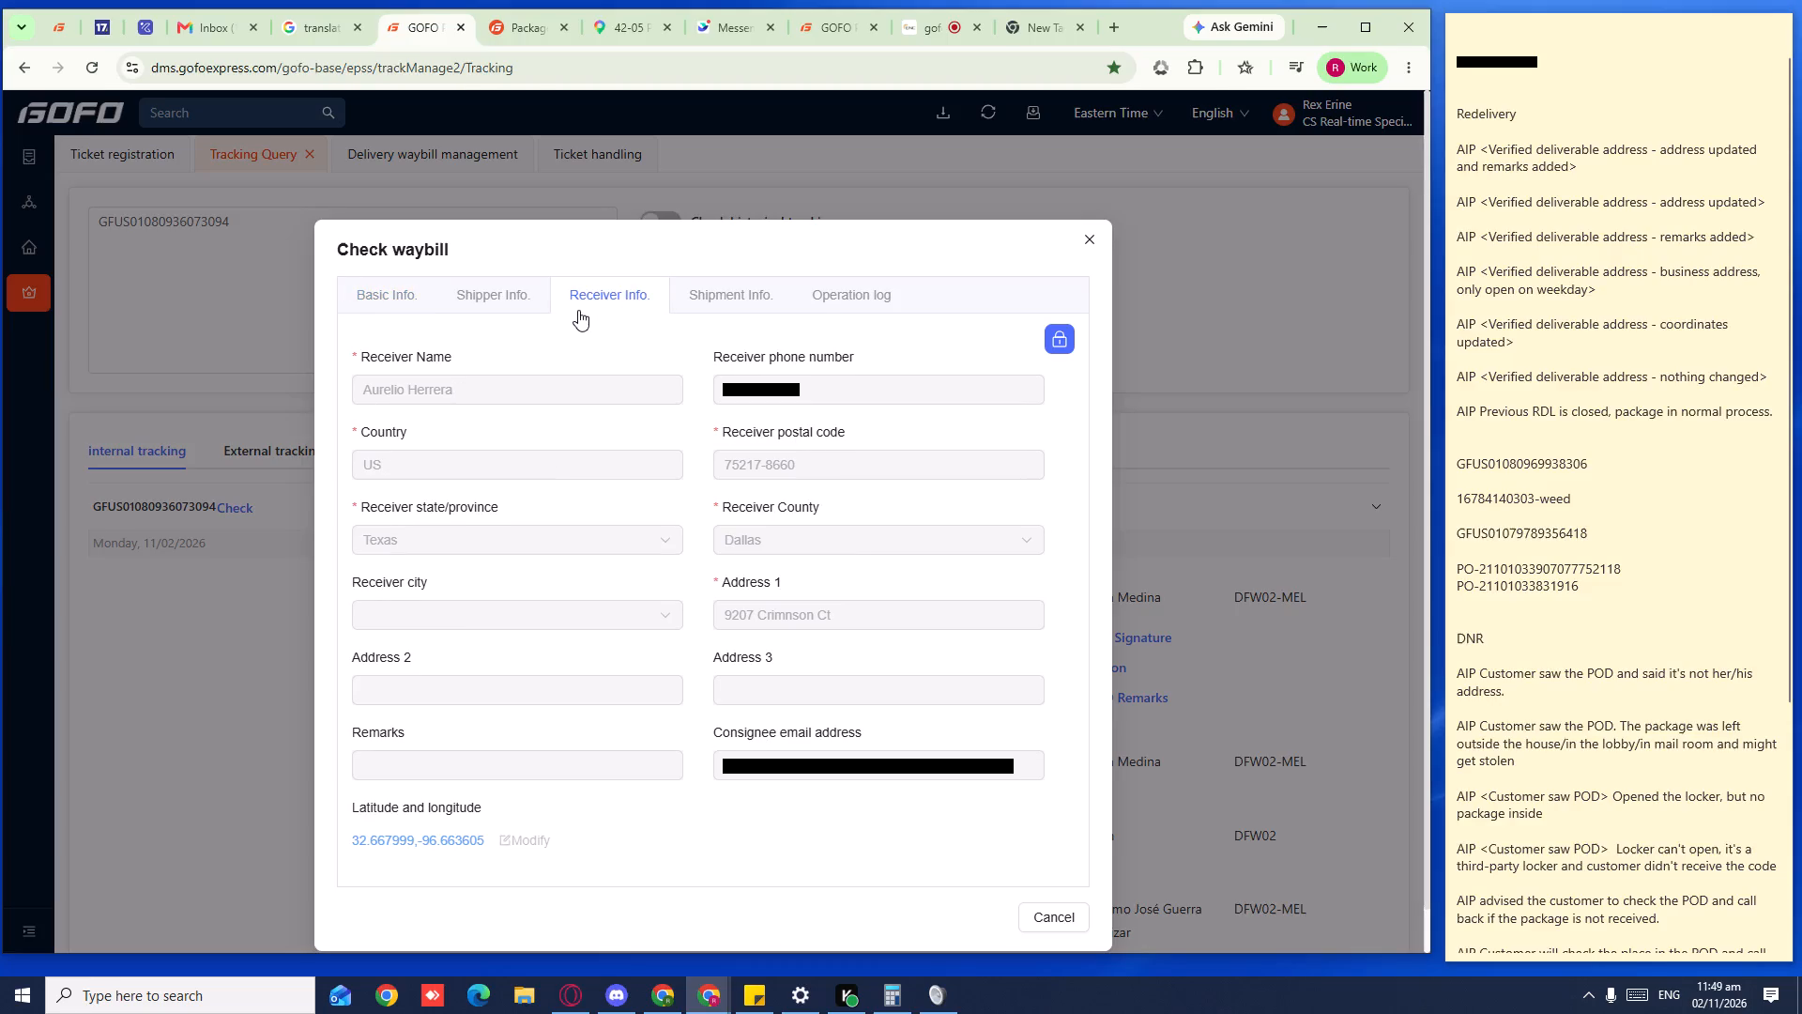
pyautogui.click(1082, 235)
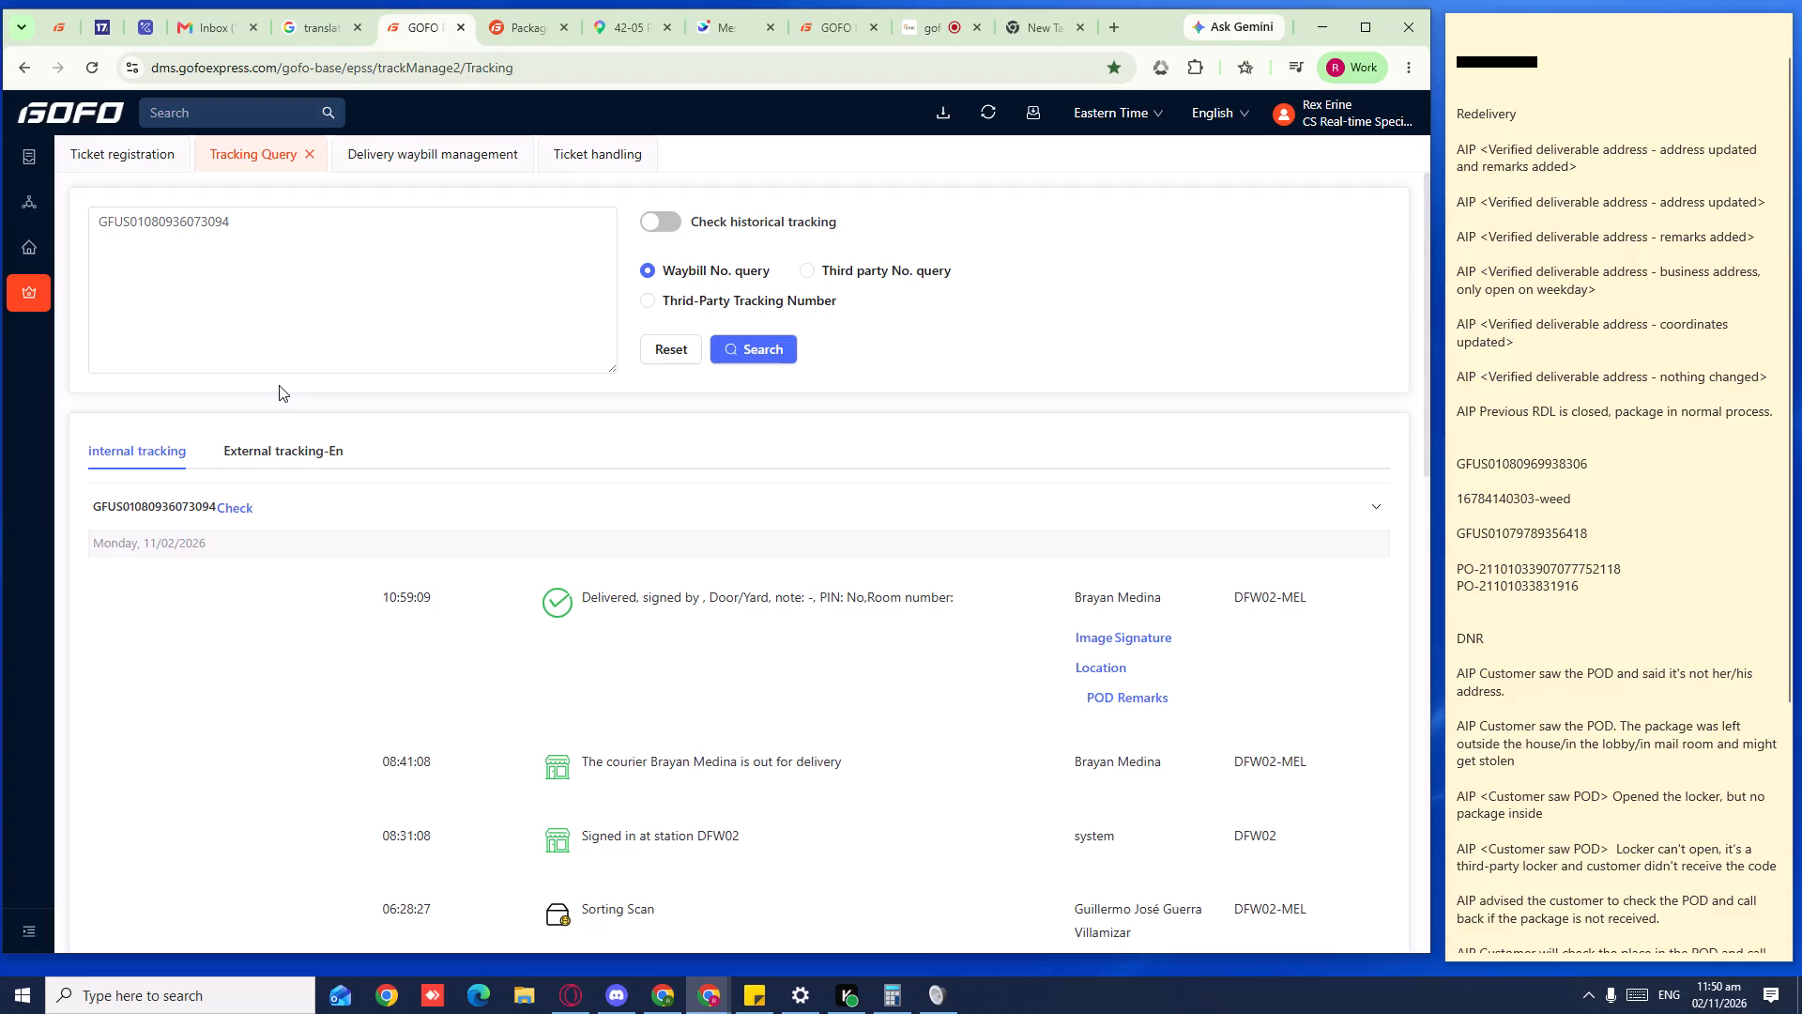
# Open the delivery images for the delivered event and view the first photo at full size.
pyautogui.click(1077, 638)
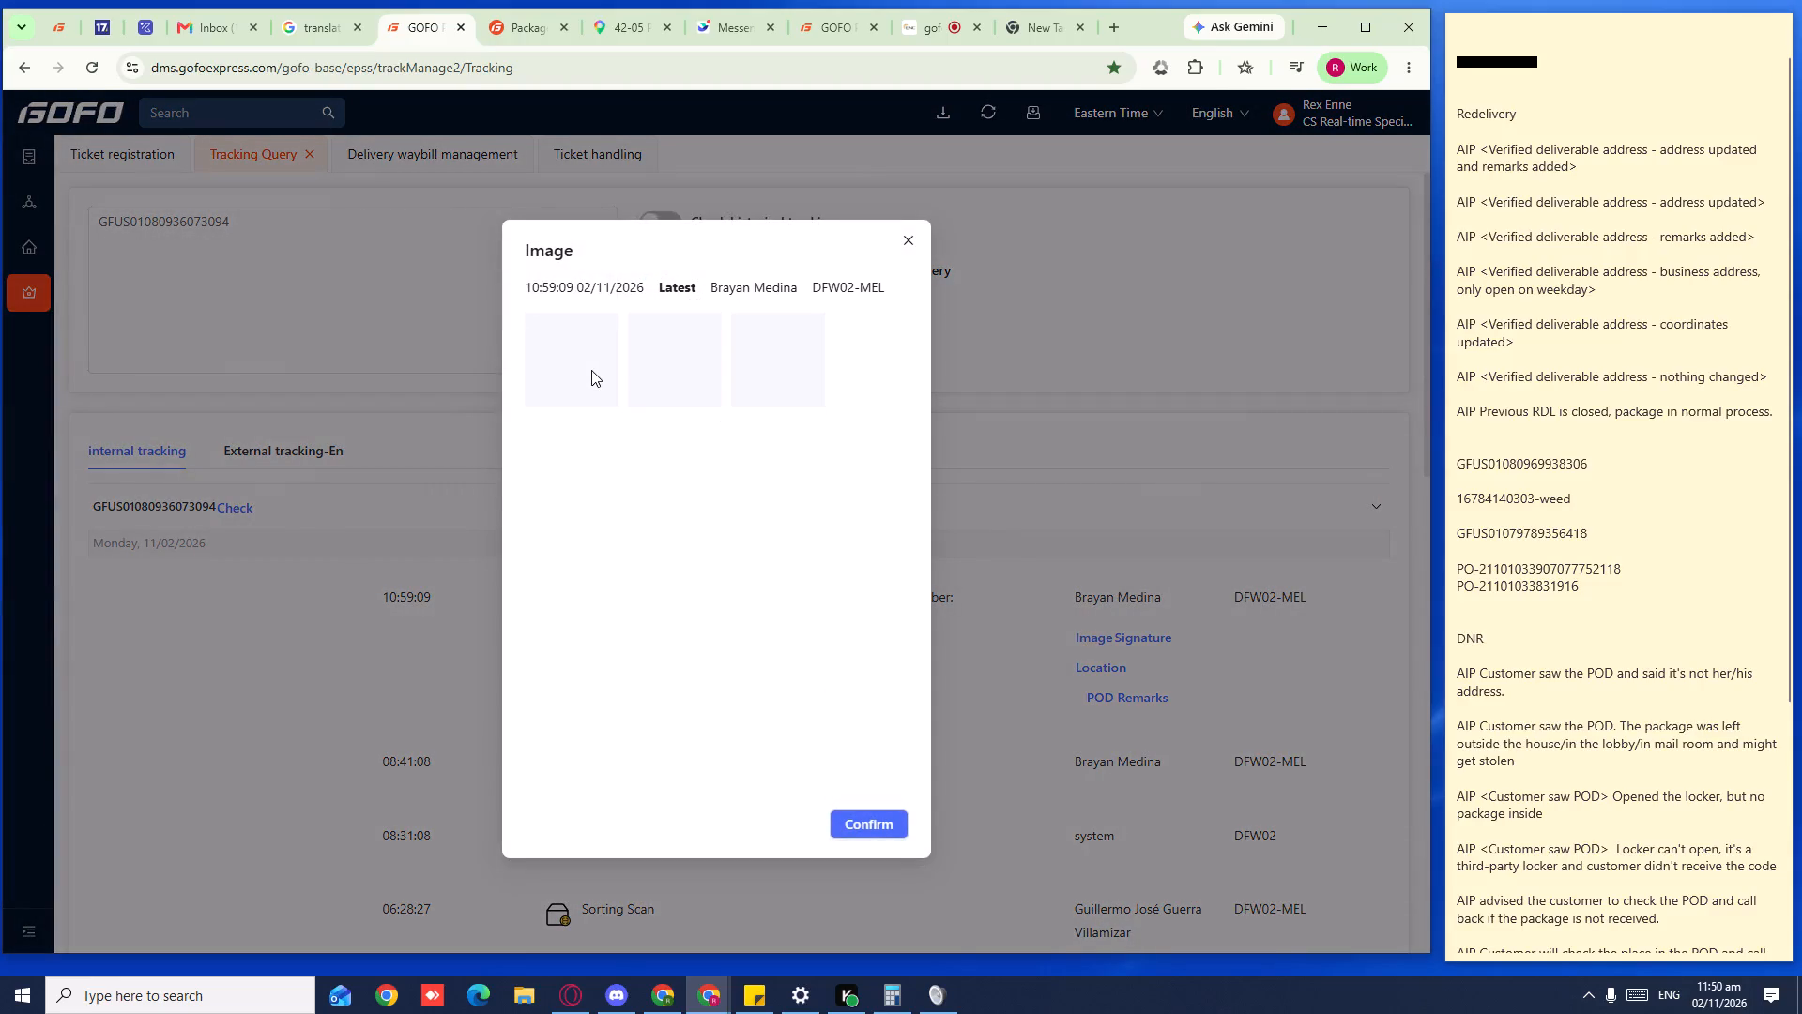
pyautogui.click(583, 370)
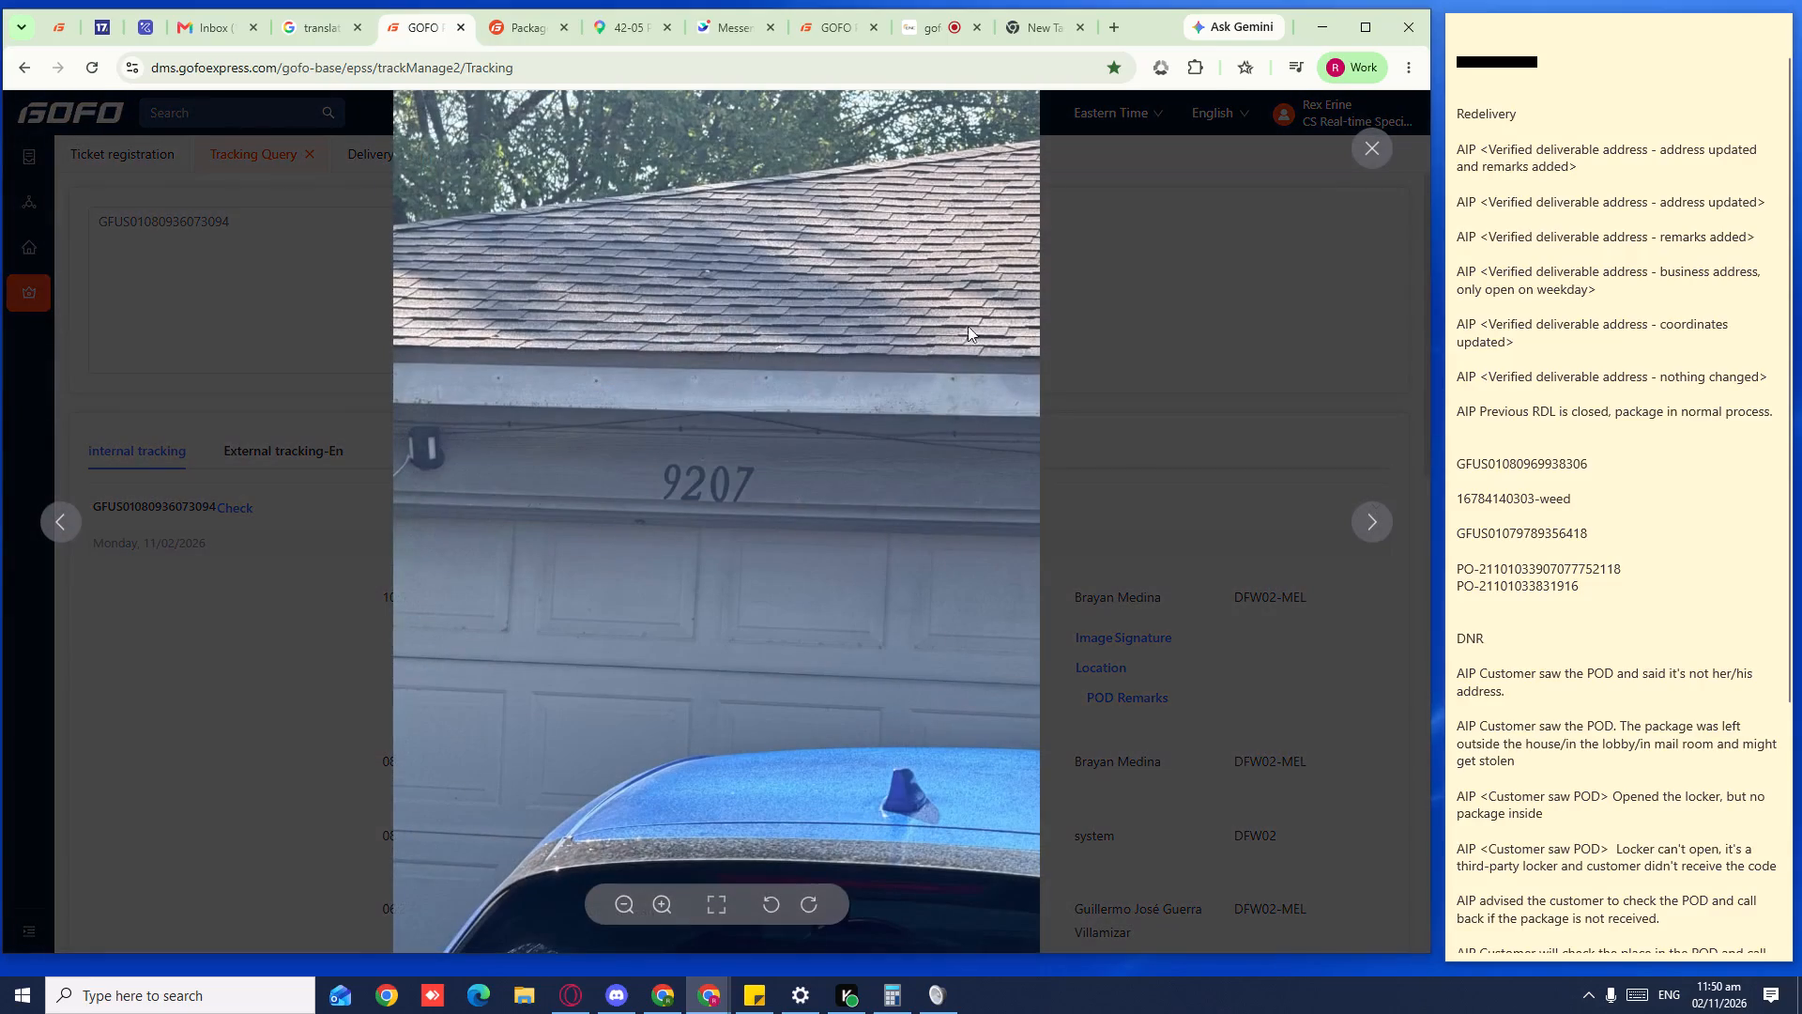
pyautogui.click(1367, 155)
# Add three blank lines above the Redelivery heading in the sticky note and return to the line below the phone number.
pyautogui.click(1503, 99)
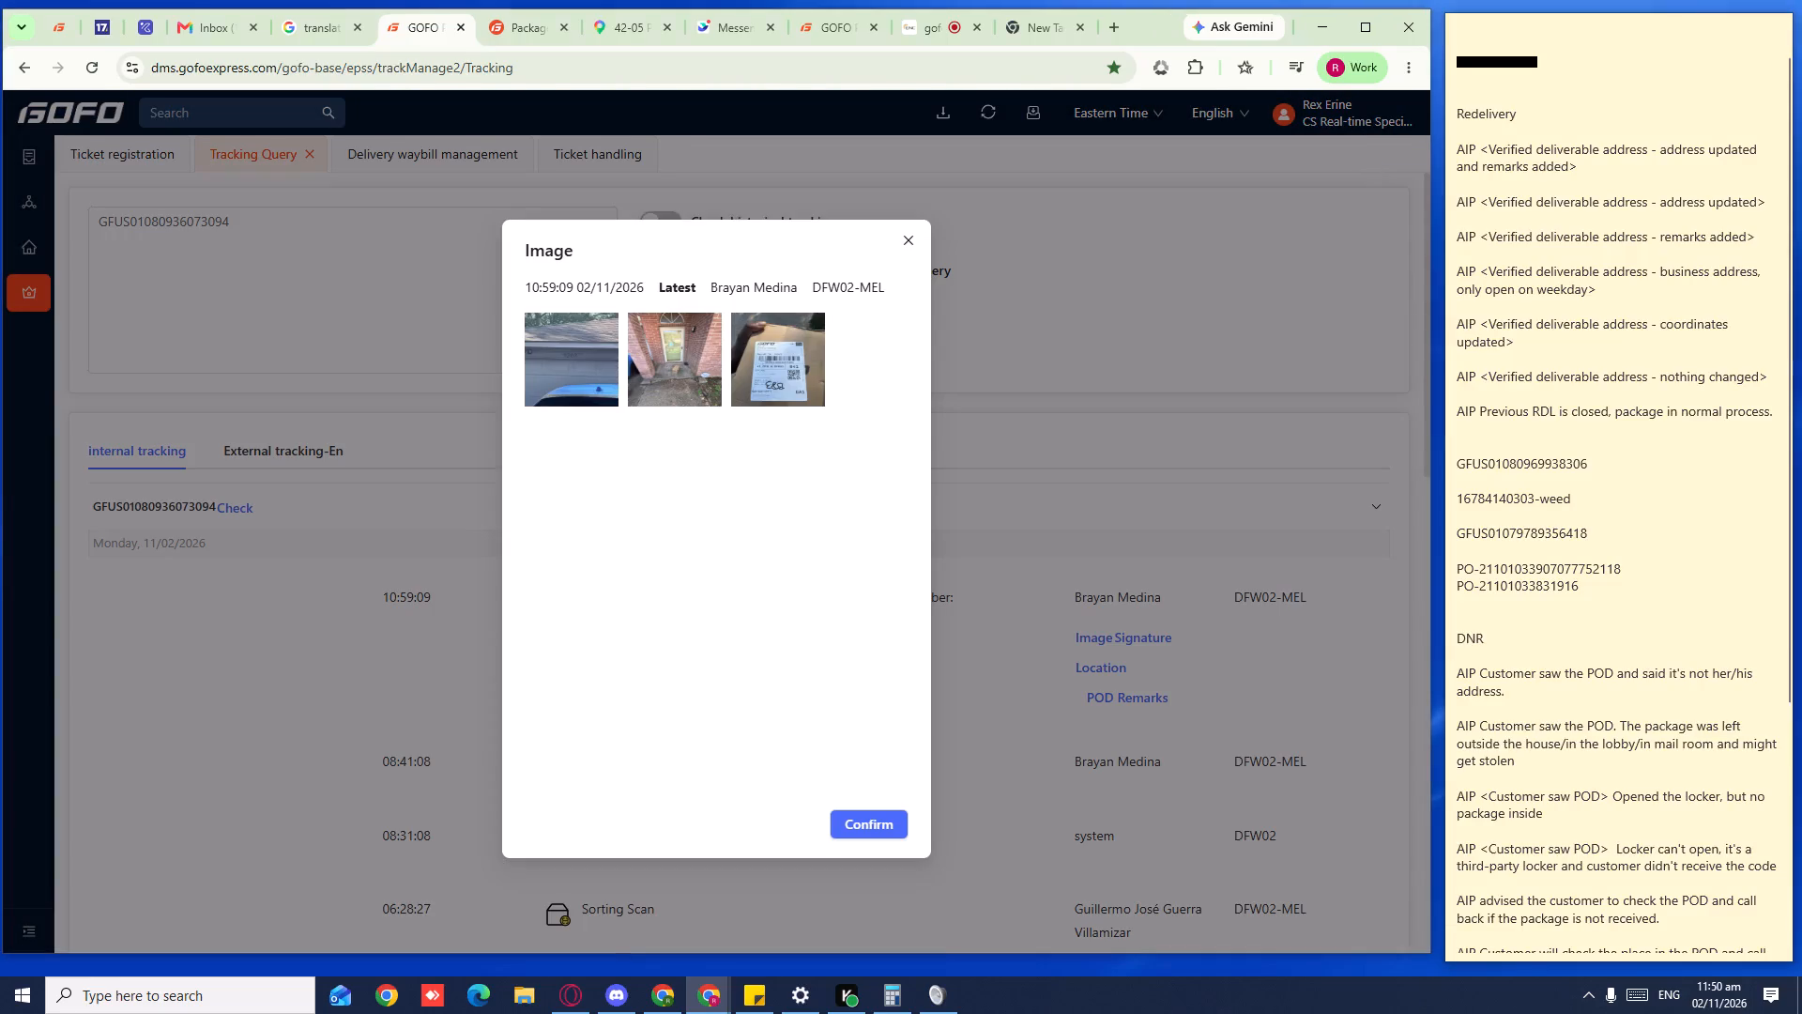
pyautogui.click(1496, 84)
pyautogui.click(1482, 91)
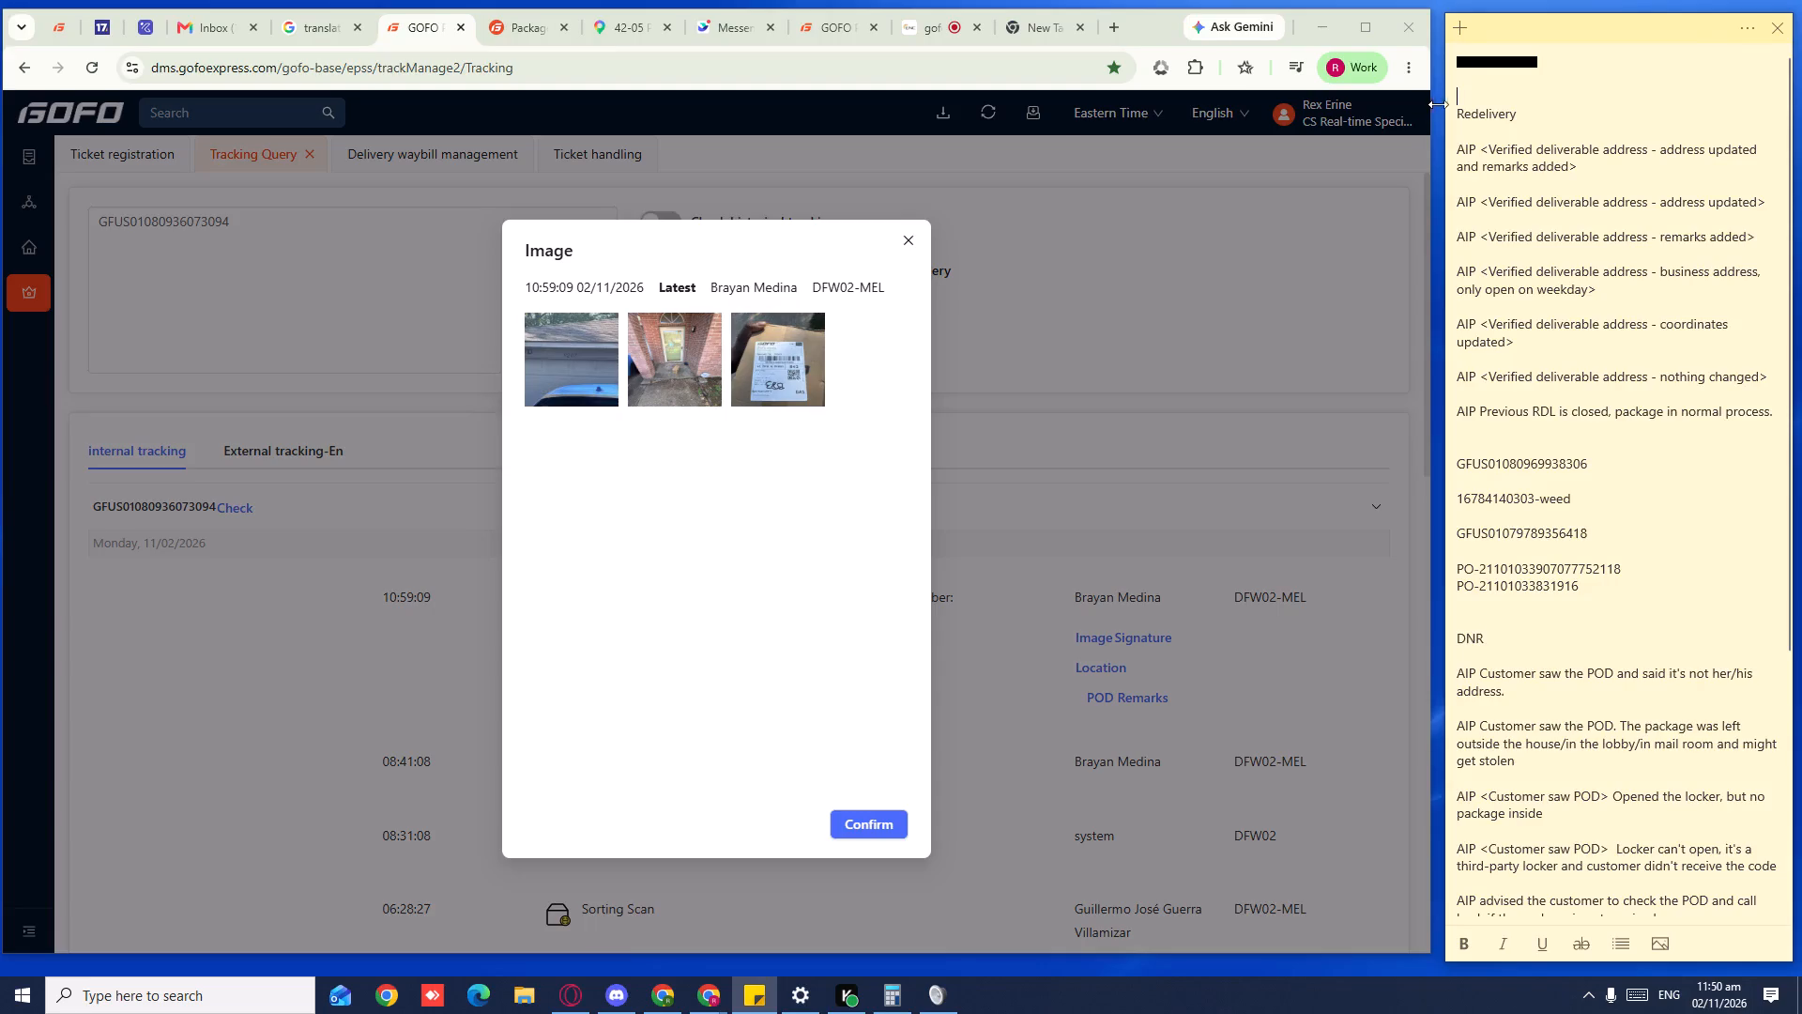
pyautogui.press('Return')
pyautogui.press('Return')
pyautogui.press('Return')
pyautogui.press('Up')
pyautogui.press('Up')
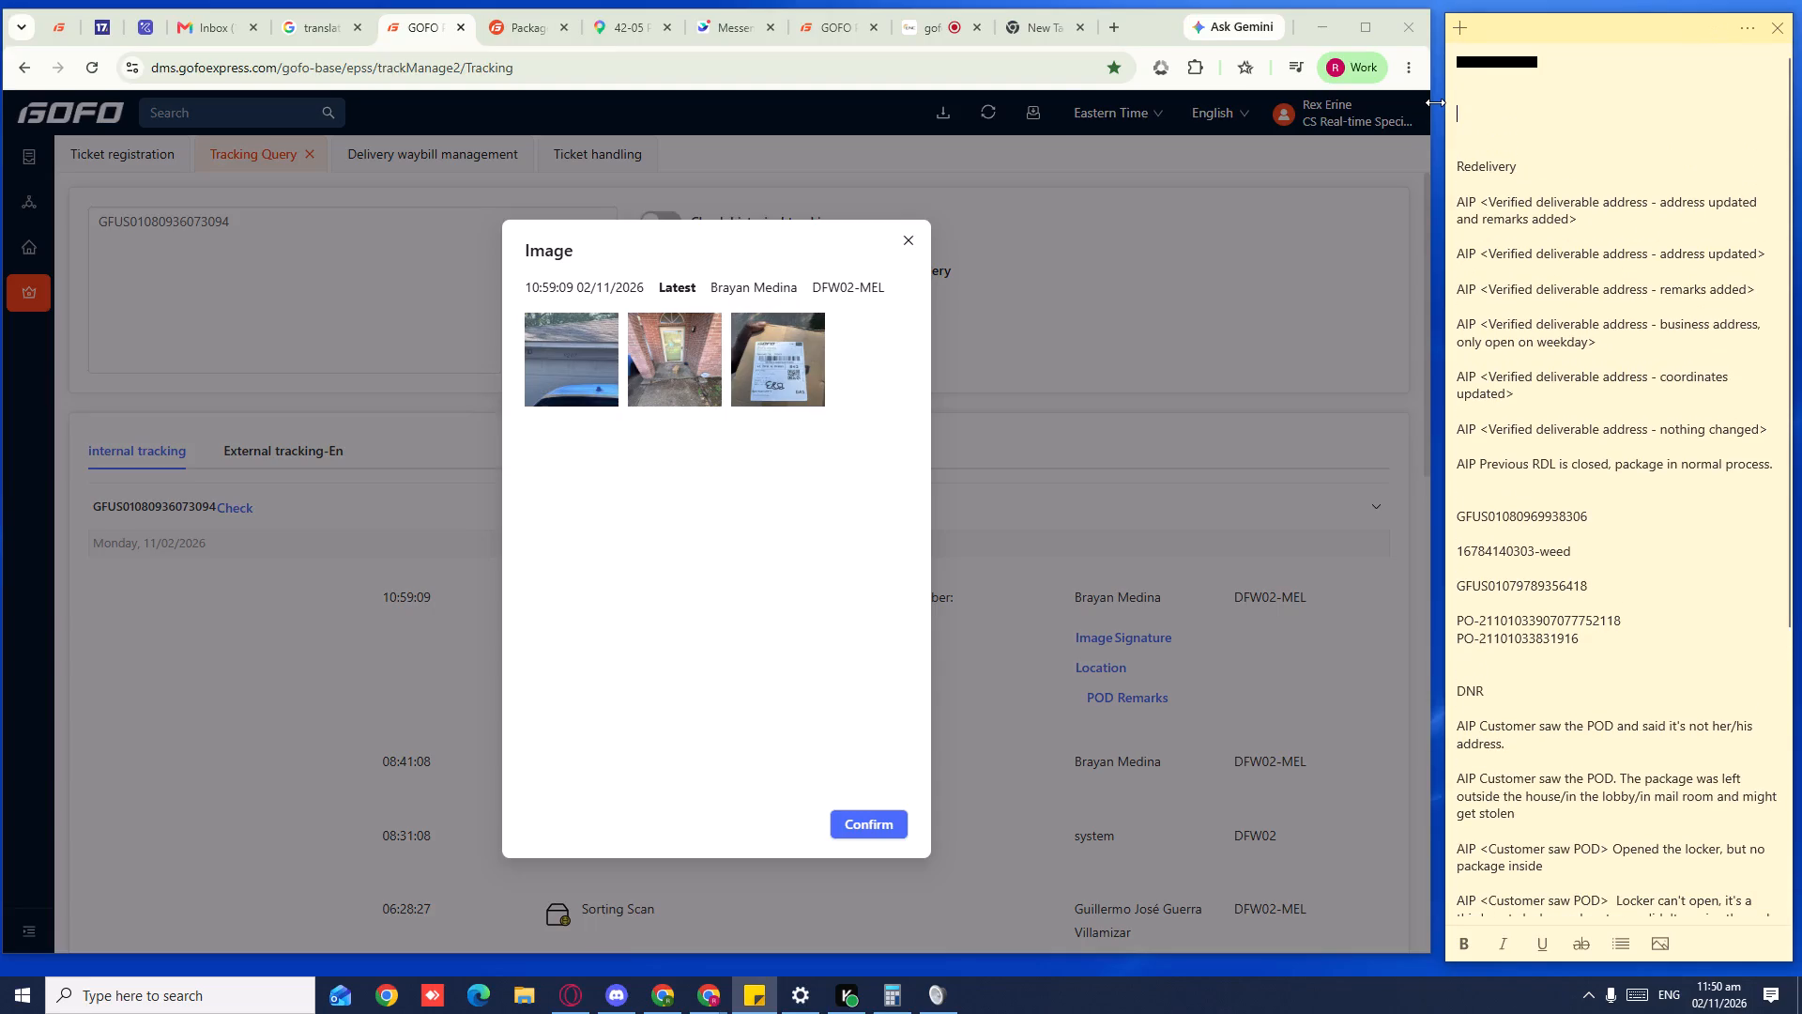
pyautogui.press('Up')
pyautogui.click(899, 244)
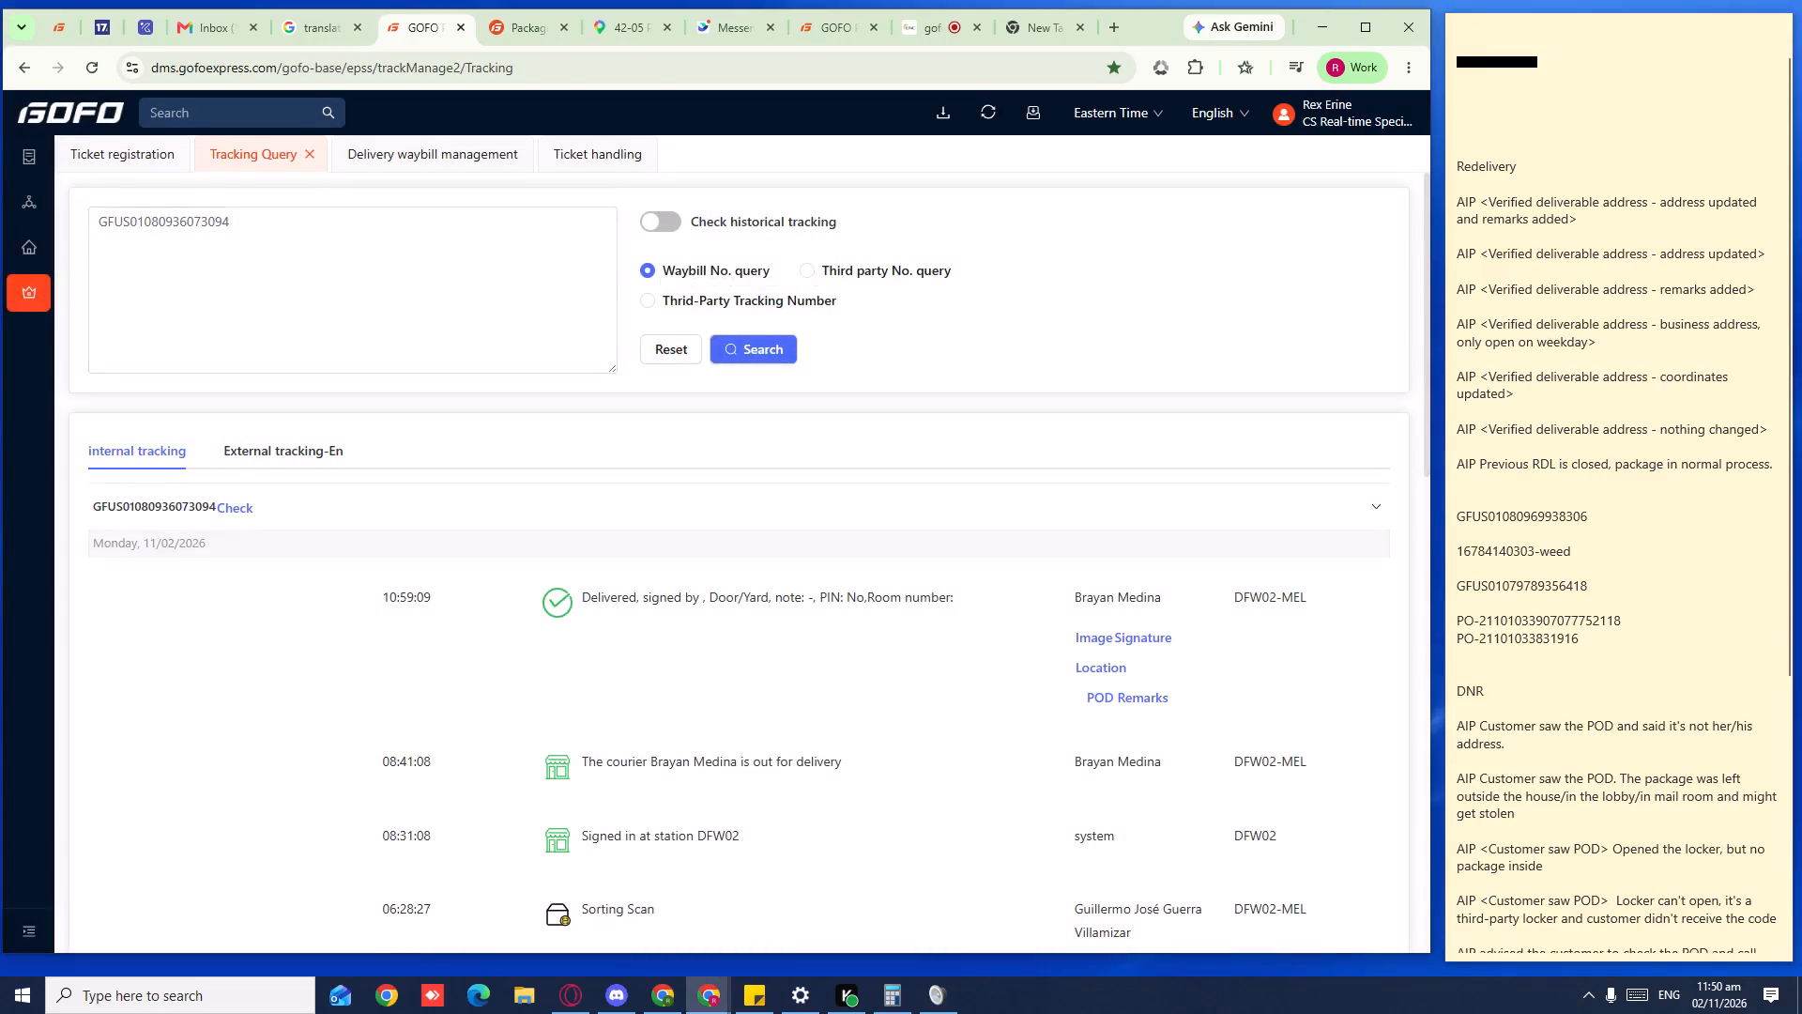
pyautogui.doubleClick(328, 200)
pyautogui.doubleClick(312, 206)
pyautogui.doubleClick(286, 232)
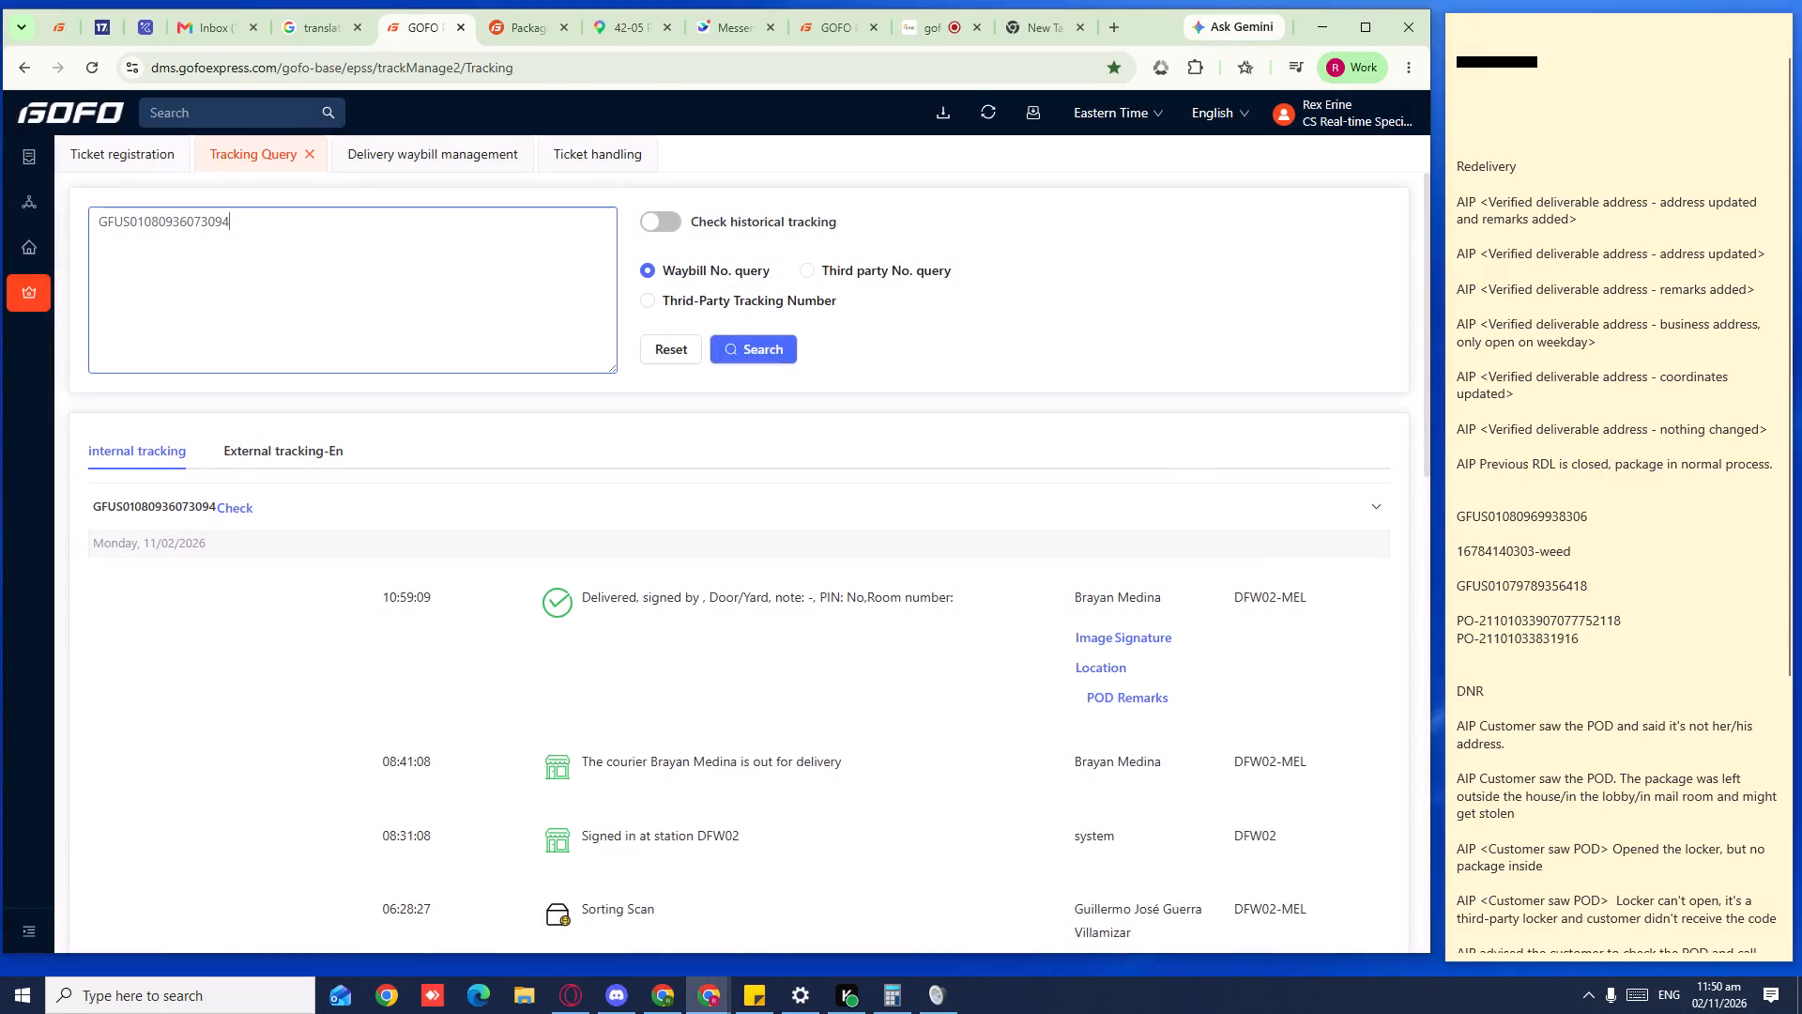
pyautogui.click(306, 226)
pyautogui.doubleClick(299, 231)
pyautogui.click(266, 253)
pyautogui.moveTo(233, 219); pyautogui.dragTo(0, 212)
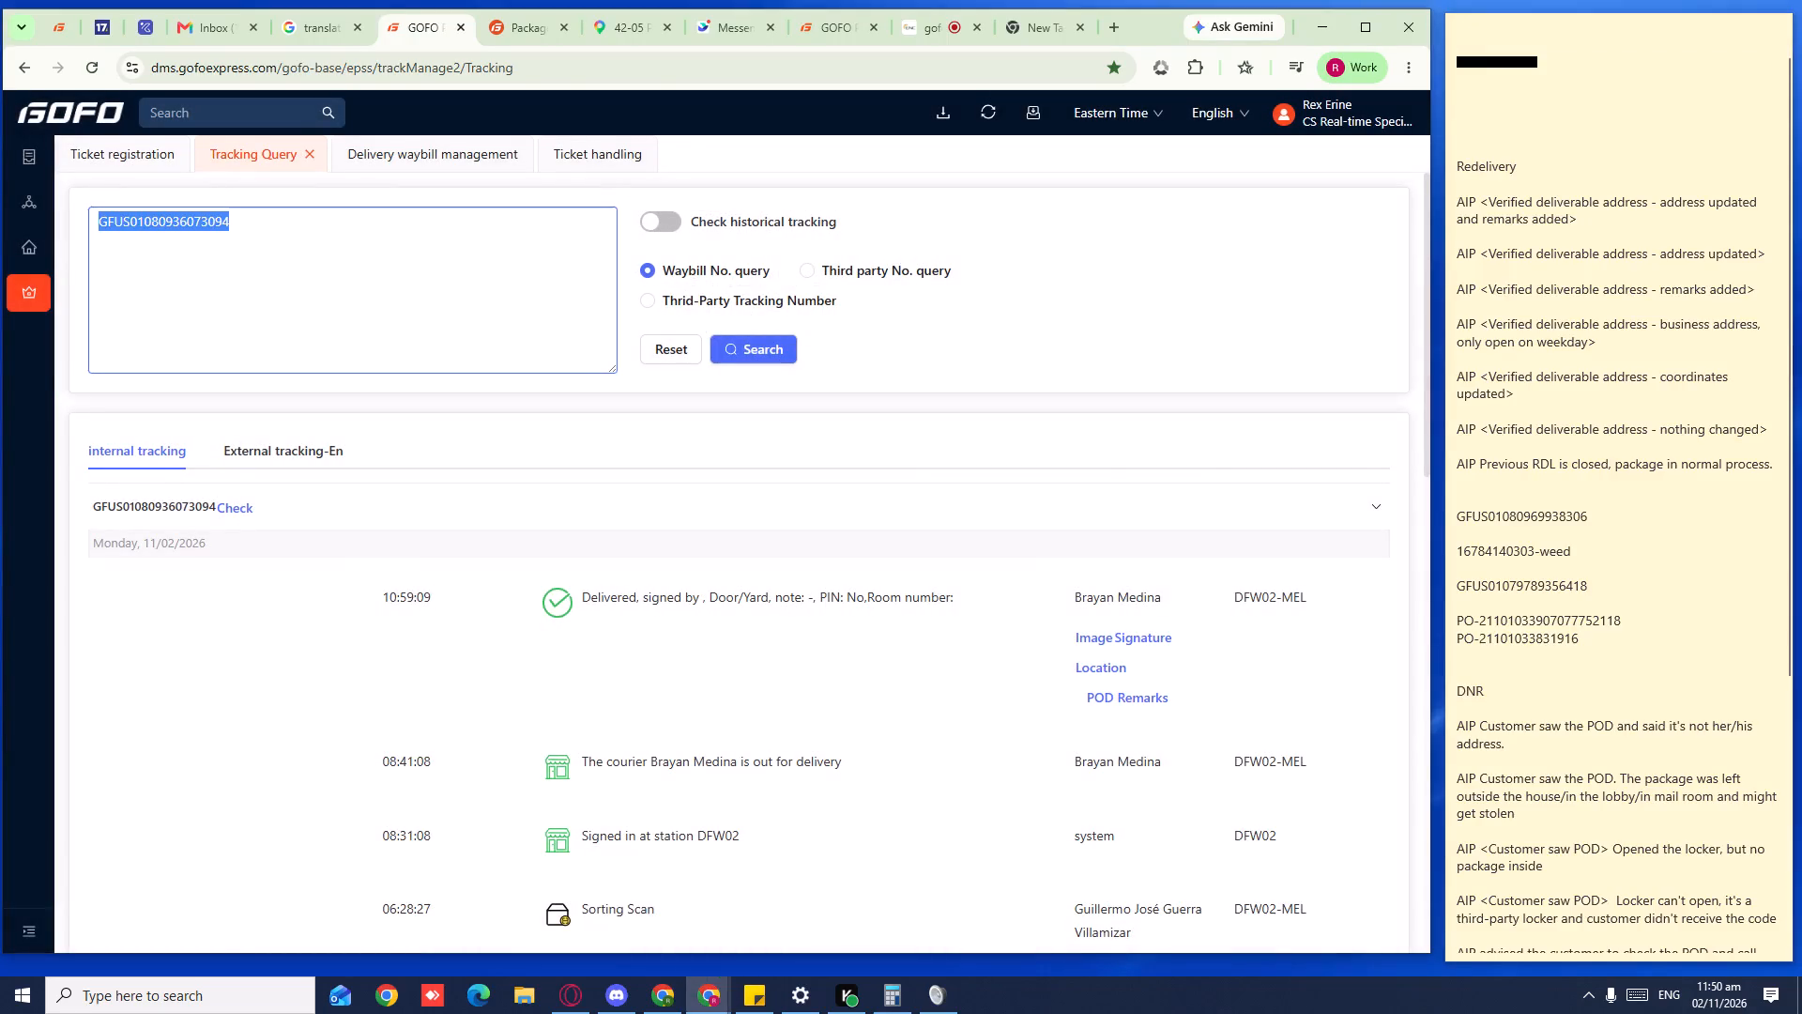
pyautogui.hotkey('ctrl', 'c')
pyautogui.hotkey('ctrl', 'c')
pyautogui.hotkey('ctrl', 'c')
pyautogui.click(590, 158)
pyautogui.click(259, 243)
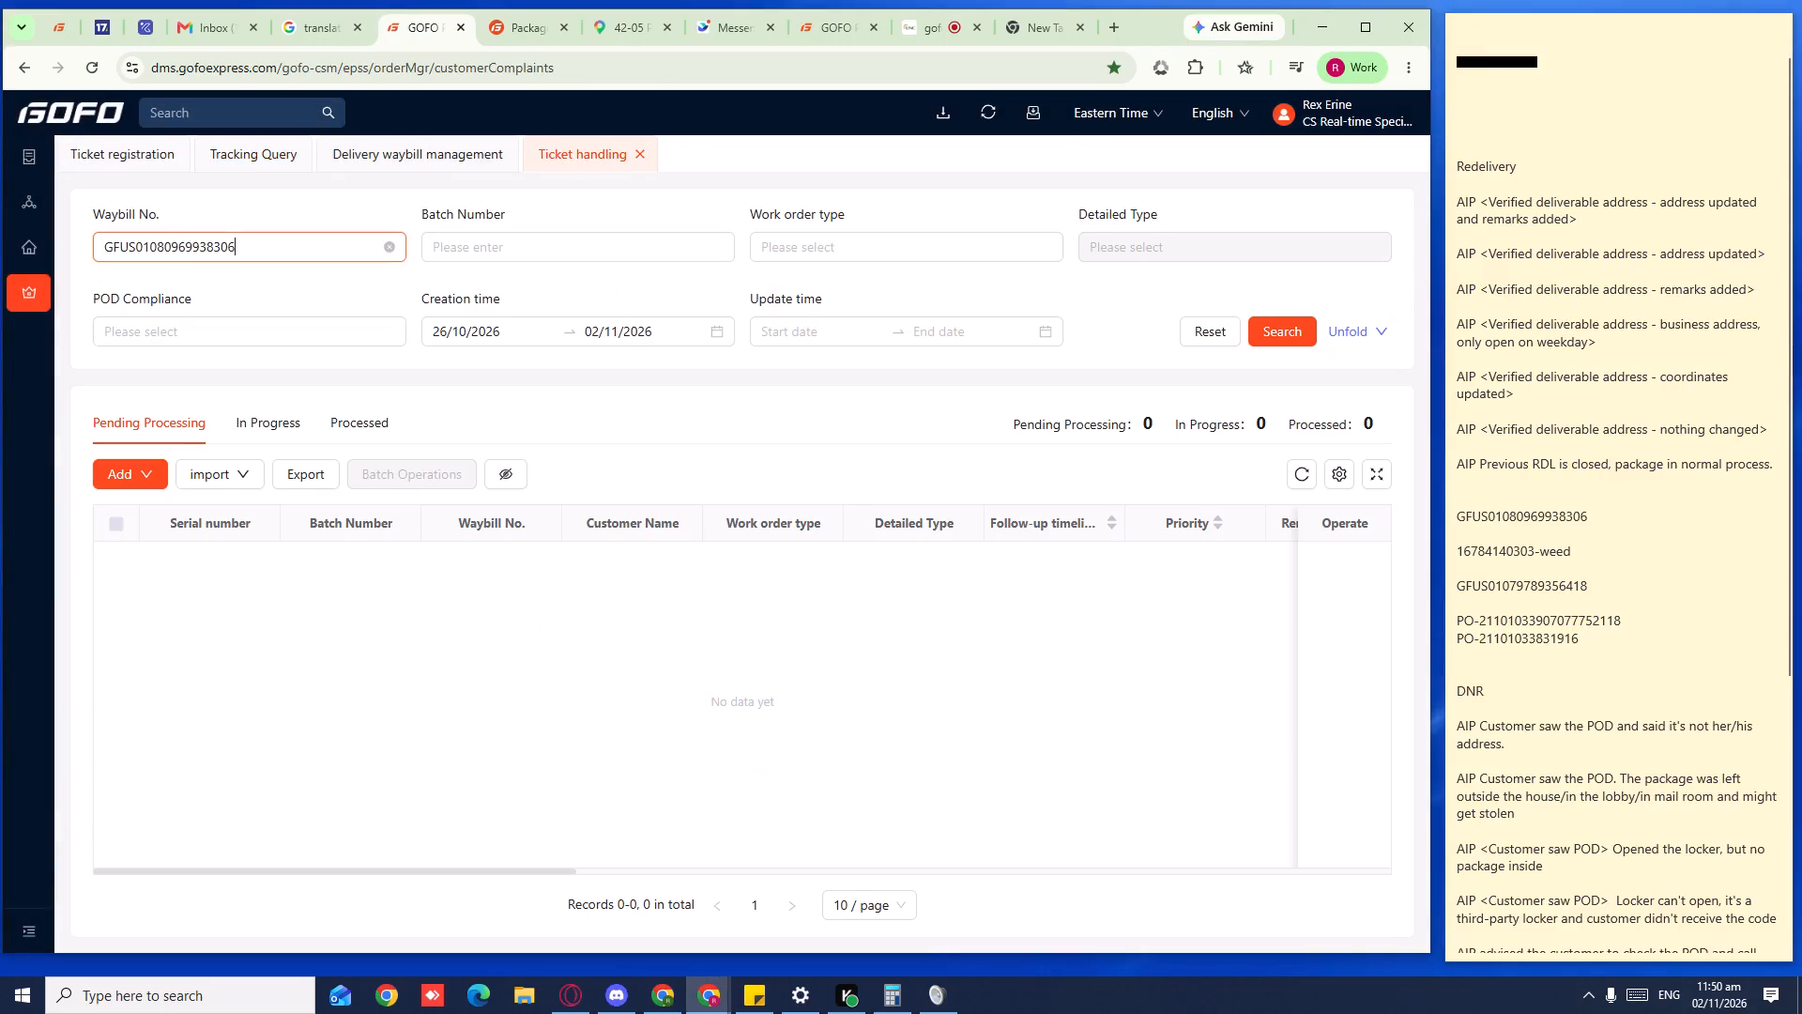
pyautogui.click(388, 242)
pyautogui.hotkey('ctrl', 'v')
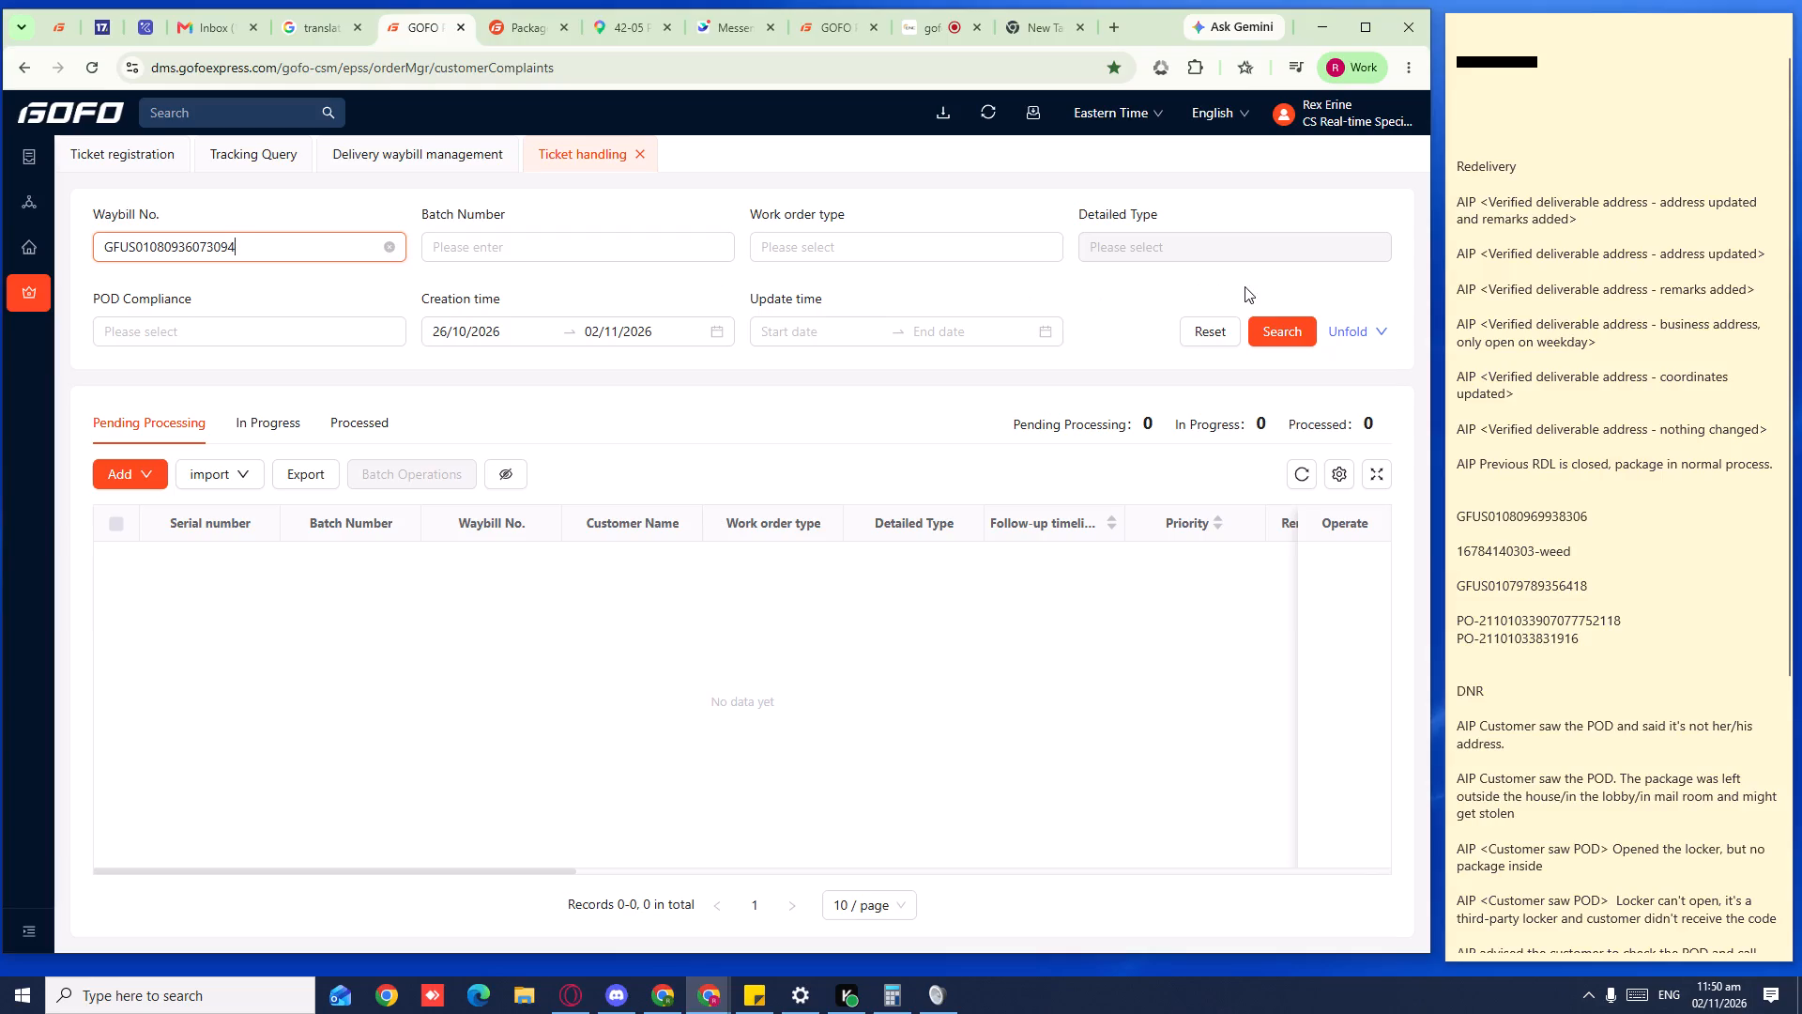
pyautogui.click(1276, 321)
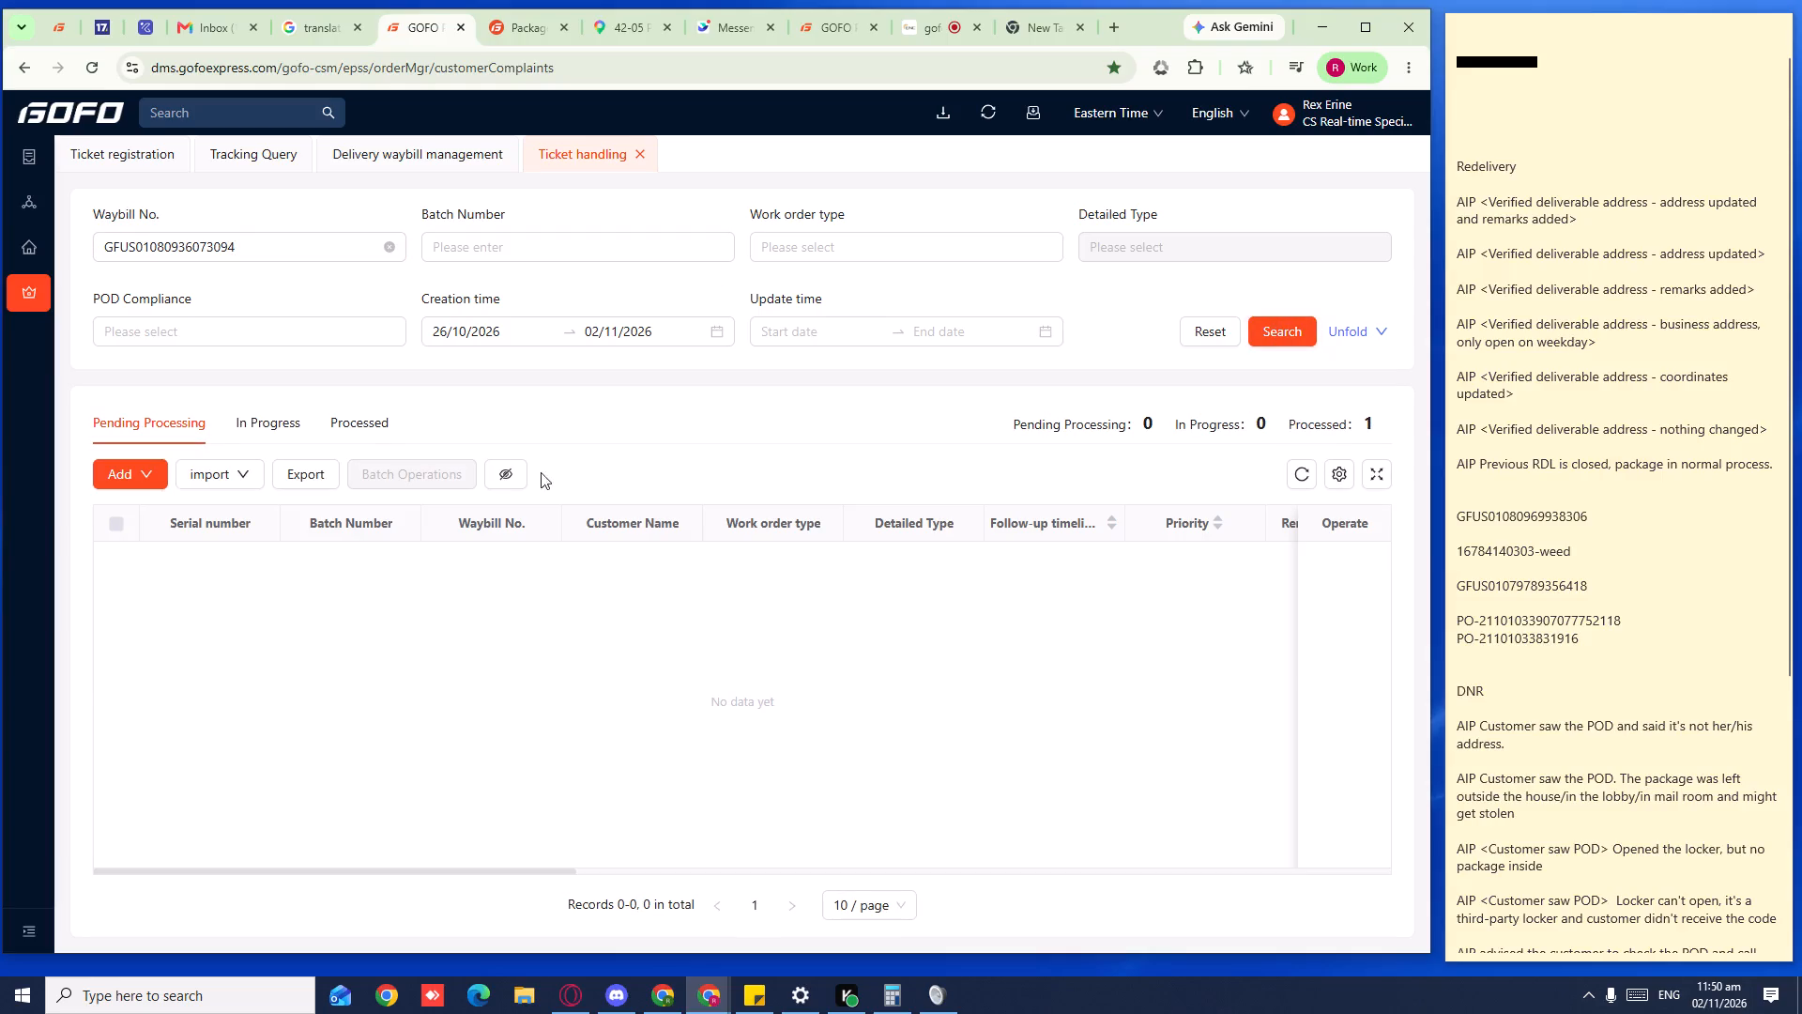
# Review the work order details of the processed Delivered Not Received ticket, then close them.
pyautogui.click(361, 422)
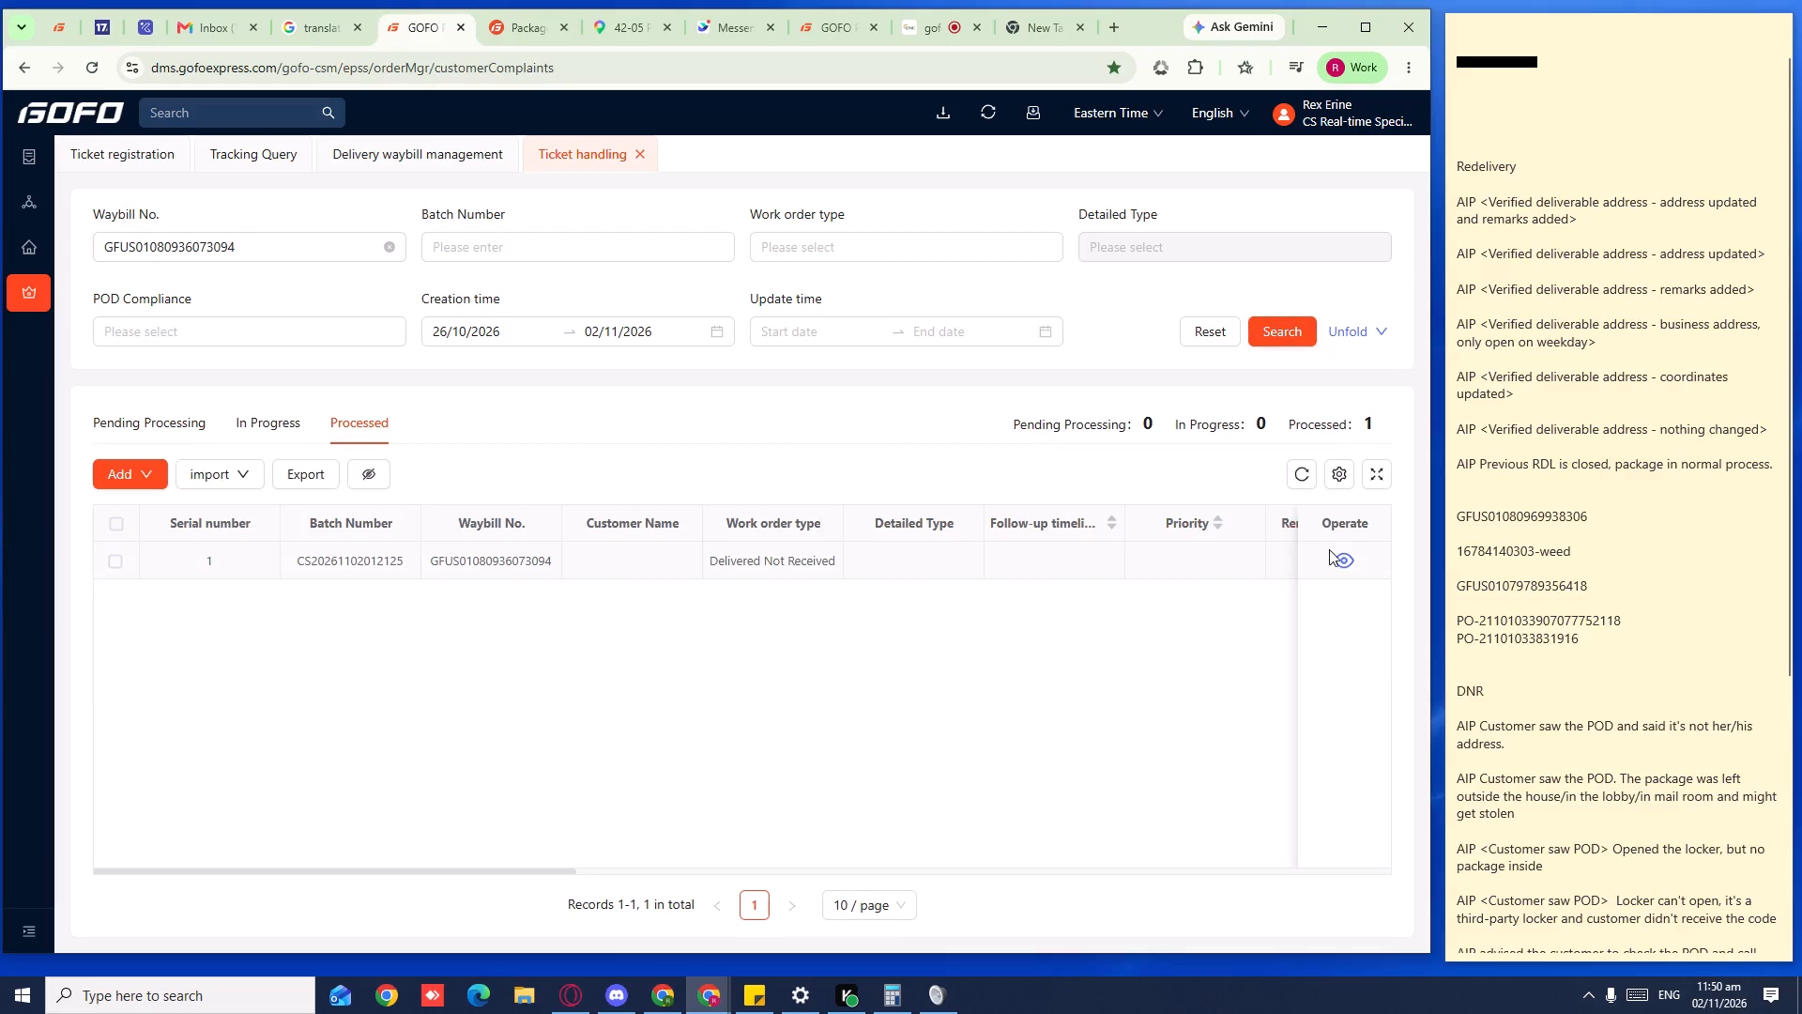
pyautogui.click(1340, 561)
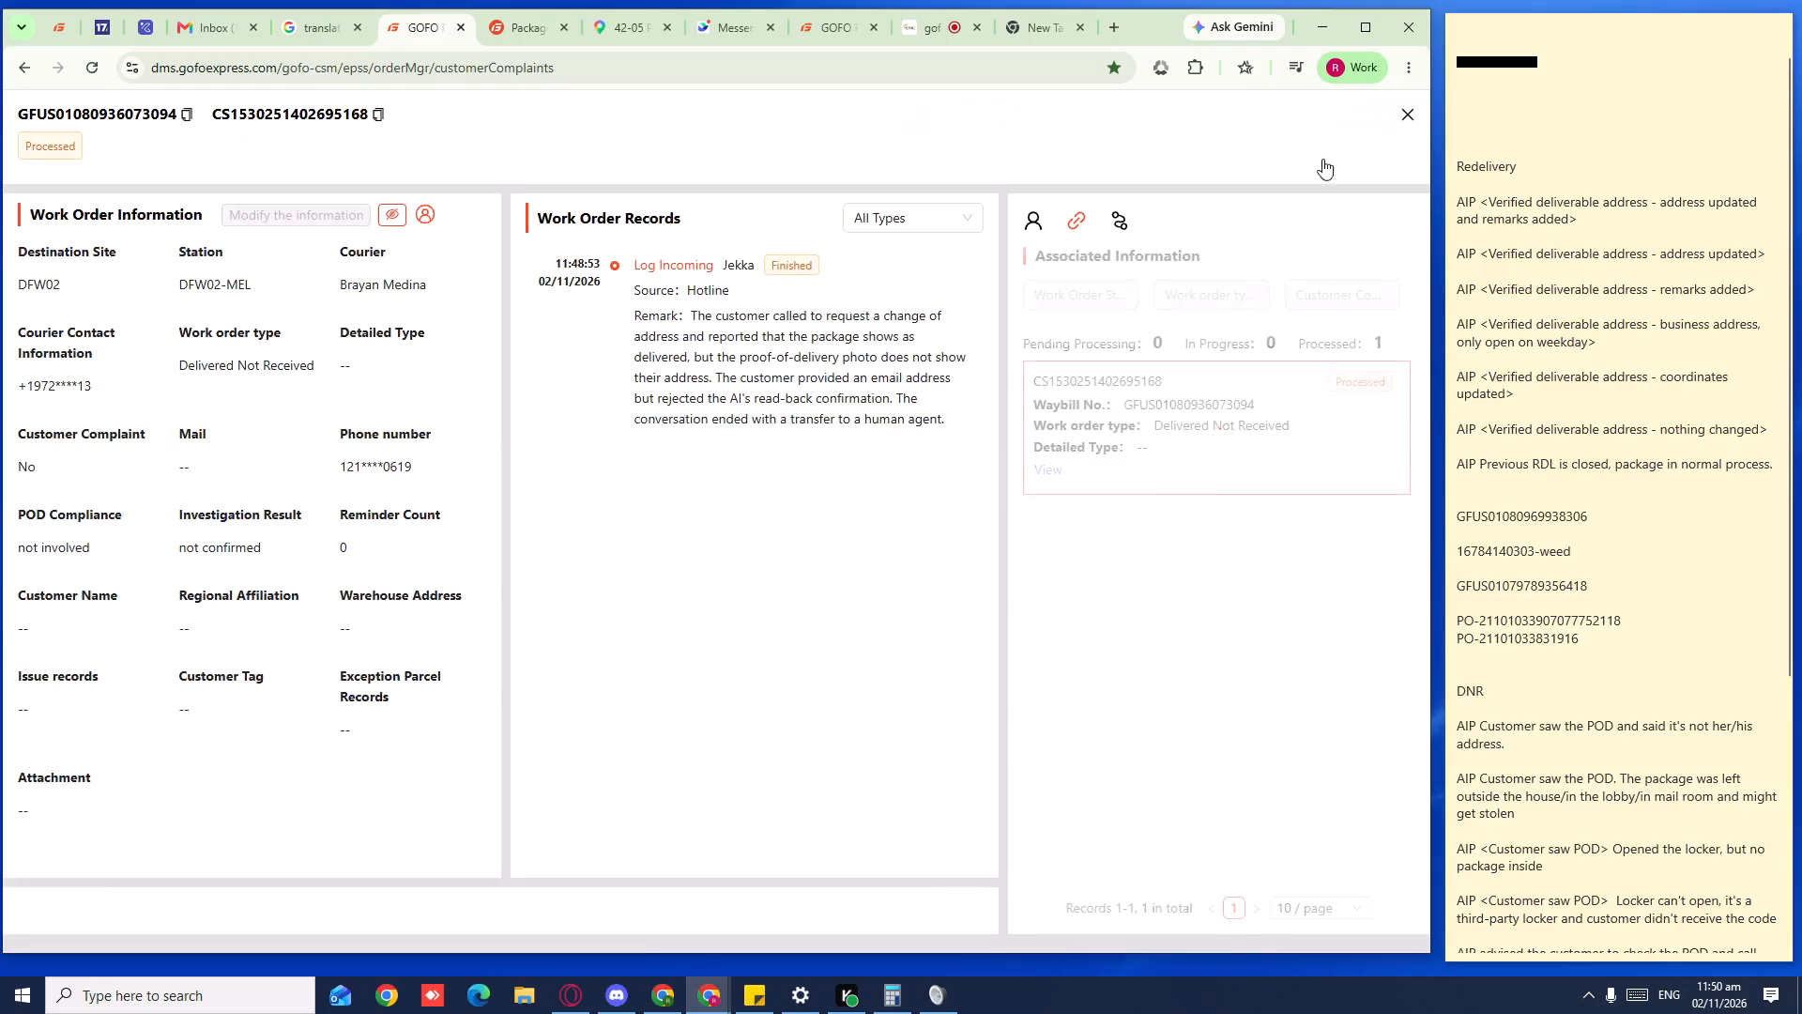
pyautogui.click(1405, 120)
pyautogui.click(1506, 88)
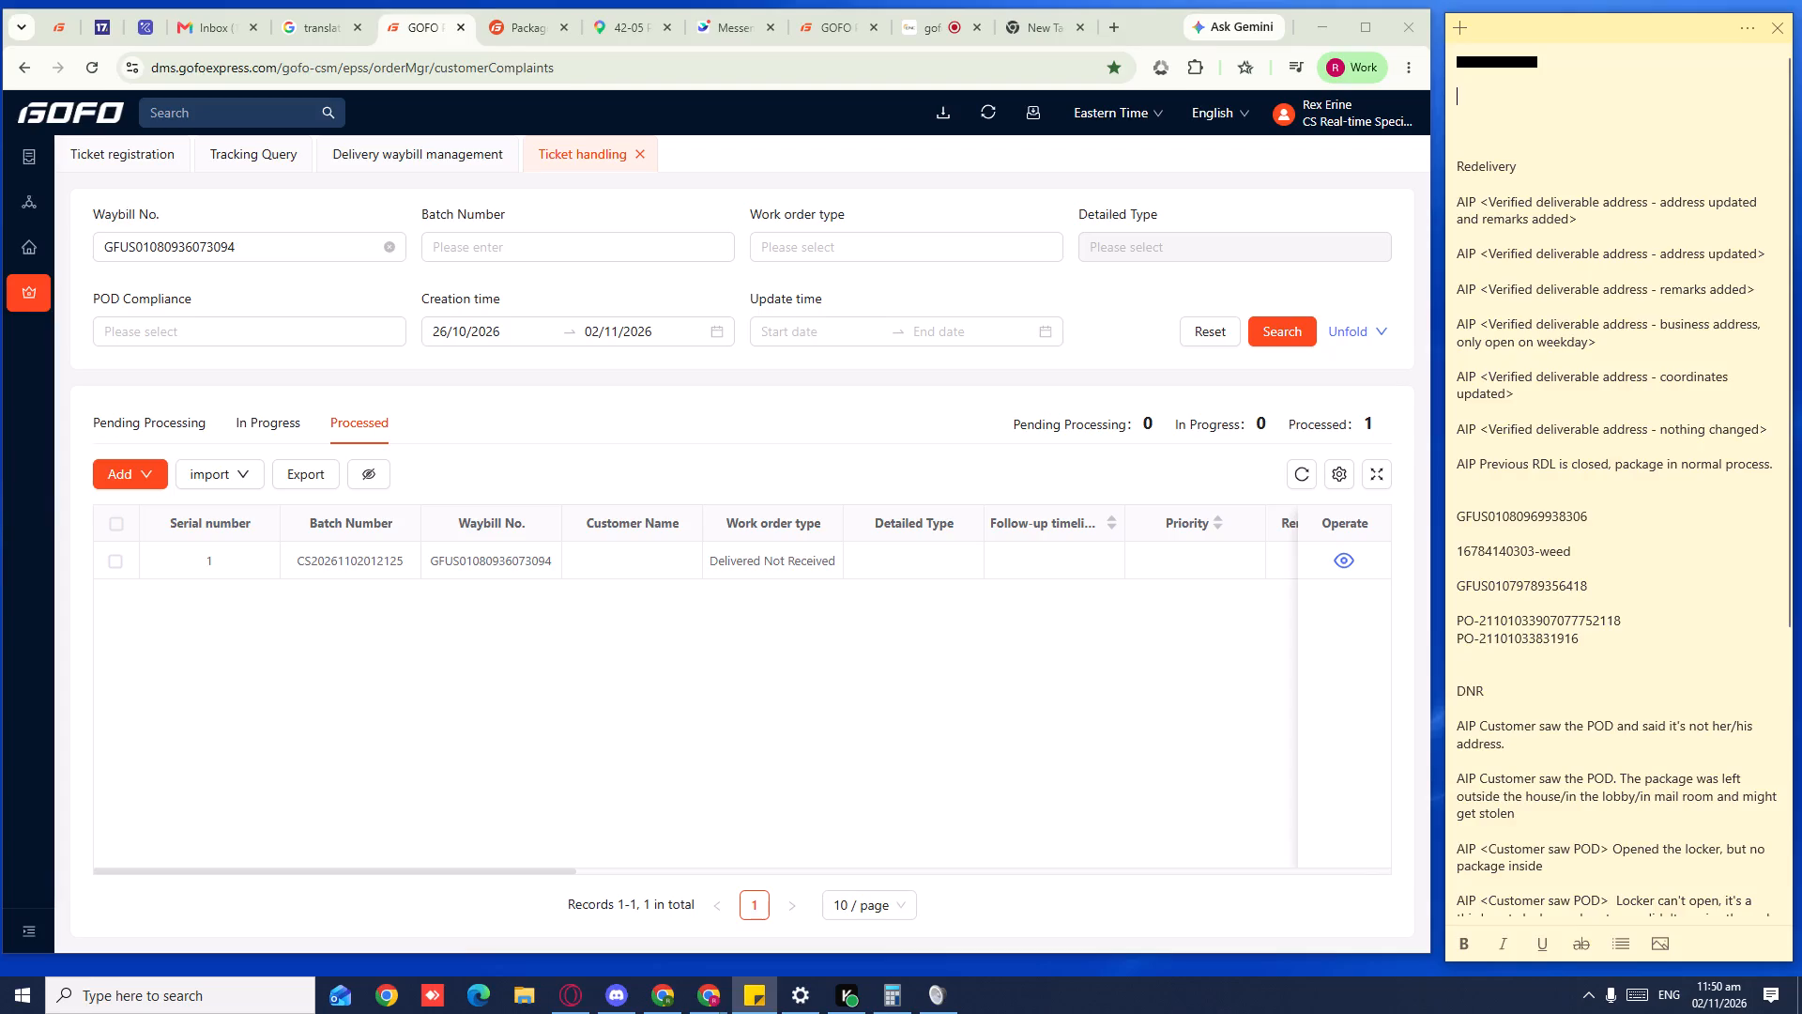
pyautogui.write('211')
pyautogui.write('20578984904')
pyautogui.click(301, 157)
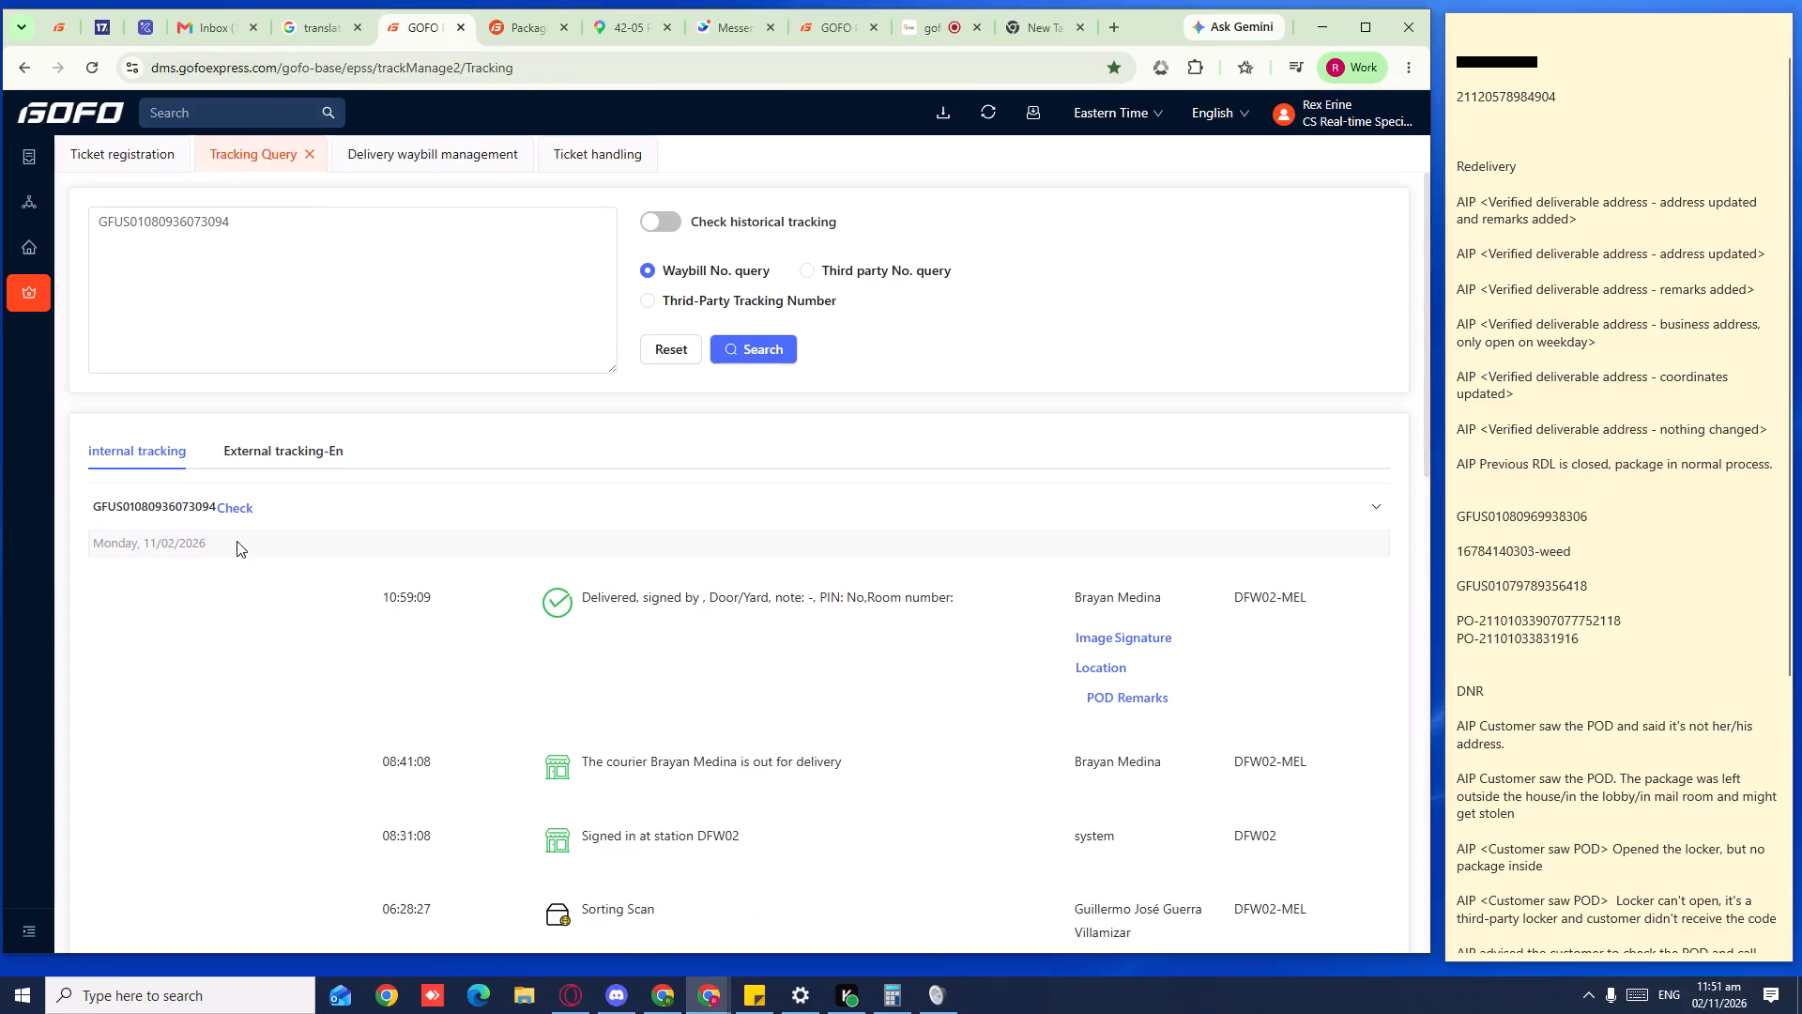
pyautogui.click(240, 504)
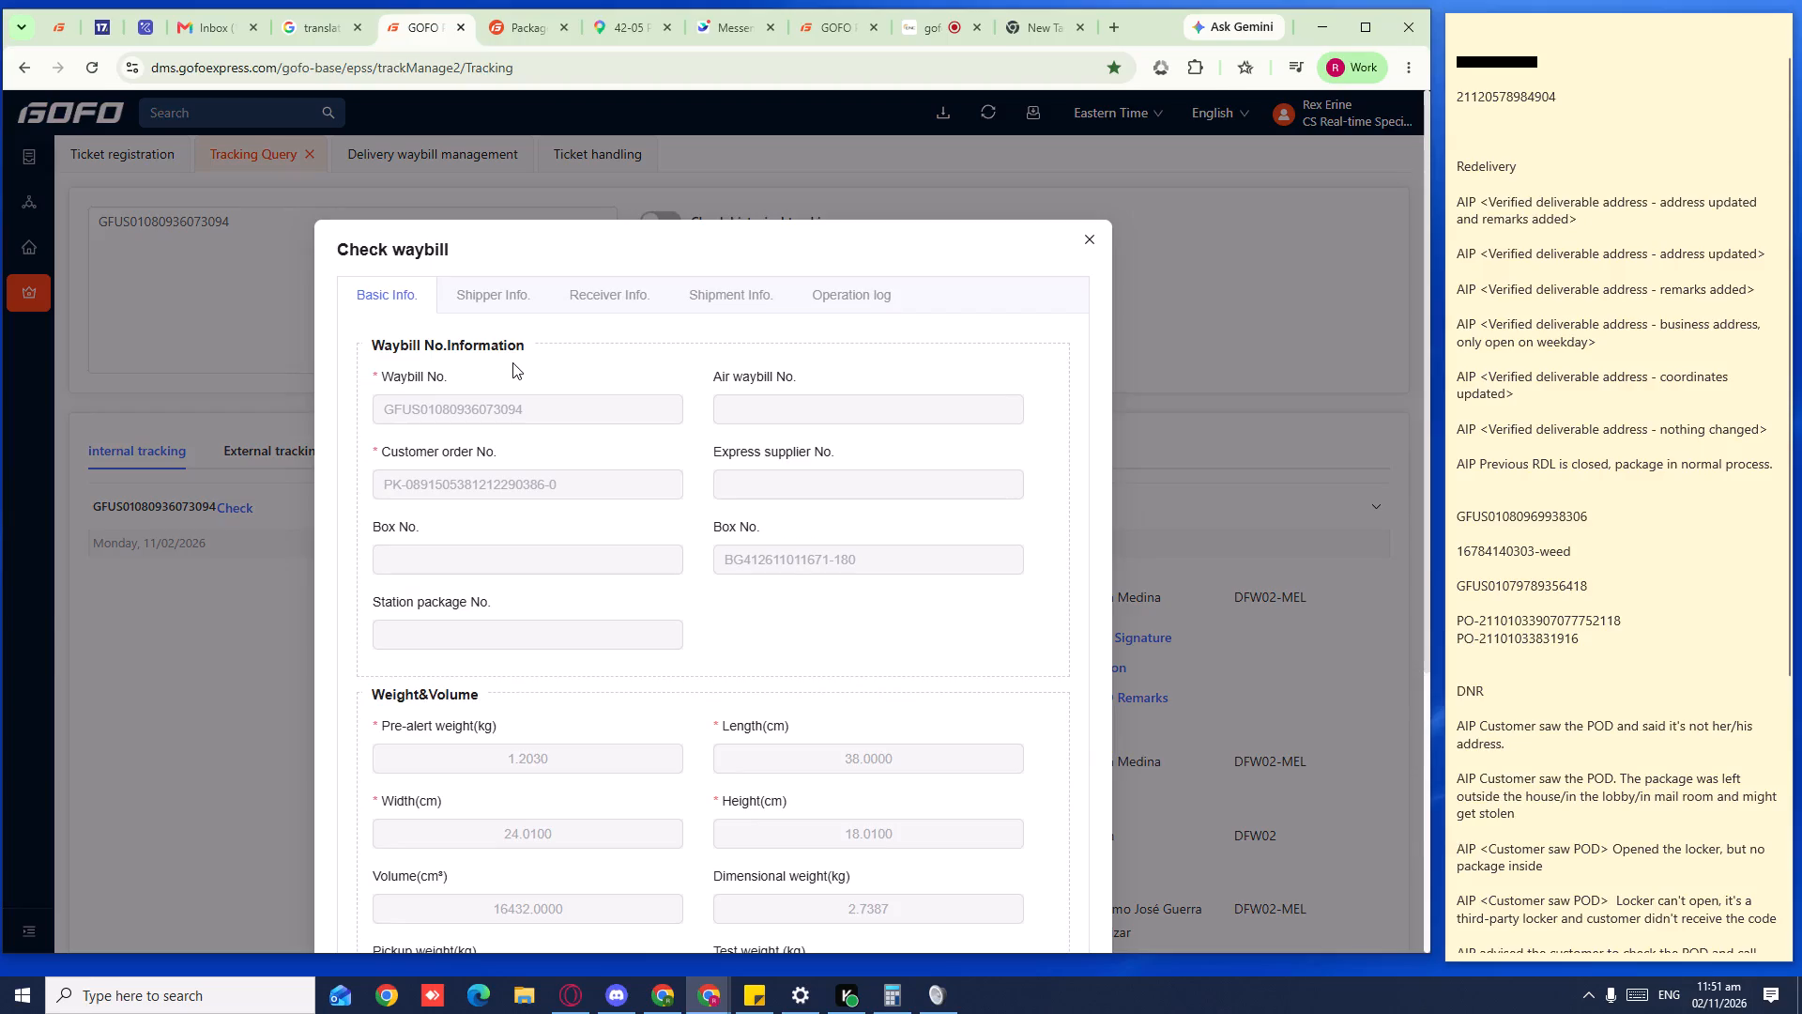
pyautogui.click(1488, 131)
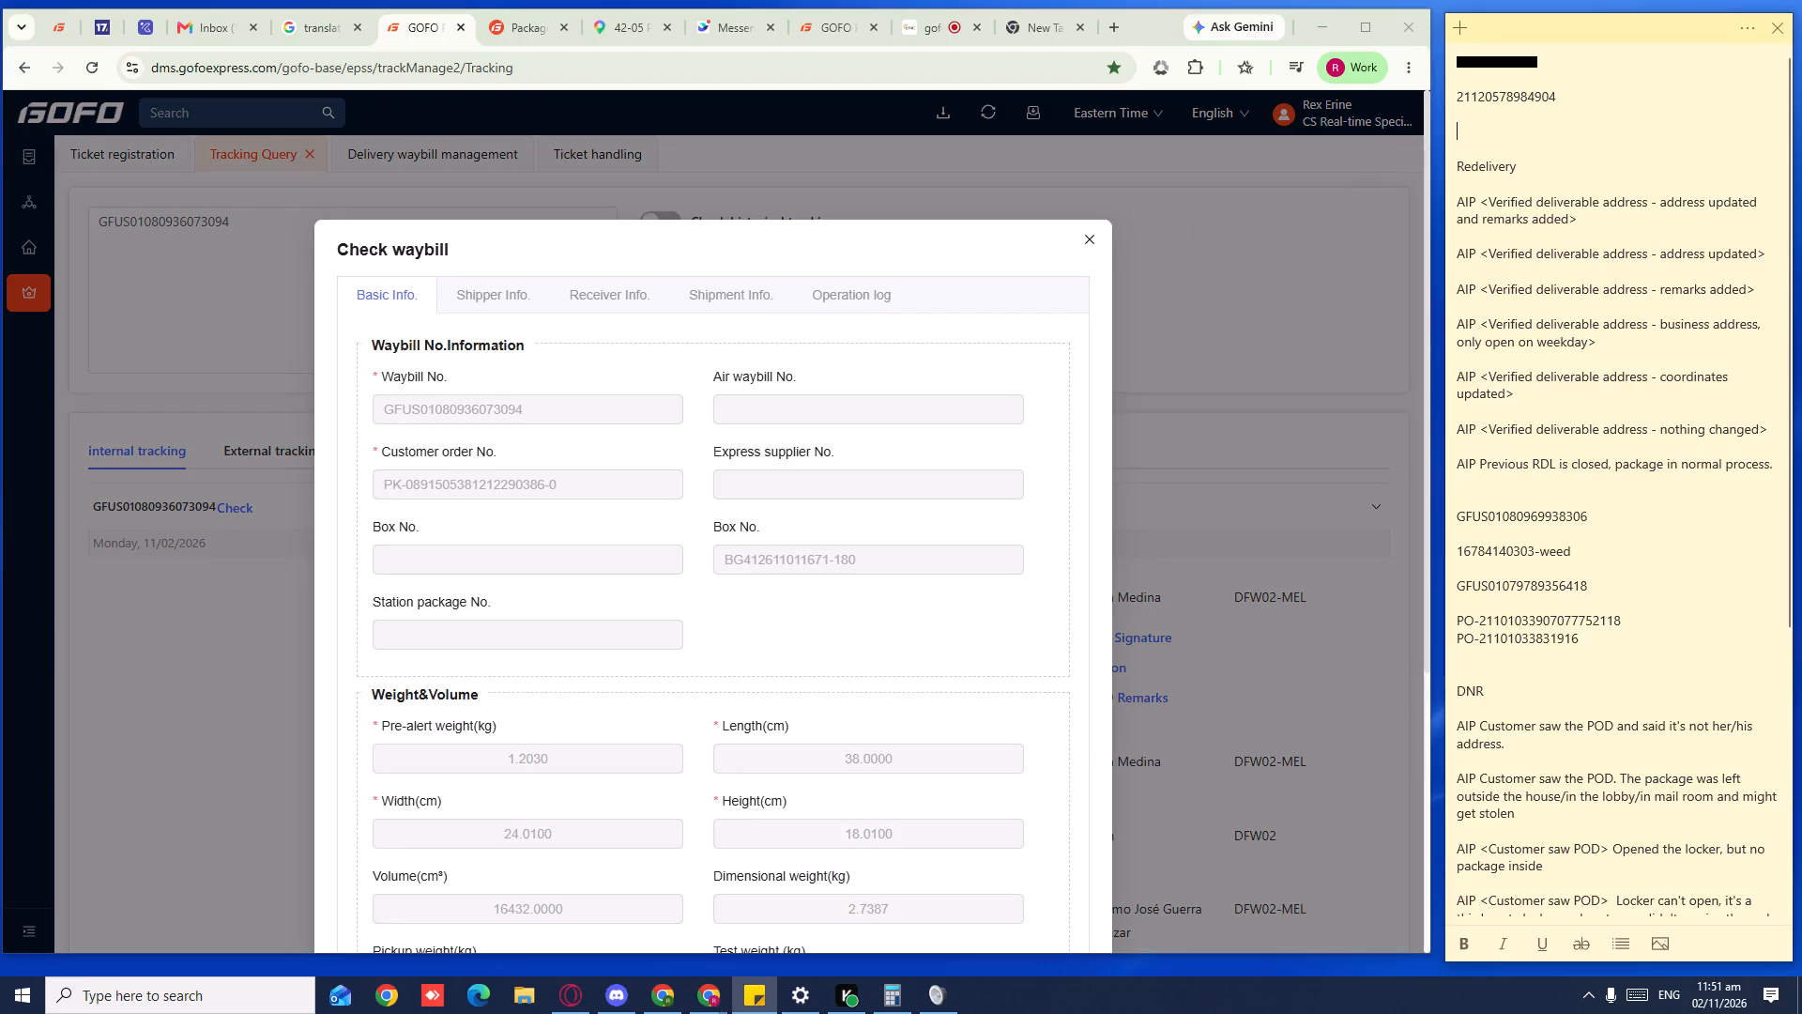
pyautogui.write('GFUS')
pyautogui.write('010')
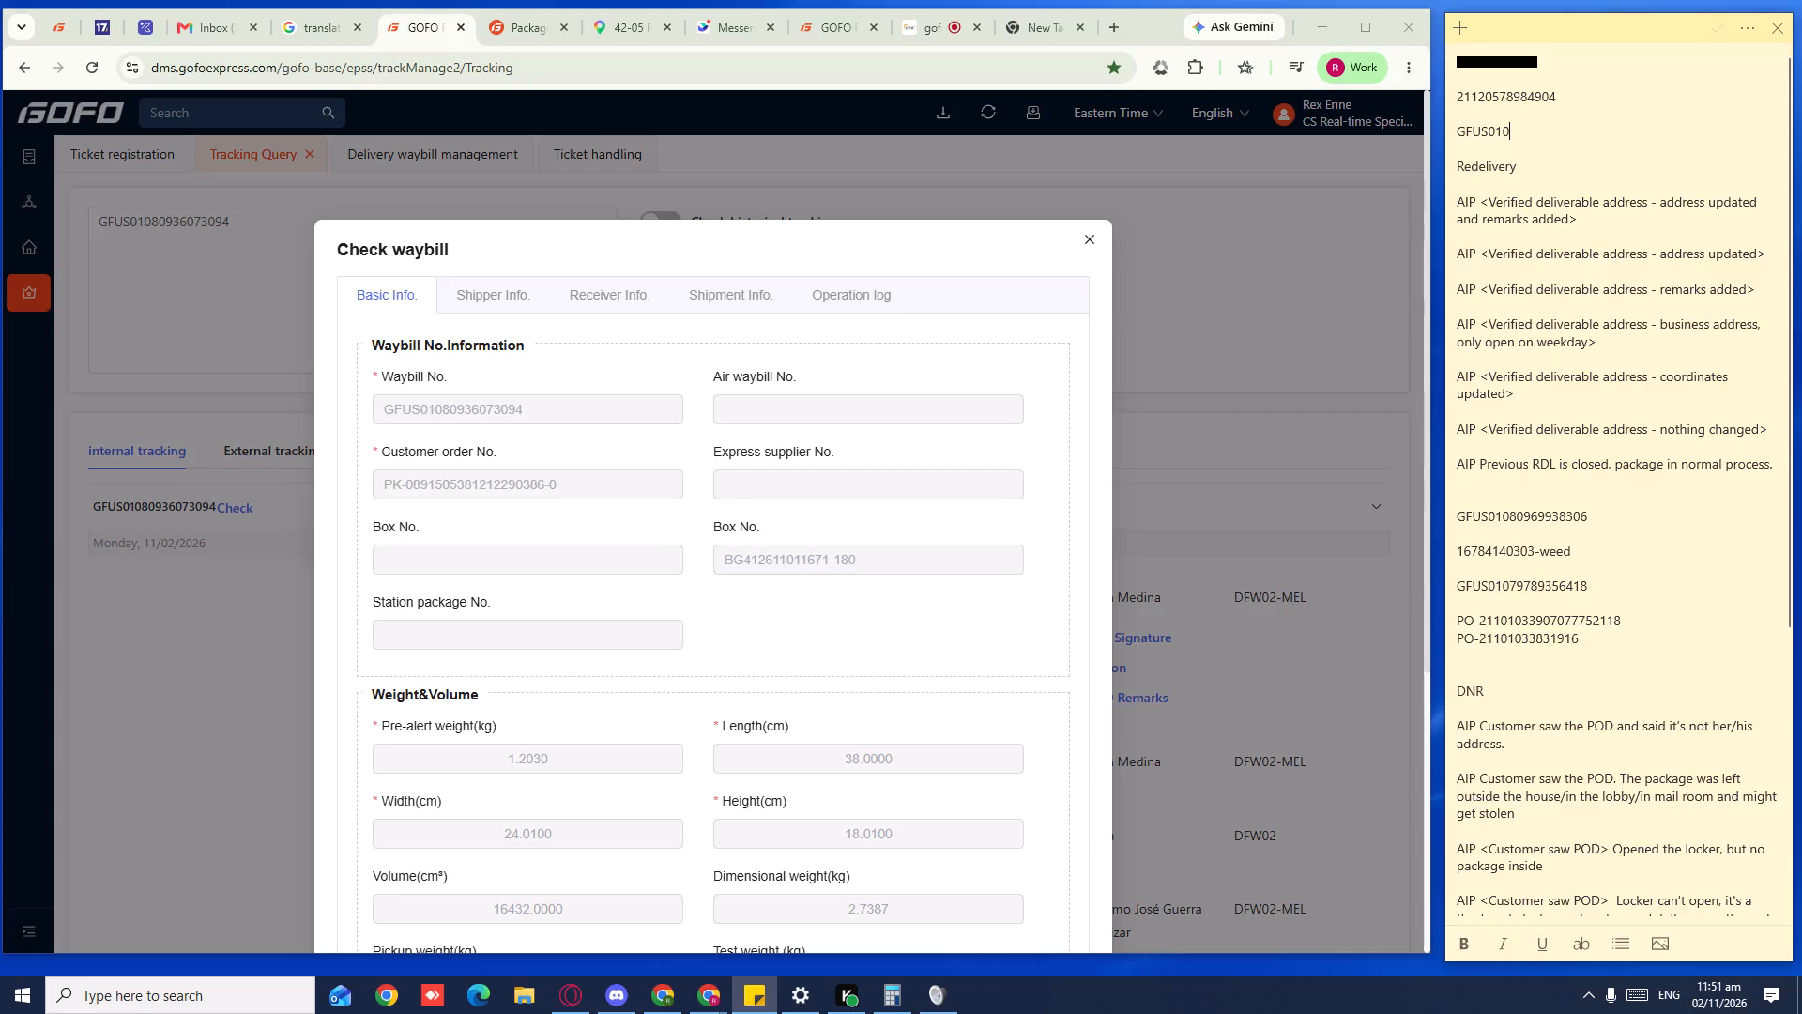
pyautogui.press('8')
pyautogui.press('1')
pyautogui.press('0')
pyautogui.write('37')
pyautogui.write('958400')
pyautogui.tripleClick(1531, 133)
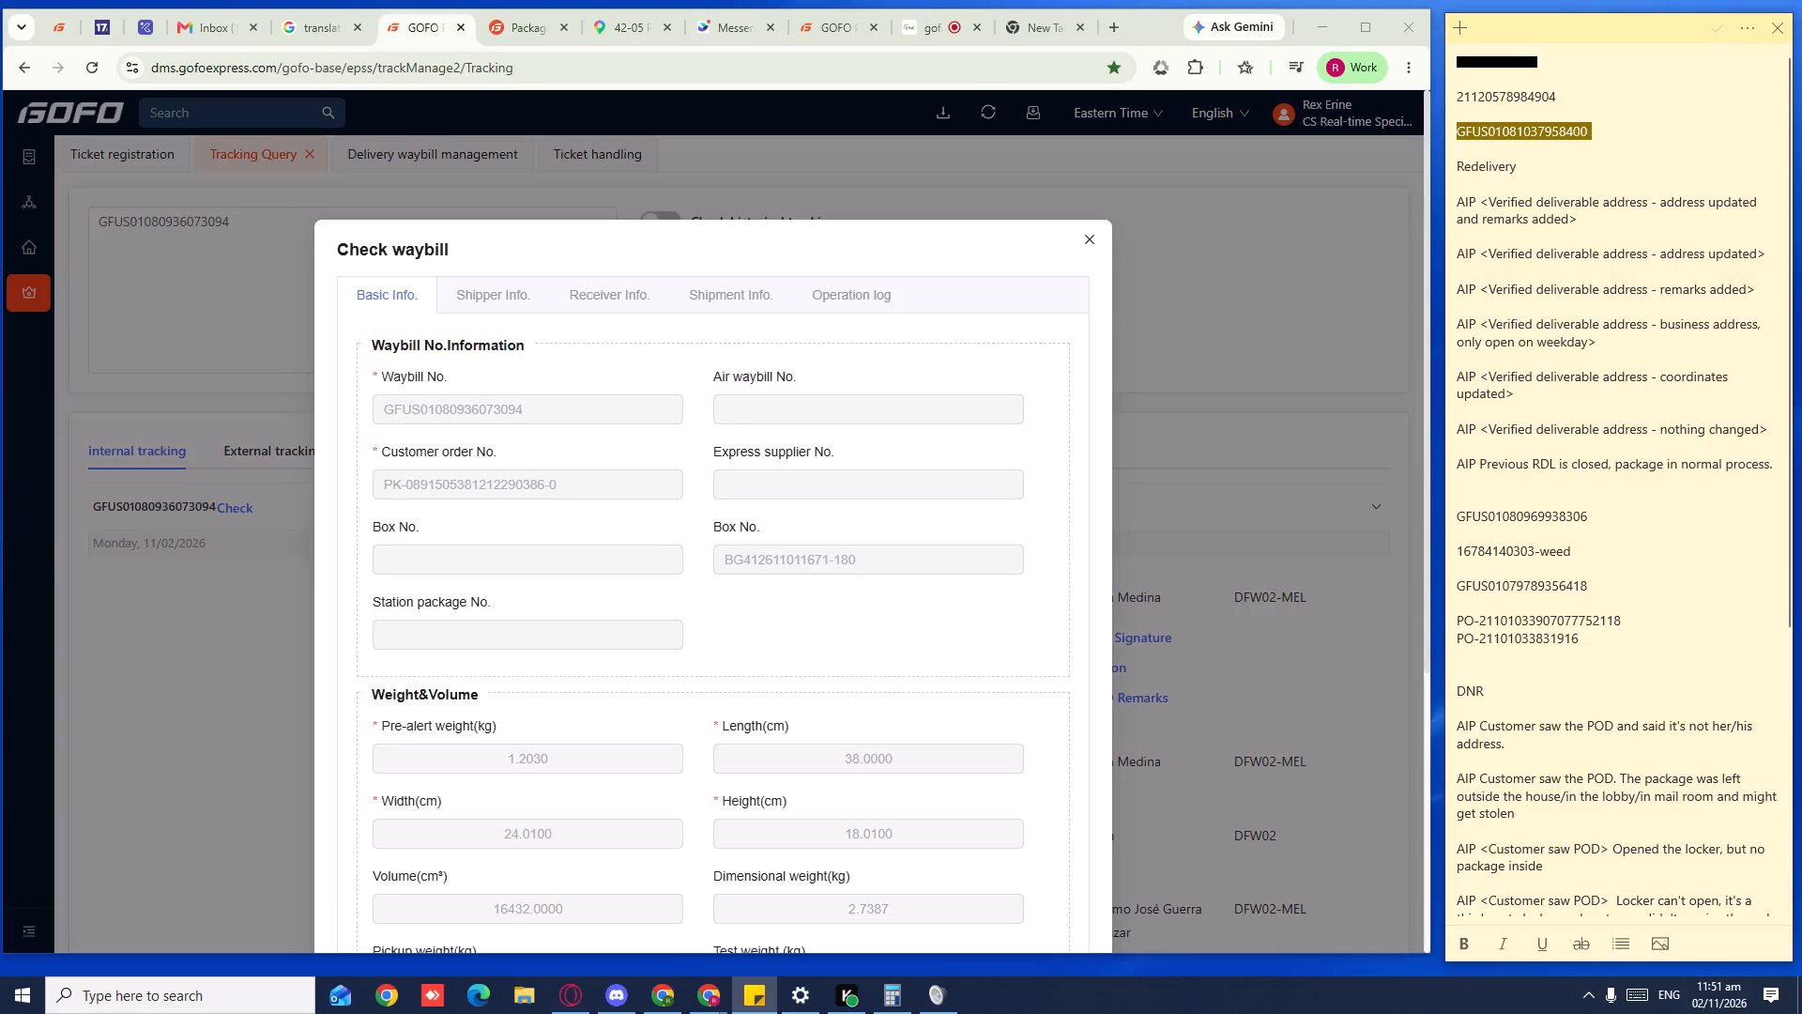
pyautogui.hotkey('ctrl', 'c')
pyautogui.hotkey('ctrl', 'c')
pyautogui.hotkey('ctrl', 'c')
pyautogui.click(1092, 240)
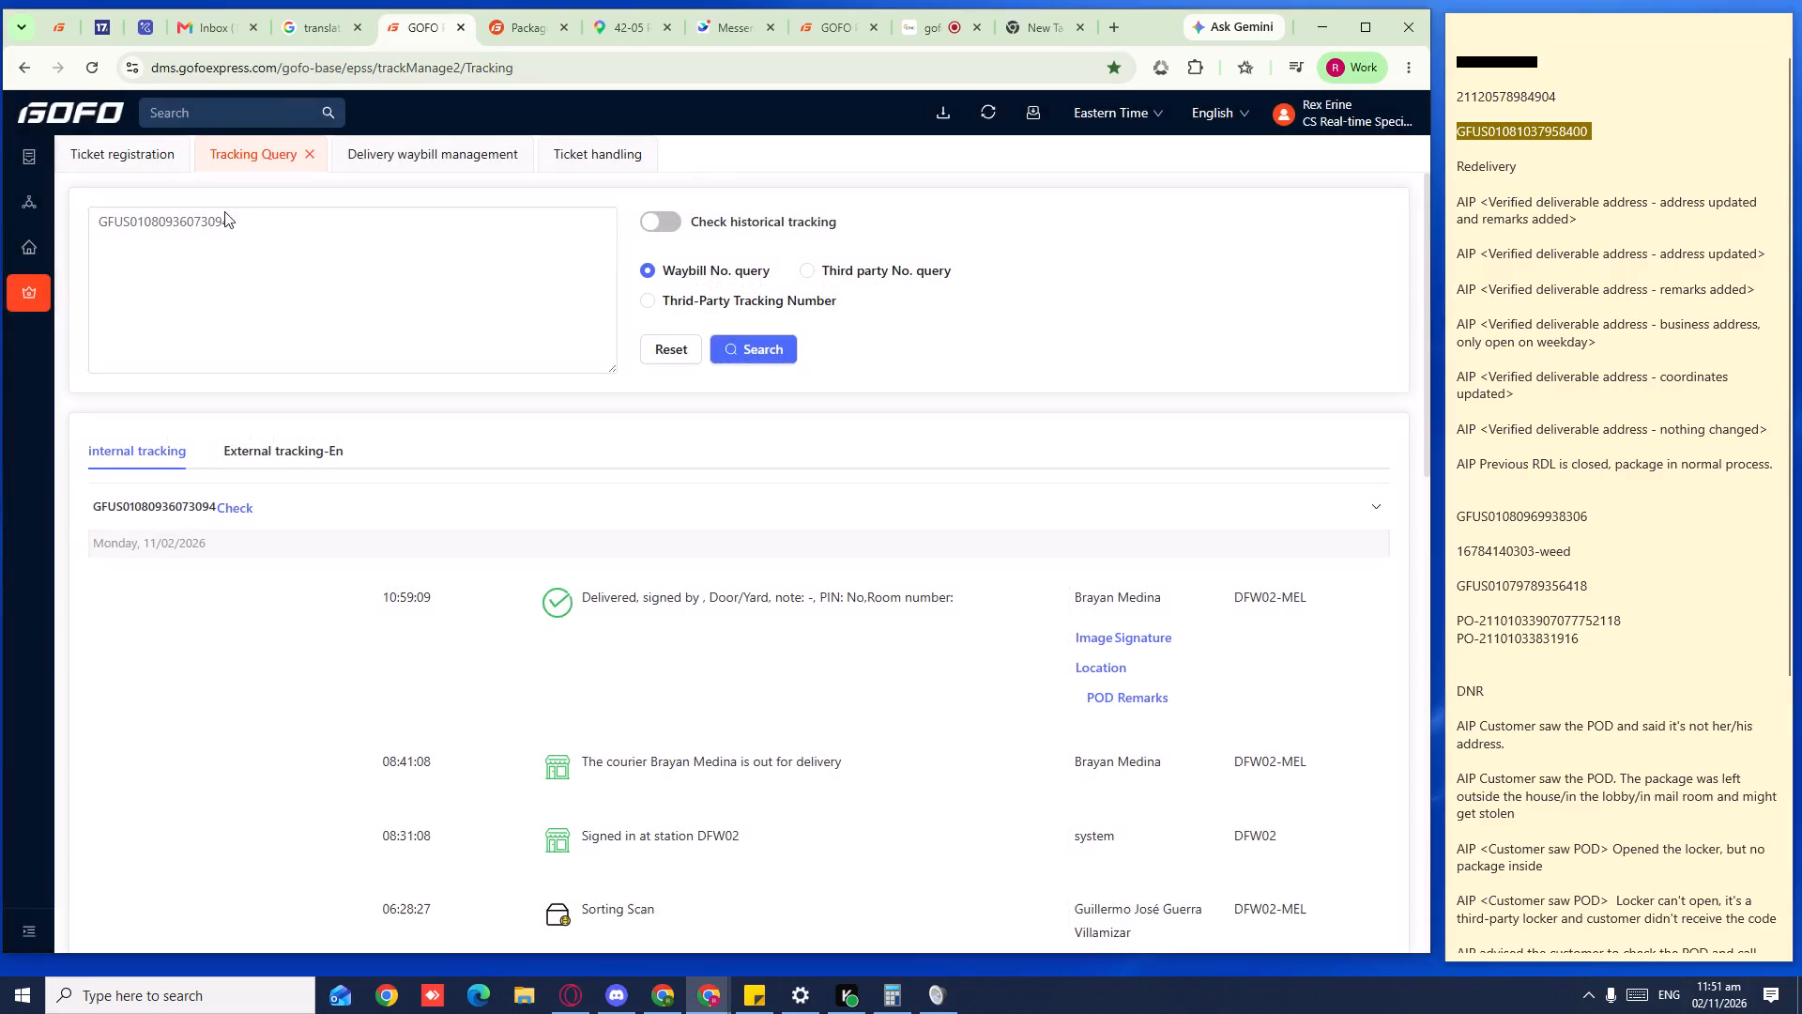
pyautogui.doubleClick(234, 216)
pyautogui.press('Delete')
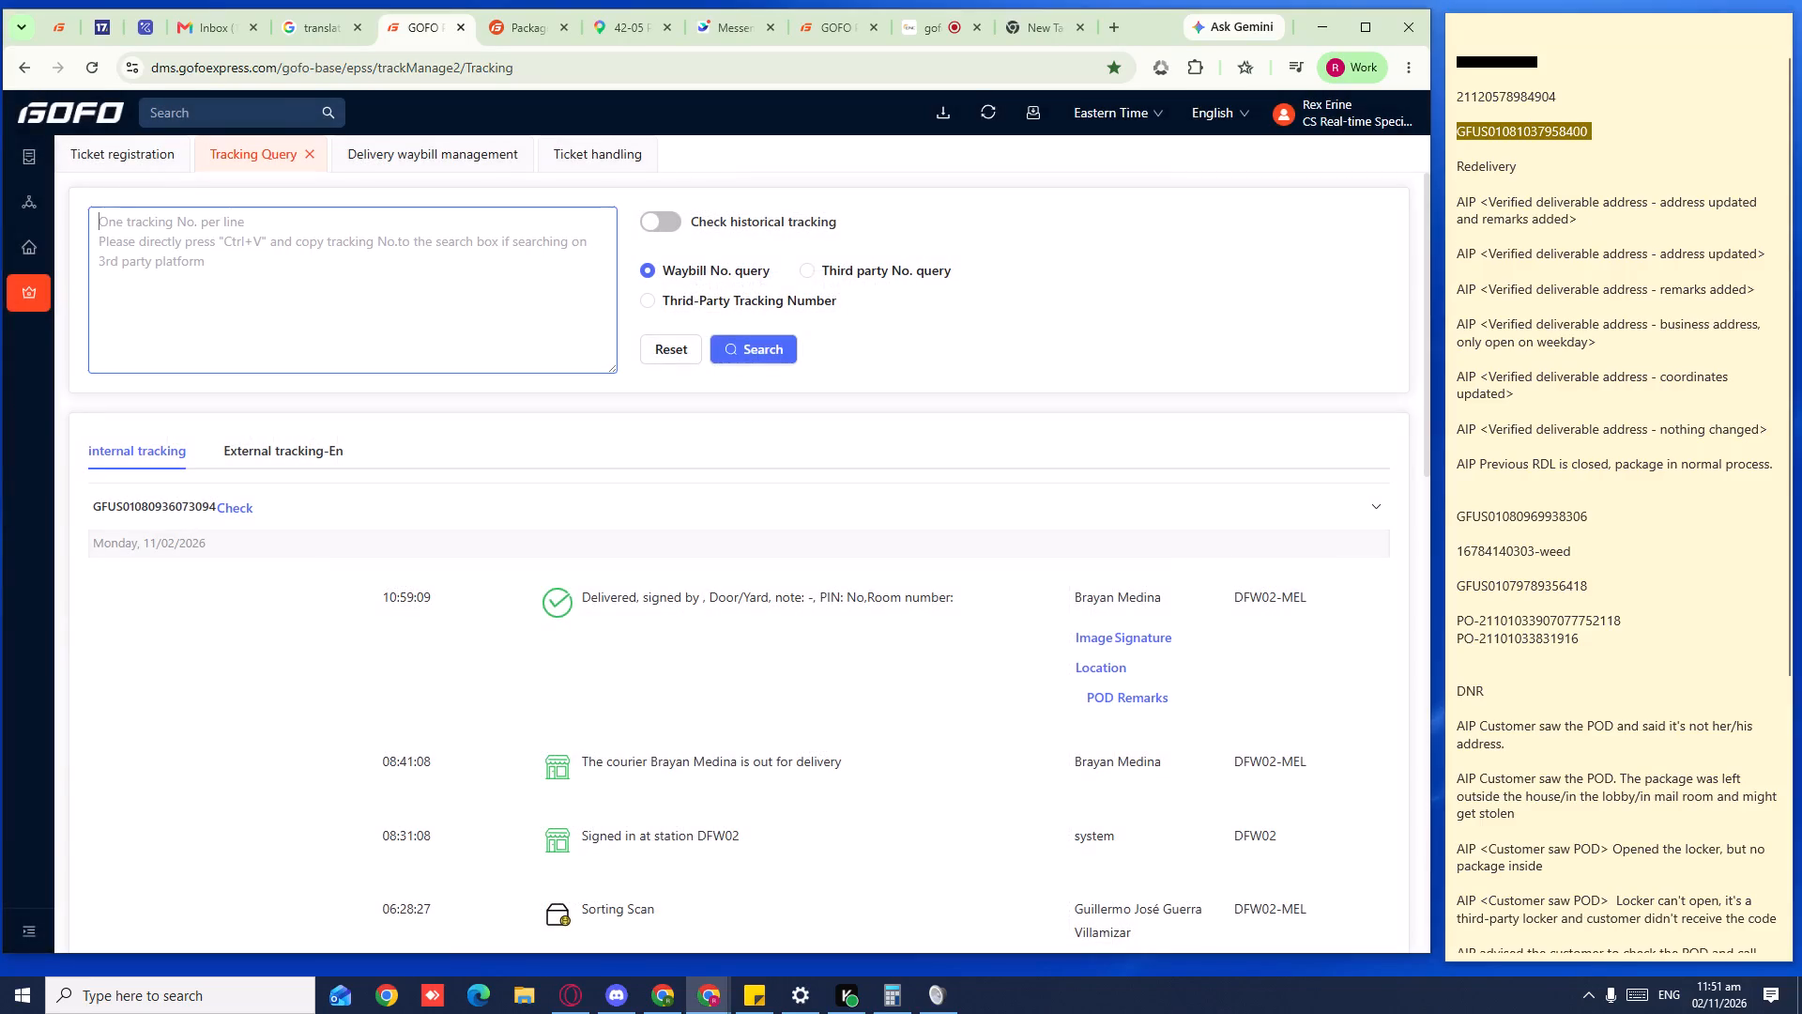
pyautogui.hotkey('ctrl', 'v')
pyautogui.click(796, 368)
pyautogui.click(742, 352)
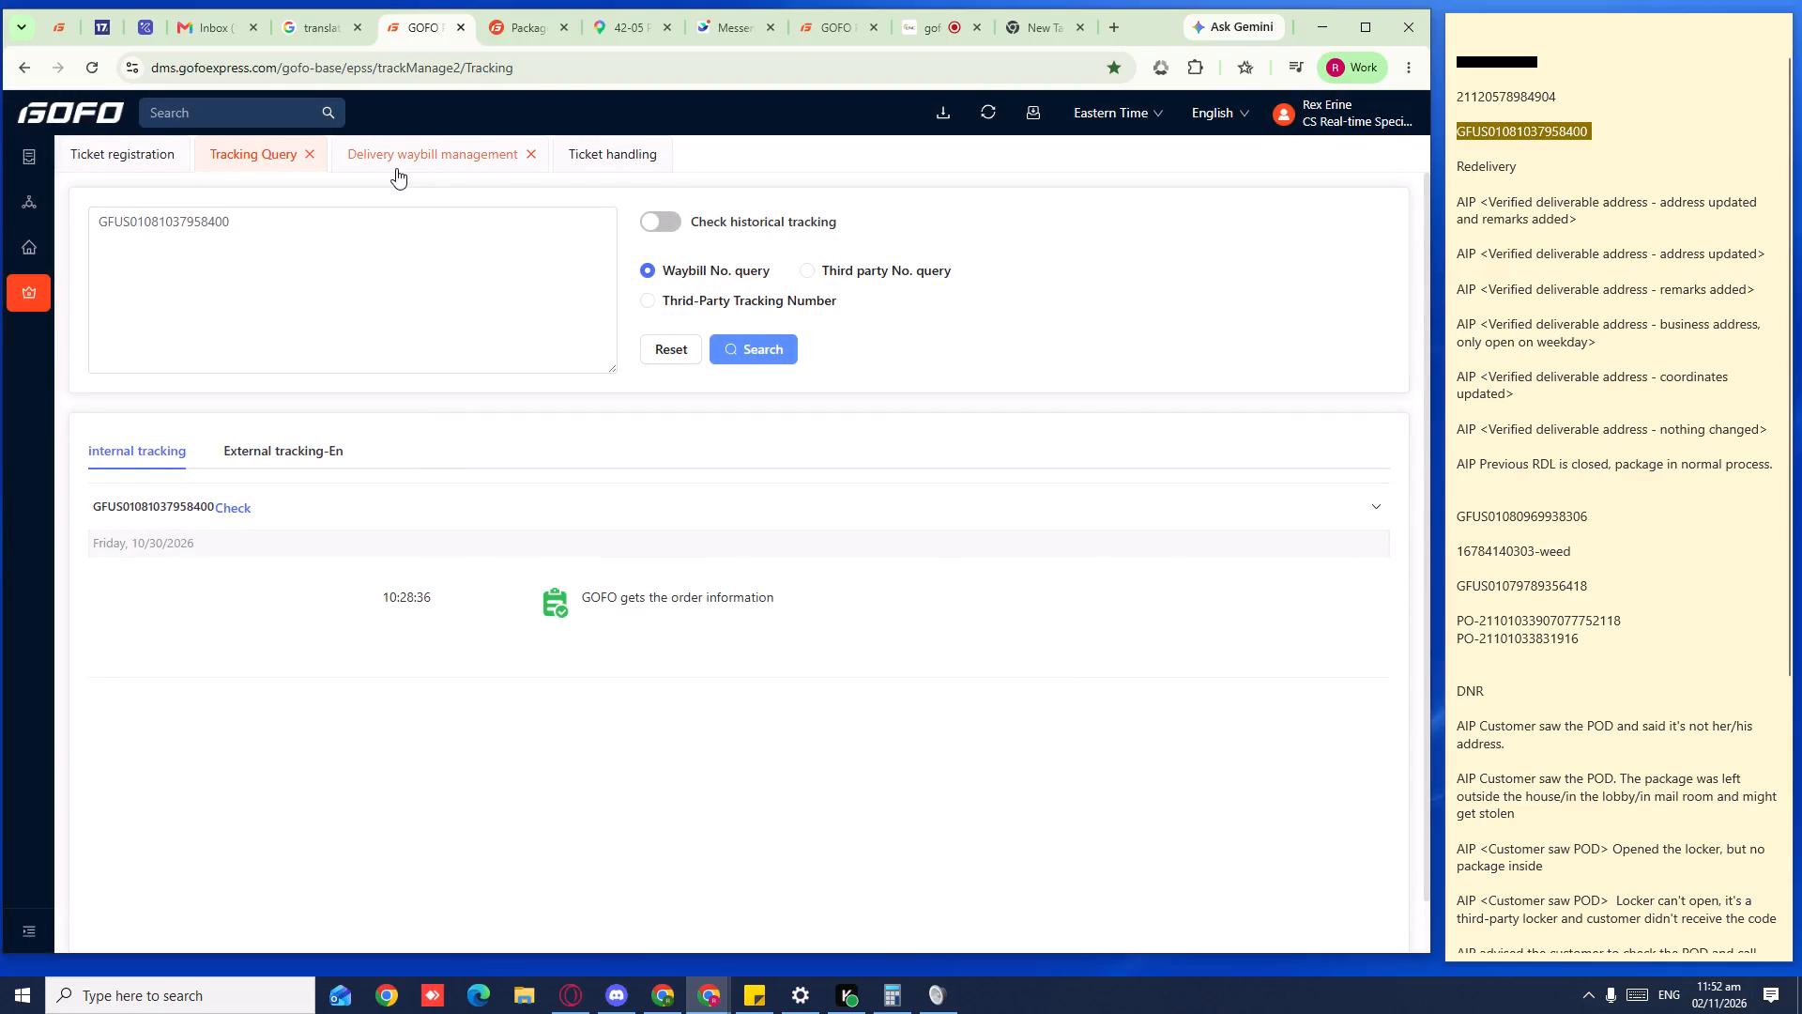
pyautogui.click(1580, 116)
pyautogui.press('Return')
pyautogui.press('Return')
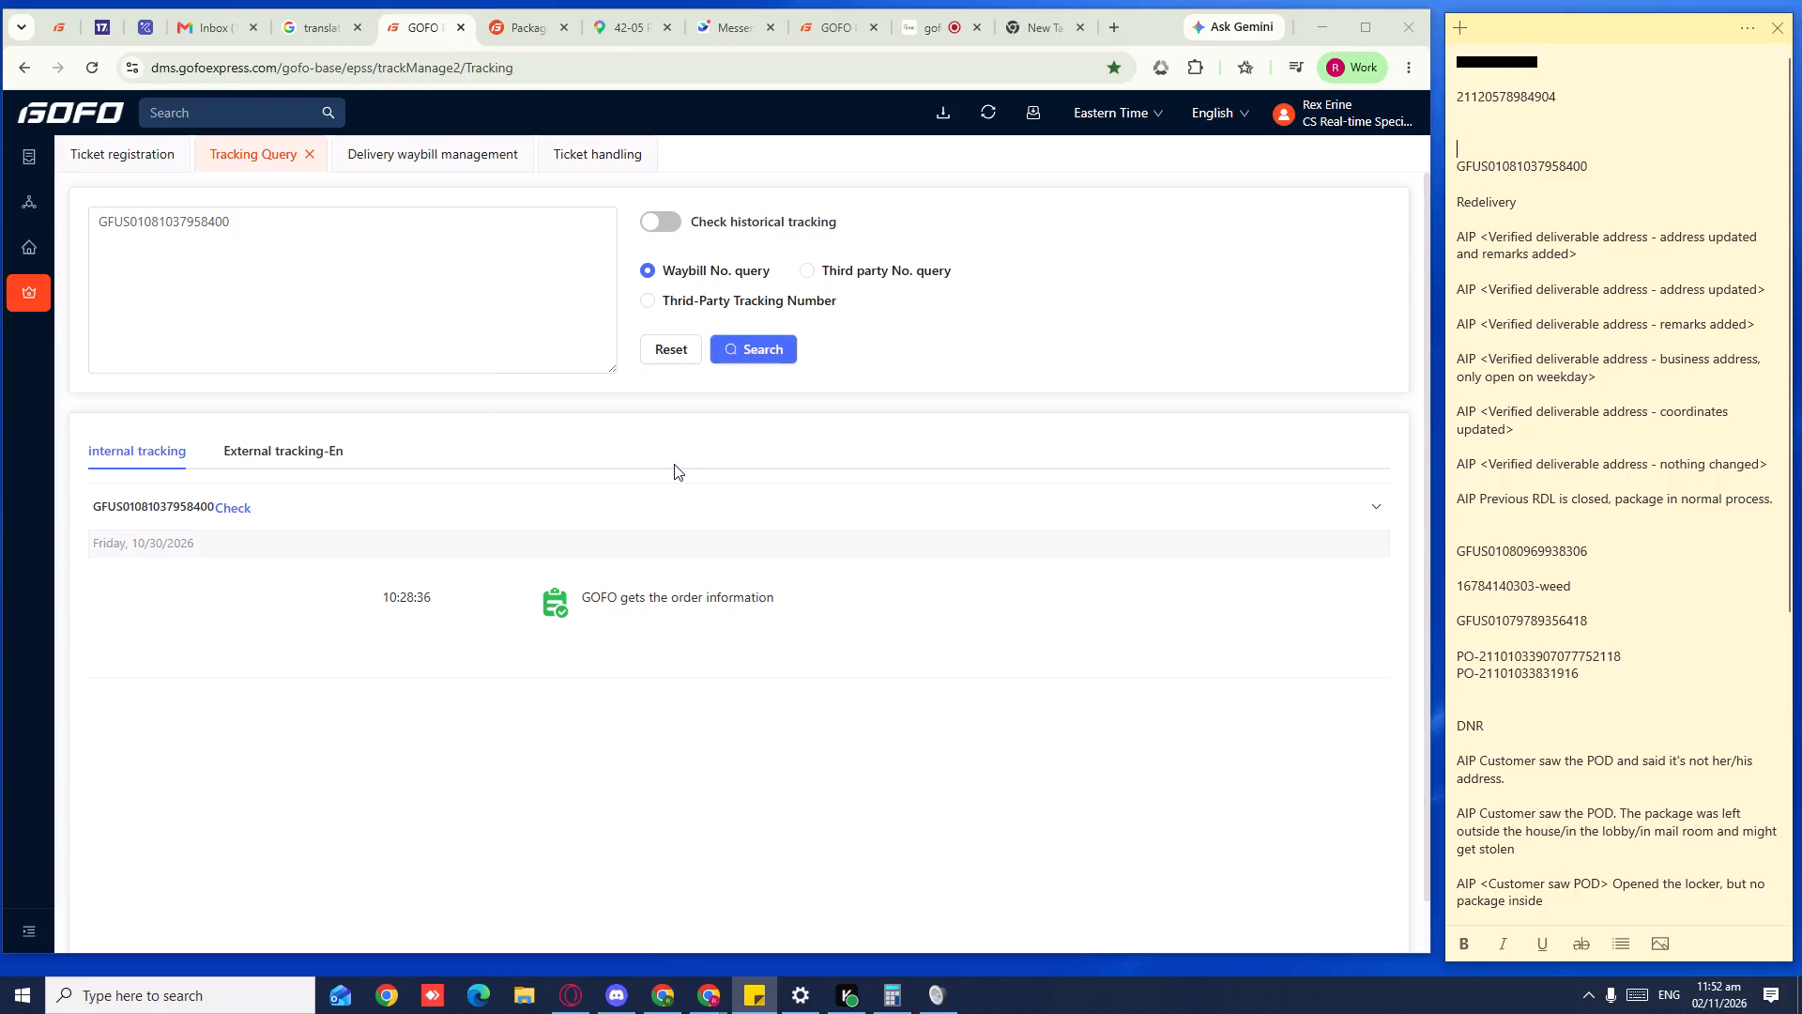
# Check the current date in the system calendar.
pyautogui.click(1703, 986)
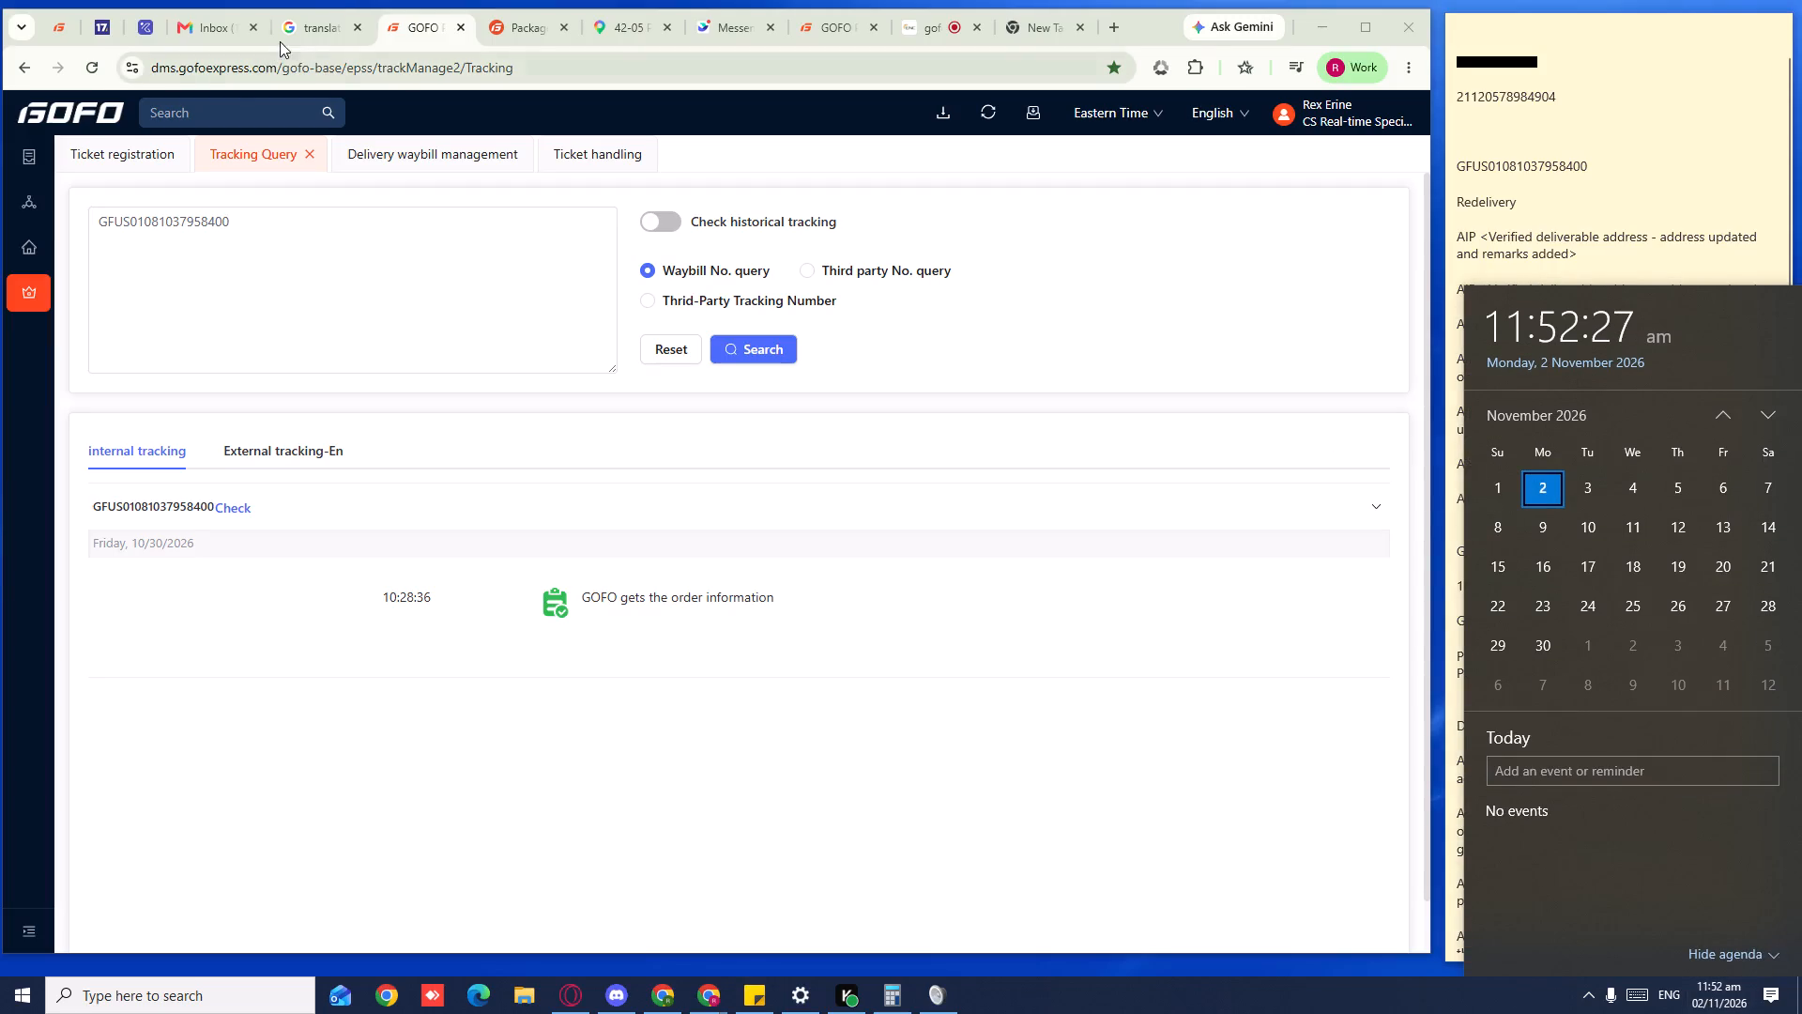
pyautogui.doubleClick(237, 228)
pyautogui.doubleClick(140, 218)
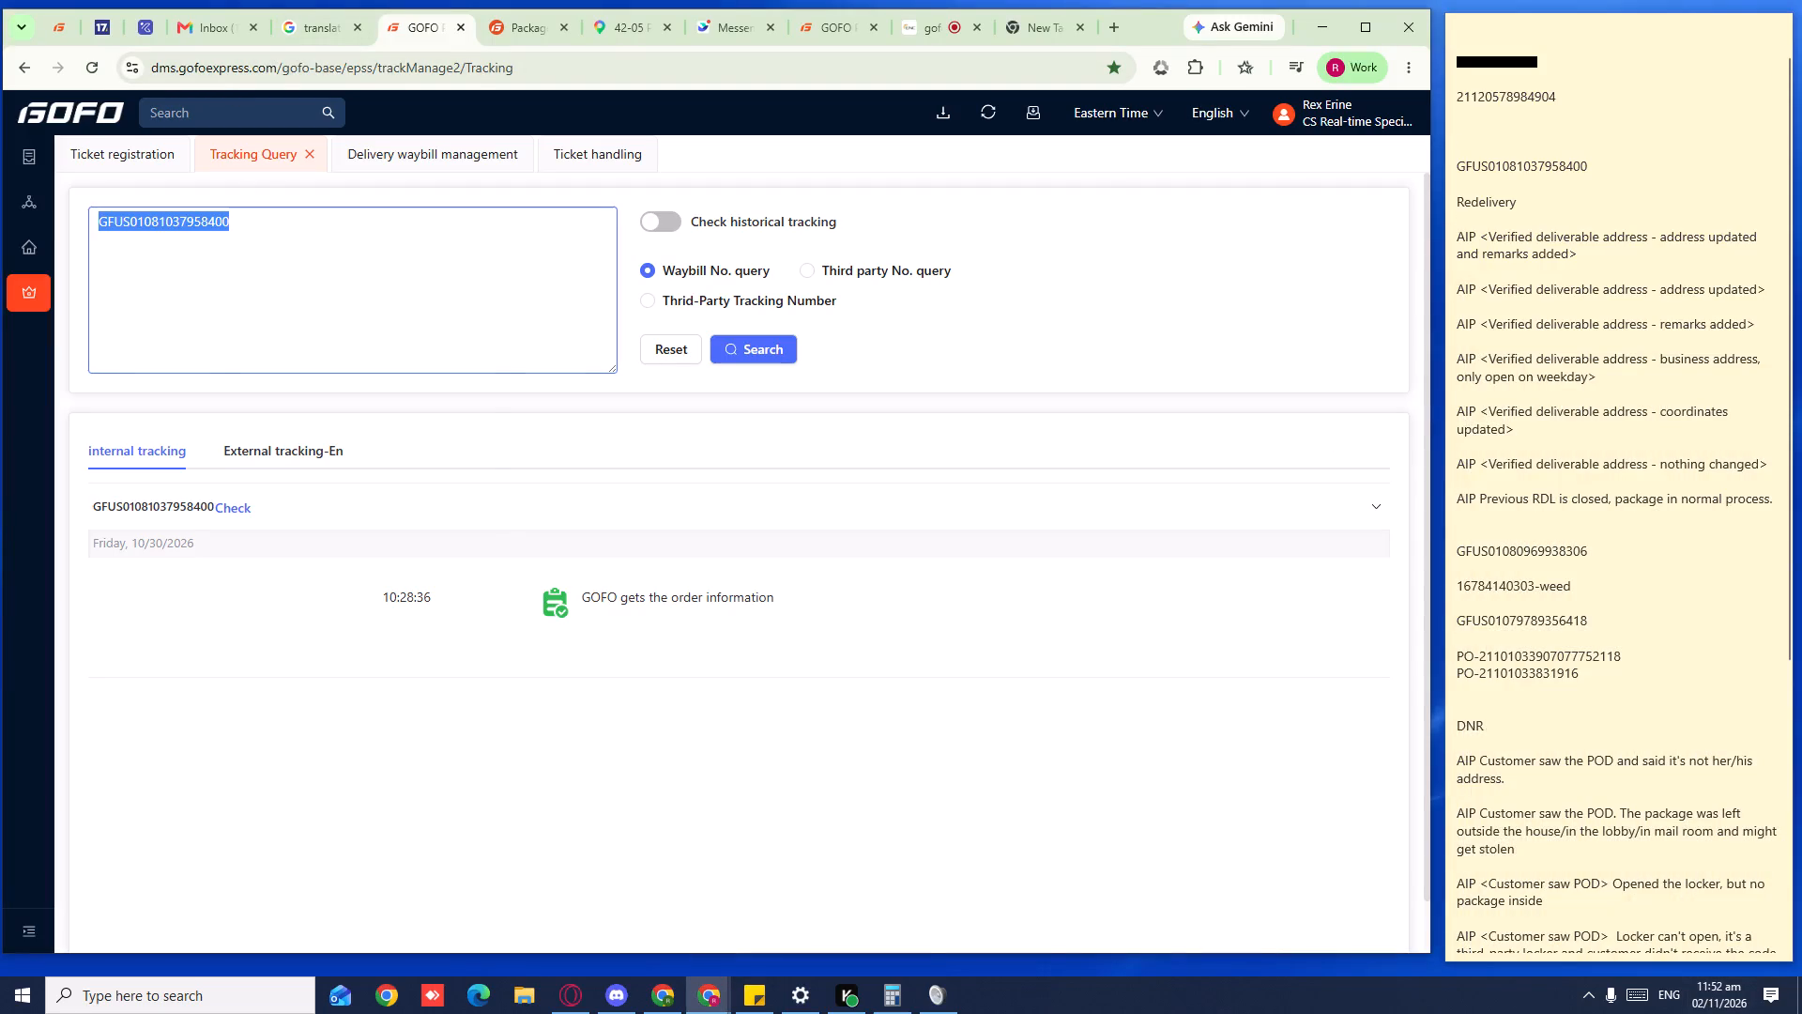
pyautogui.rightClick(139, 218)
pyautogui.click(237, 341)
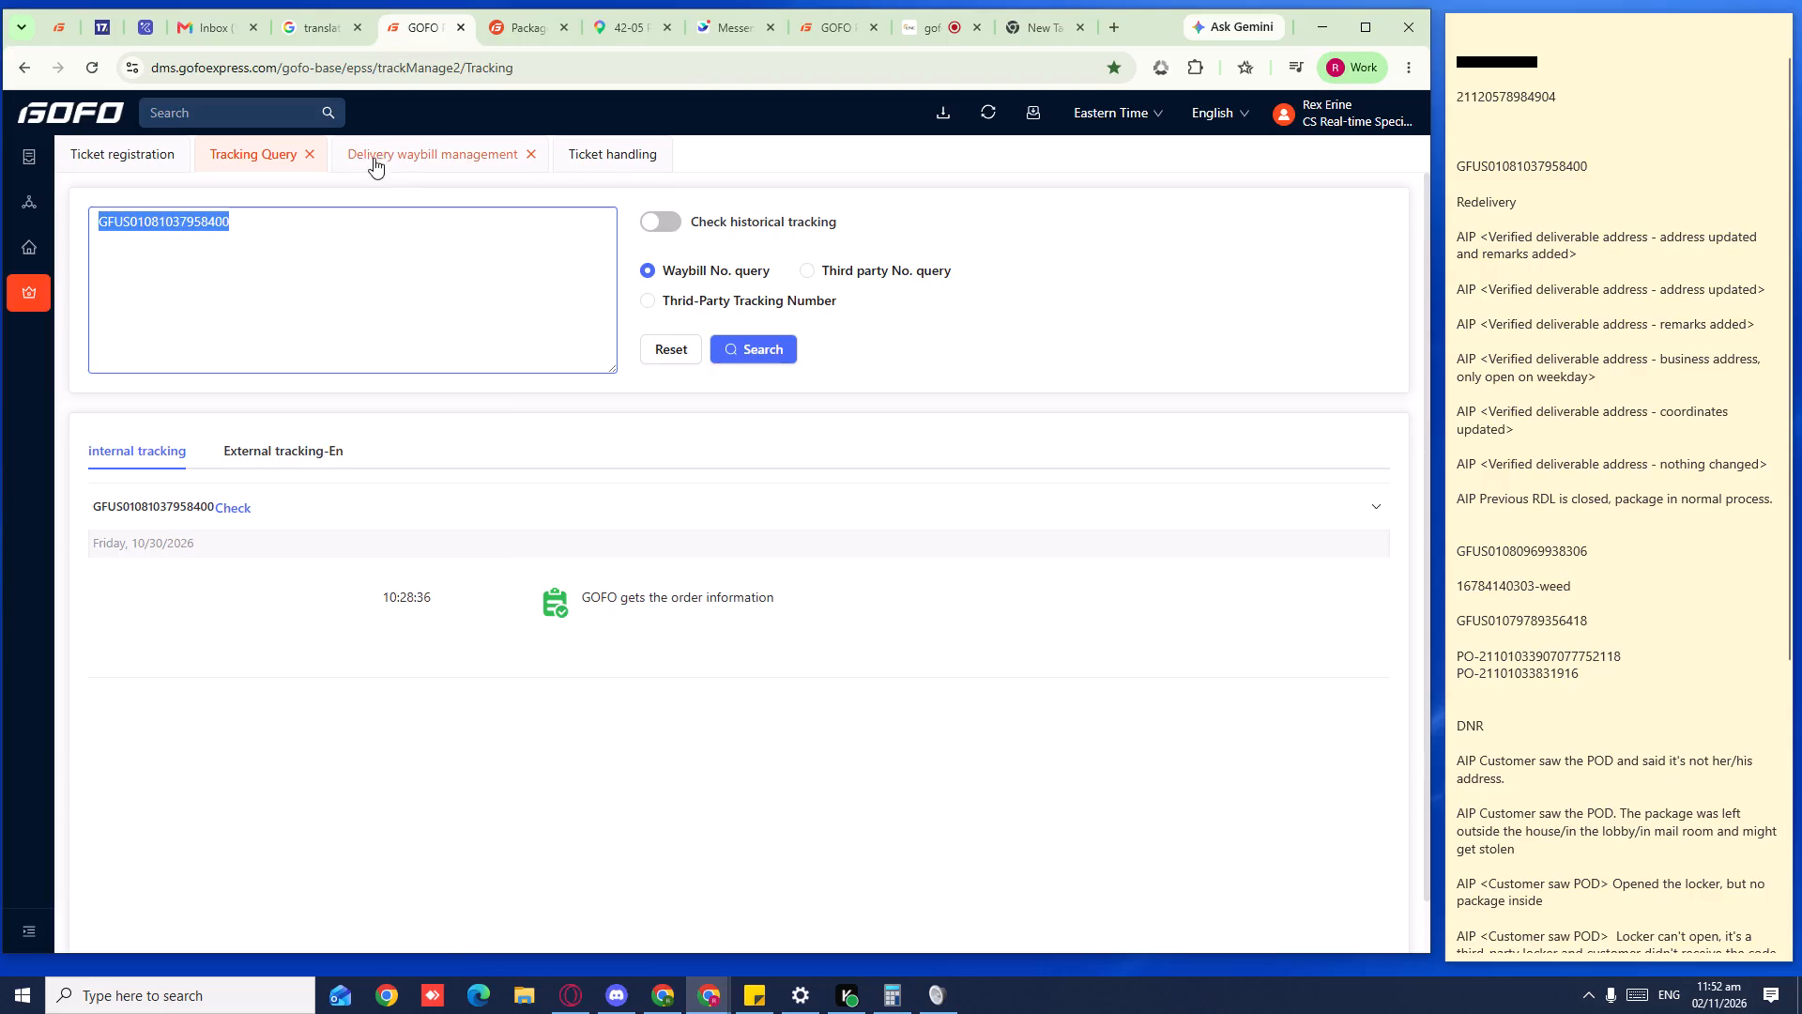
pyautogui.click(374, 157)
pyautogui.click(386, 238)
pyautogui.rightClick(382, 238)
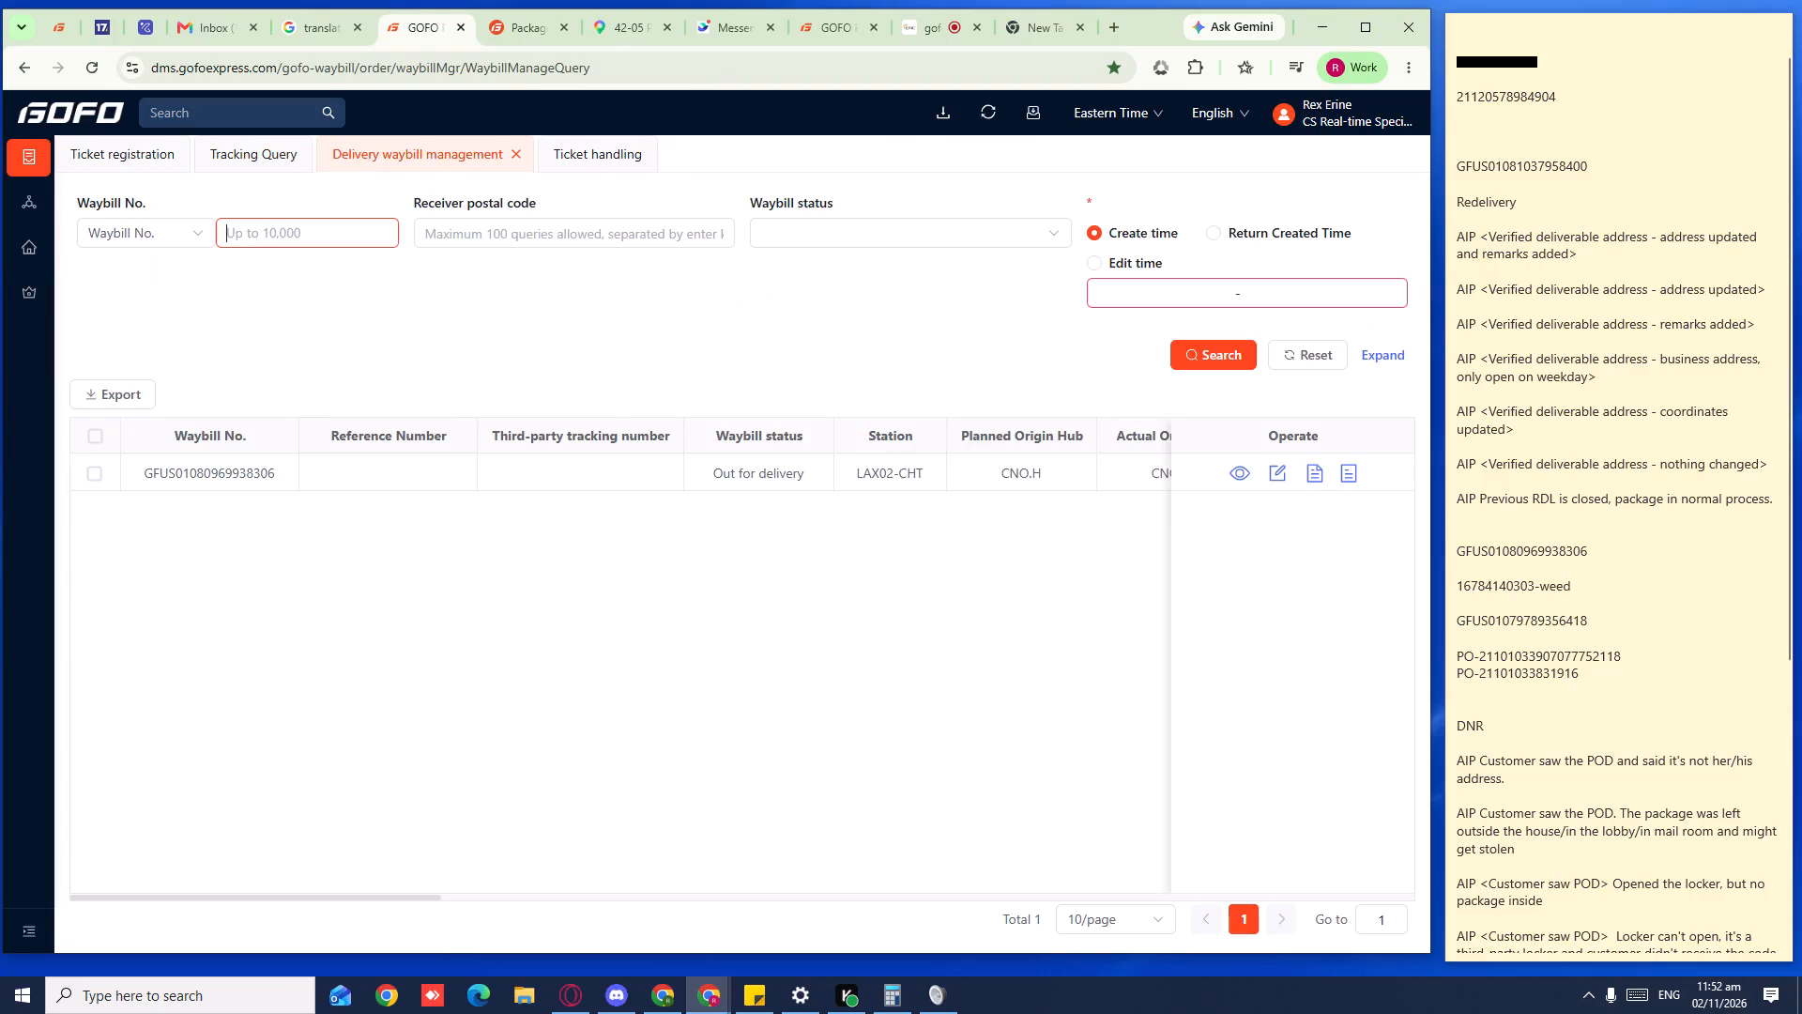
pyautogui.click(462, 477)
pyautogui.click(1200, 332)
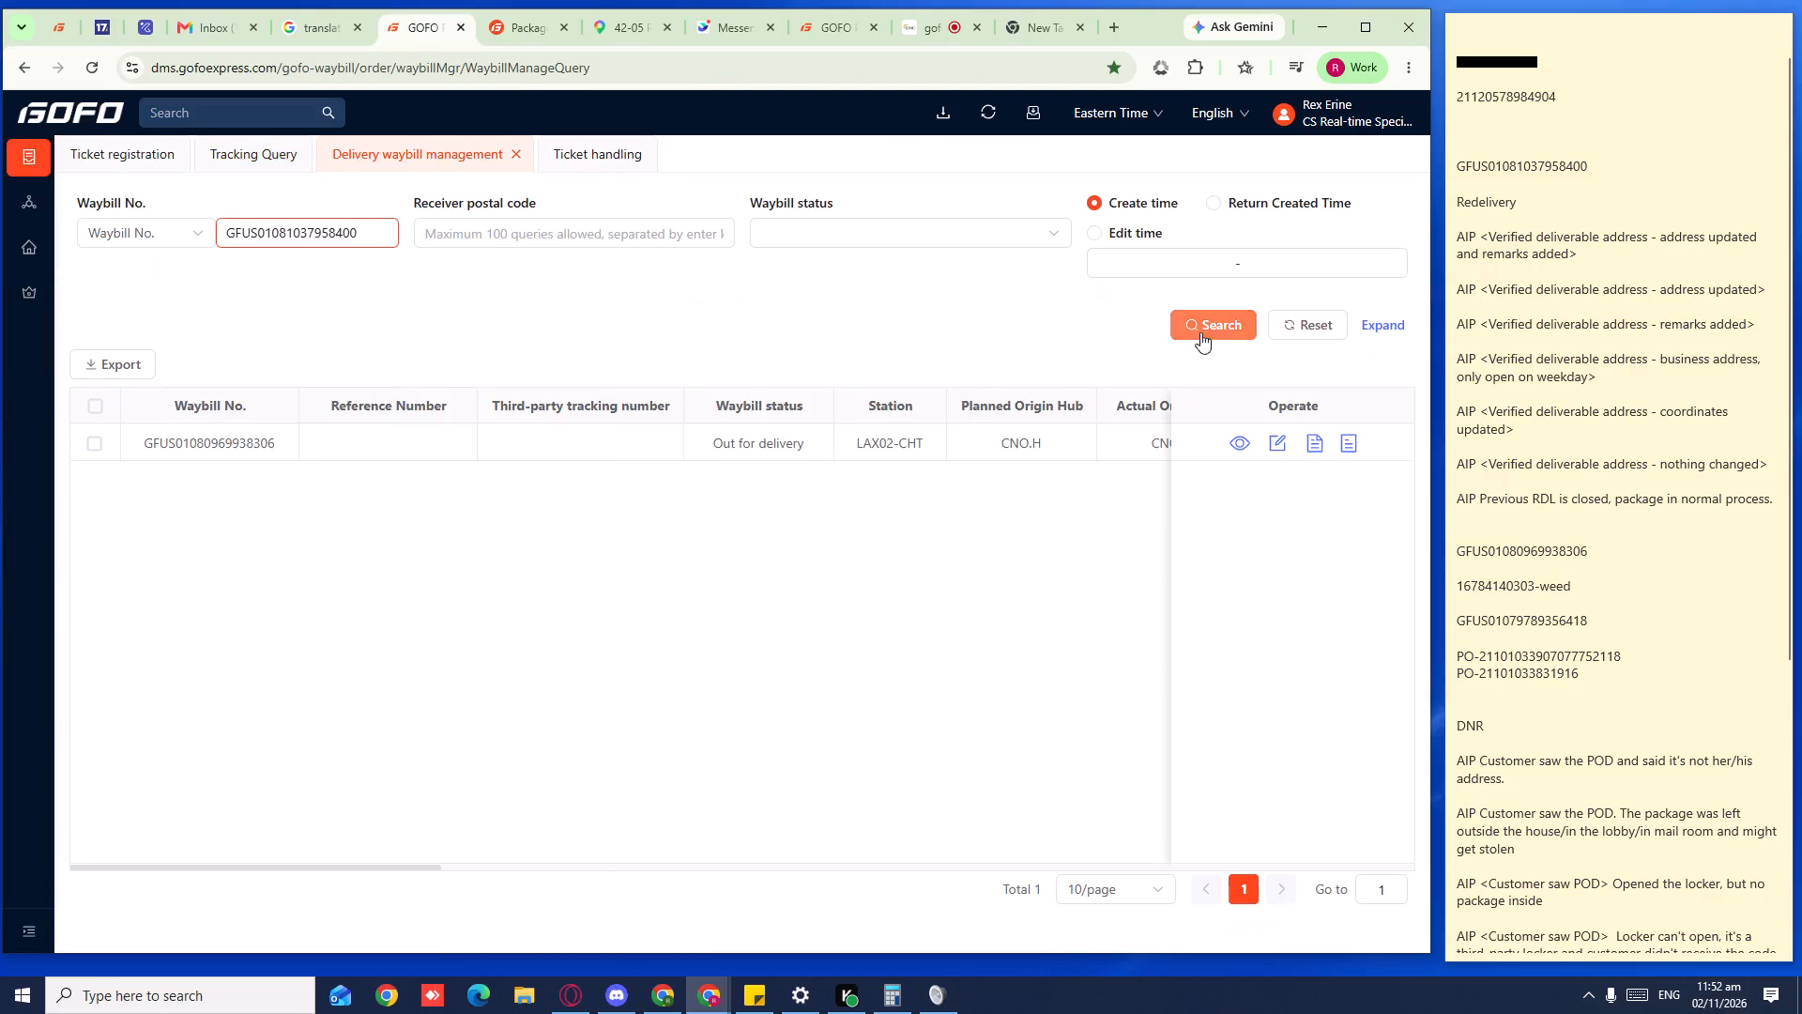
pyautogui.click(1275, 443)
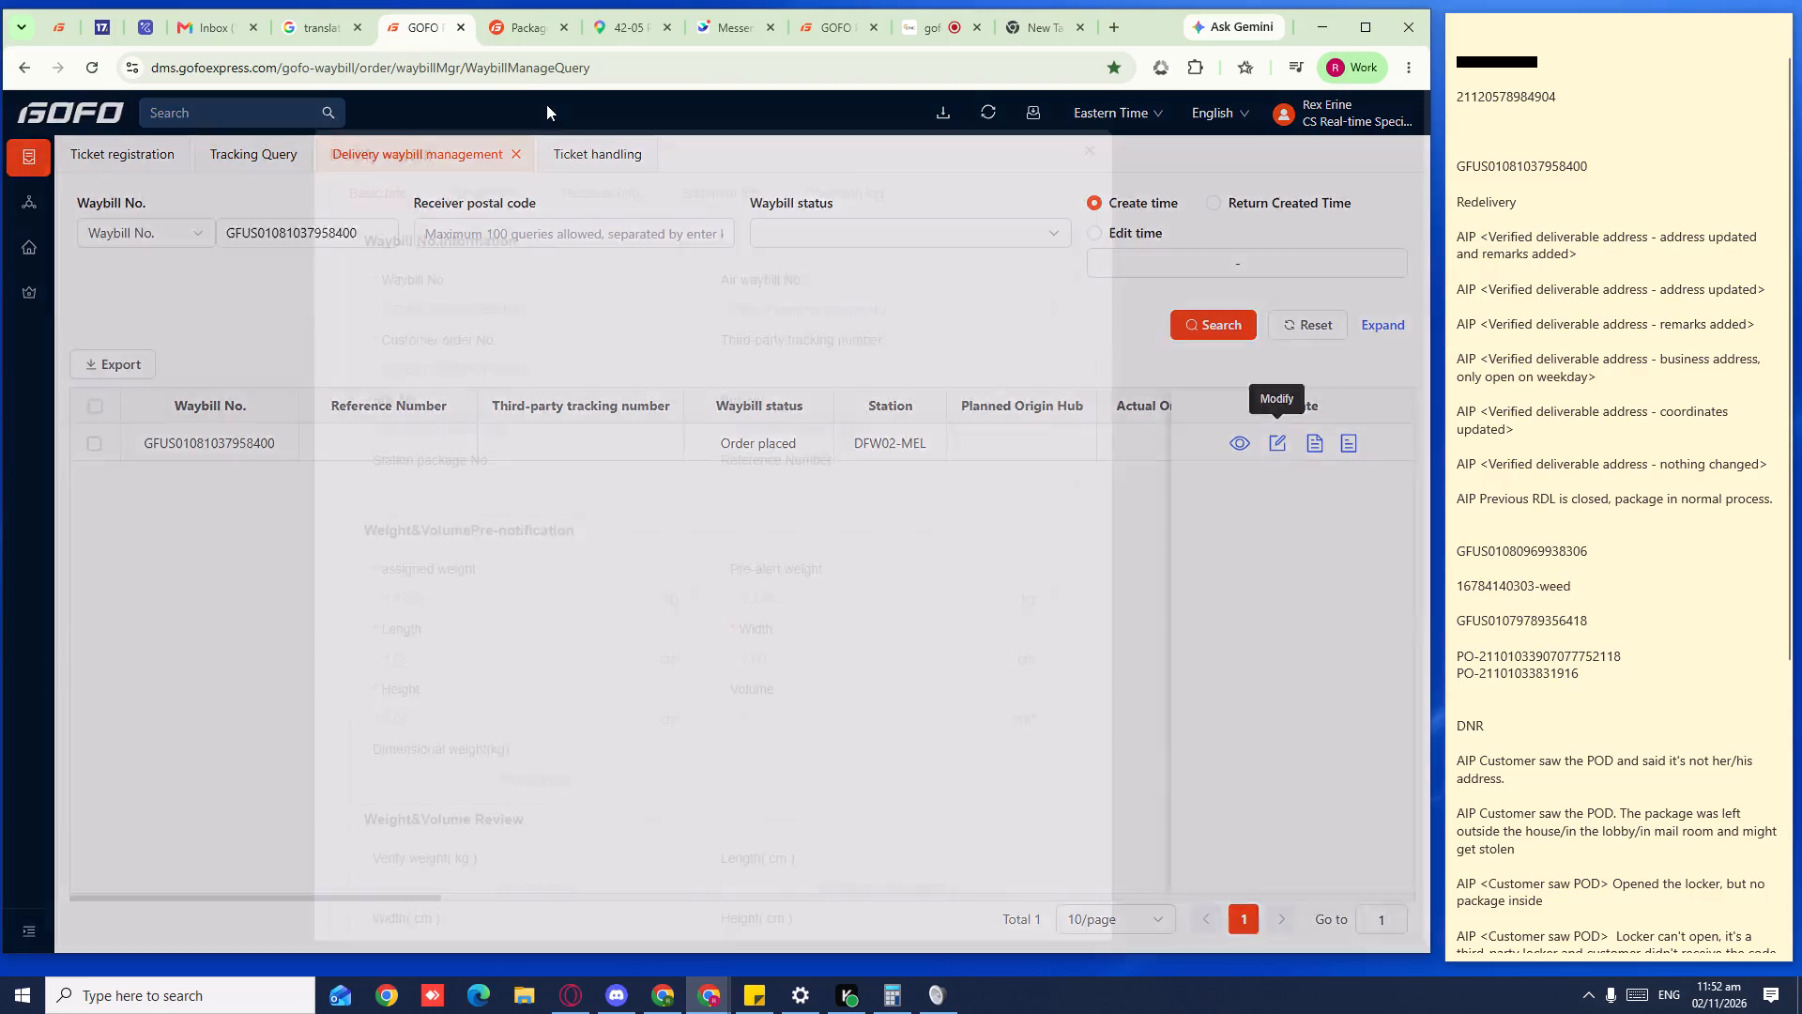
pyautogui.click(578, 198)
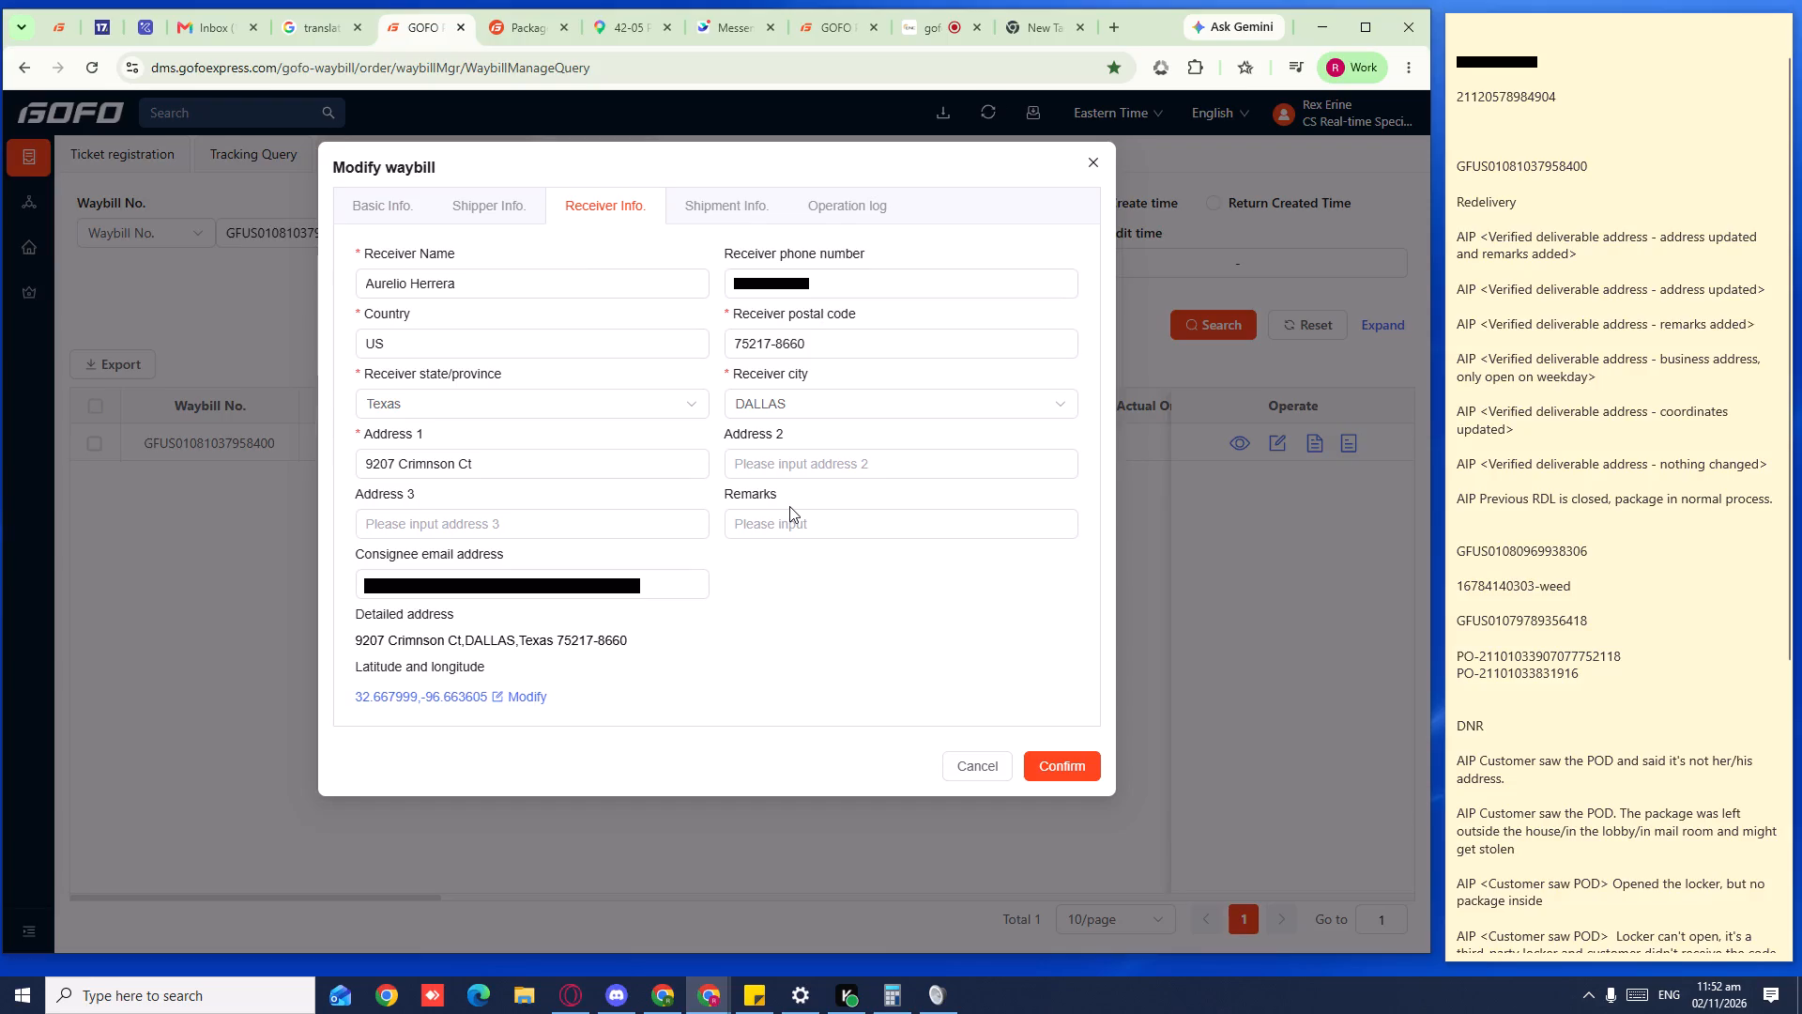
pyautogui.click(569, 532)
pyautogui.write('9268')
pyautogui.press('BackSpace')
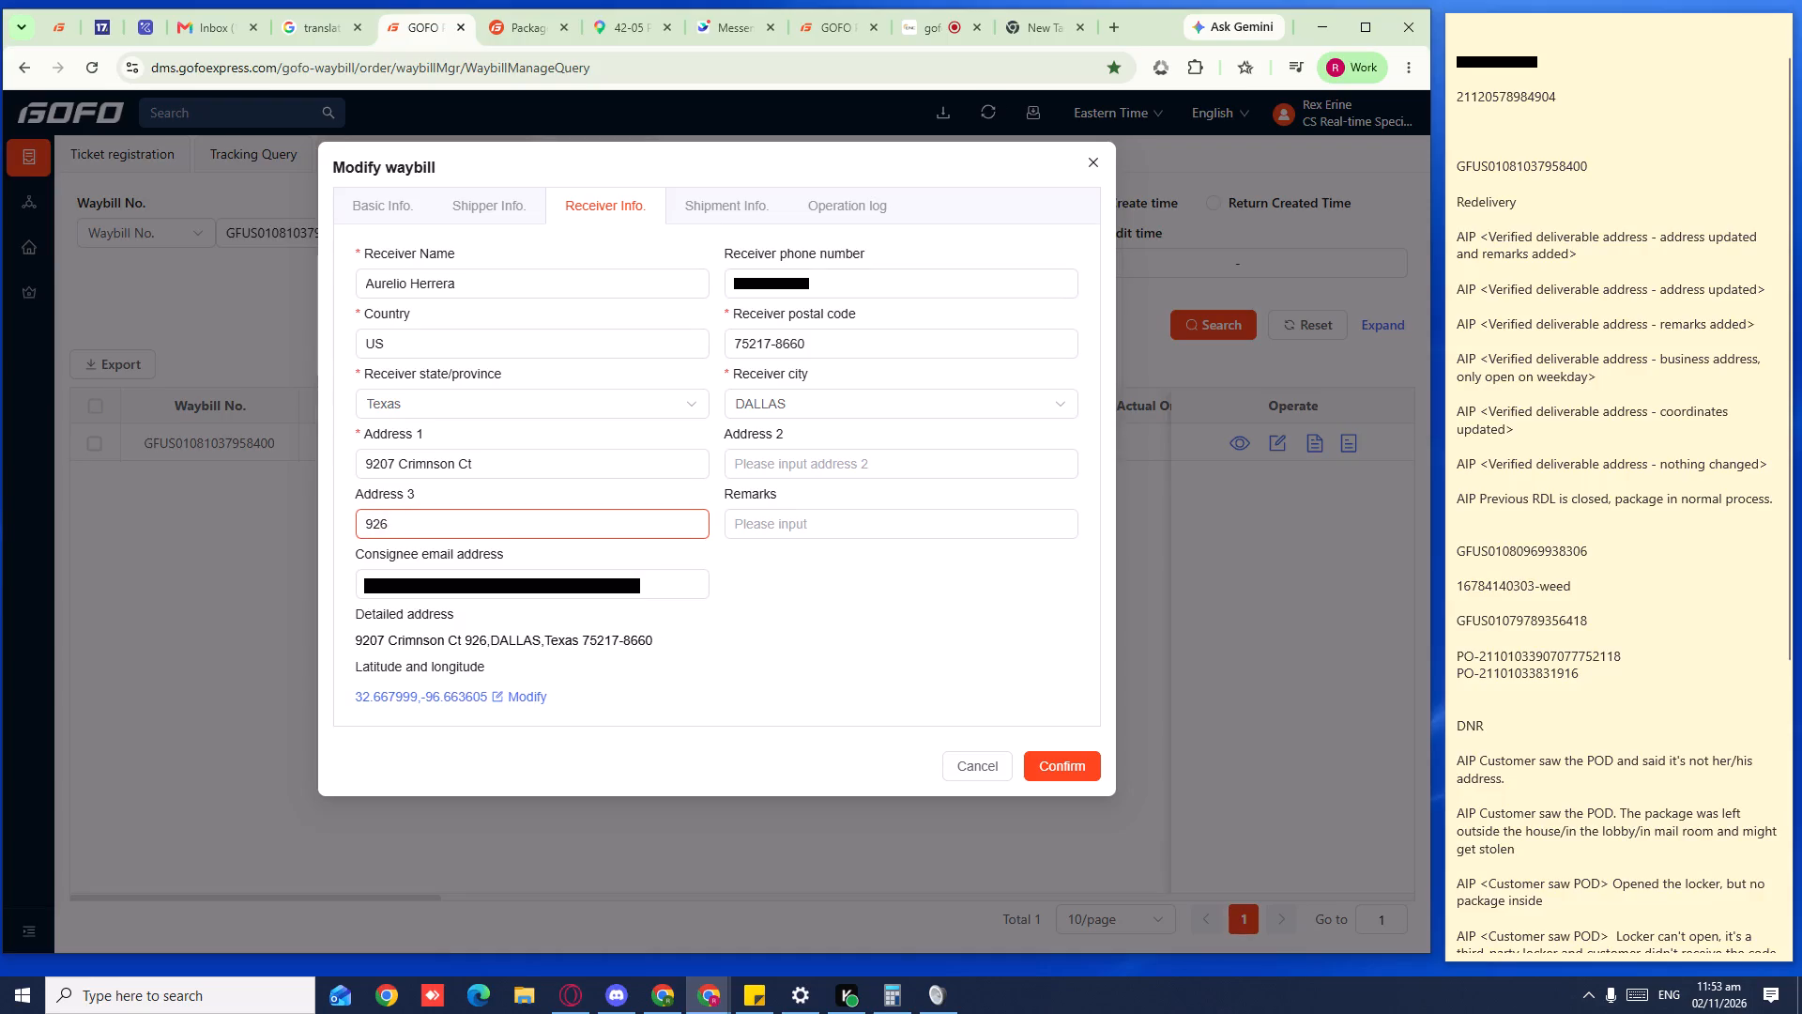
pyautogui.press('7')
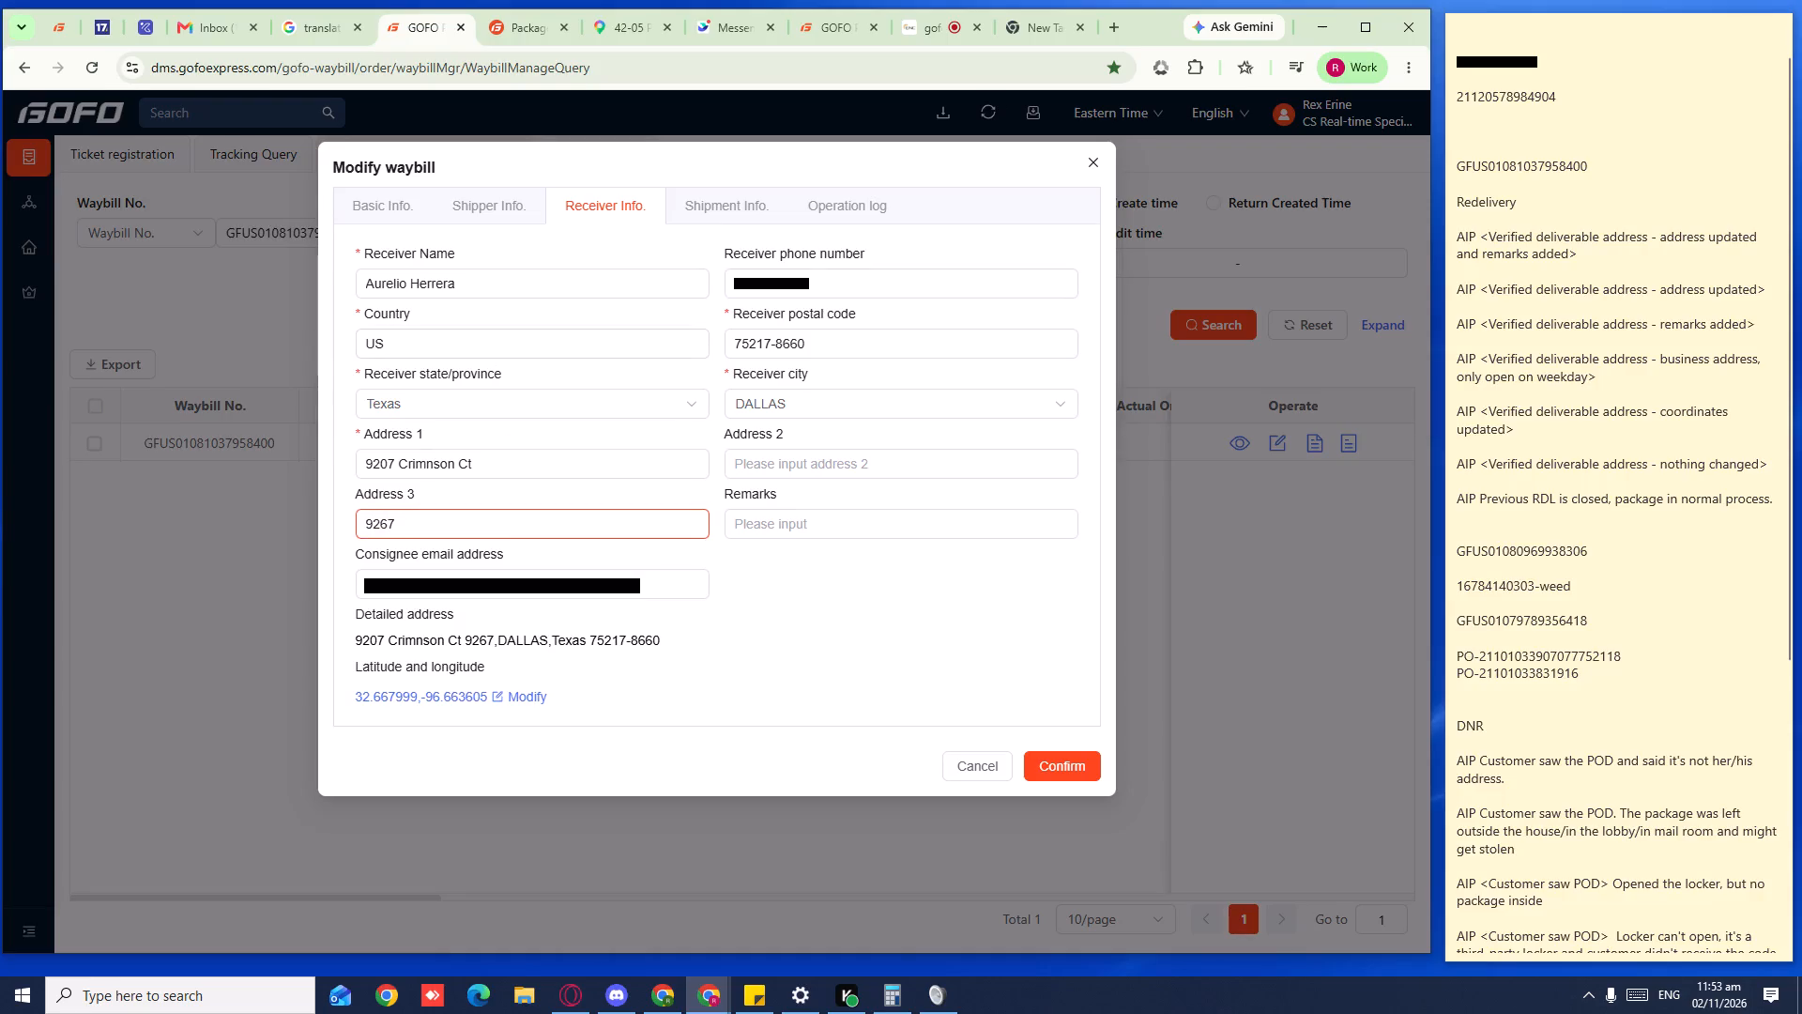
pyautogui.click(389, 458)
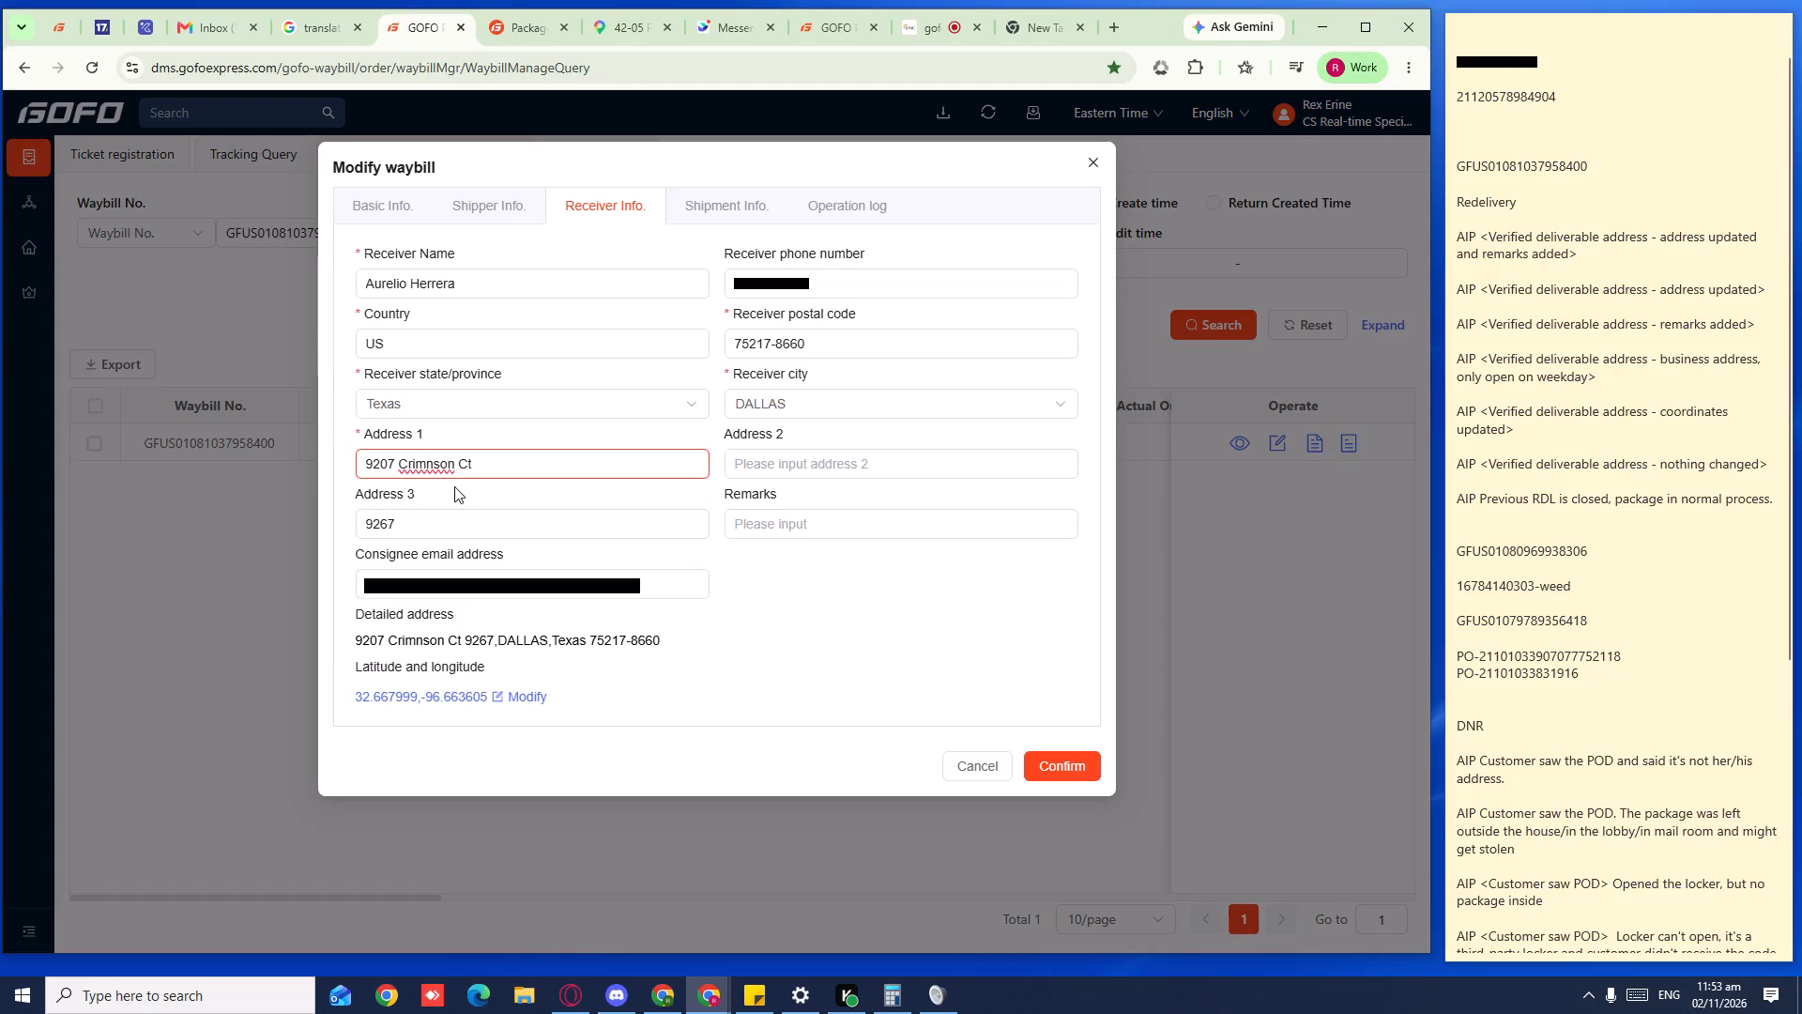
pyautogui.press('BackSpace')
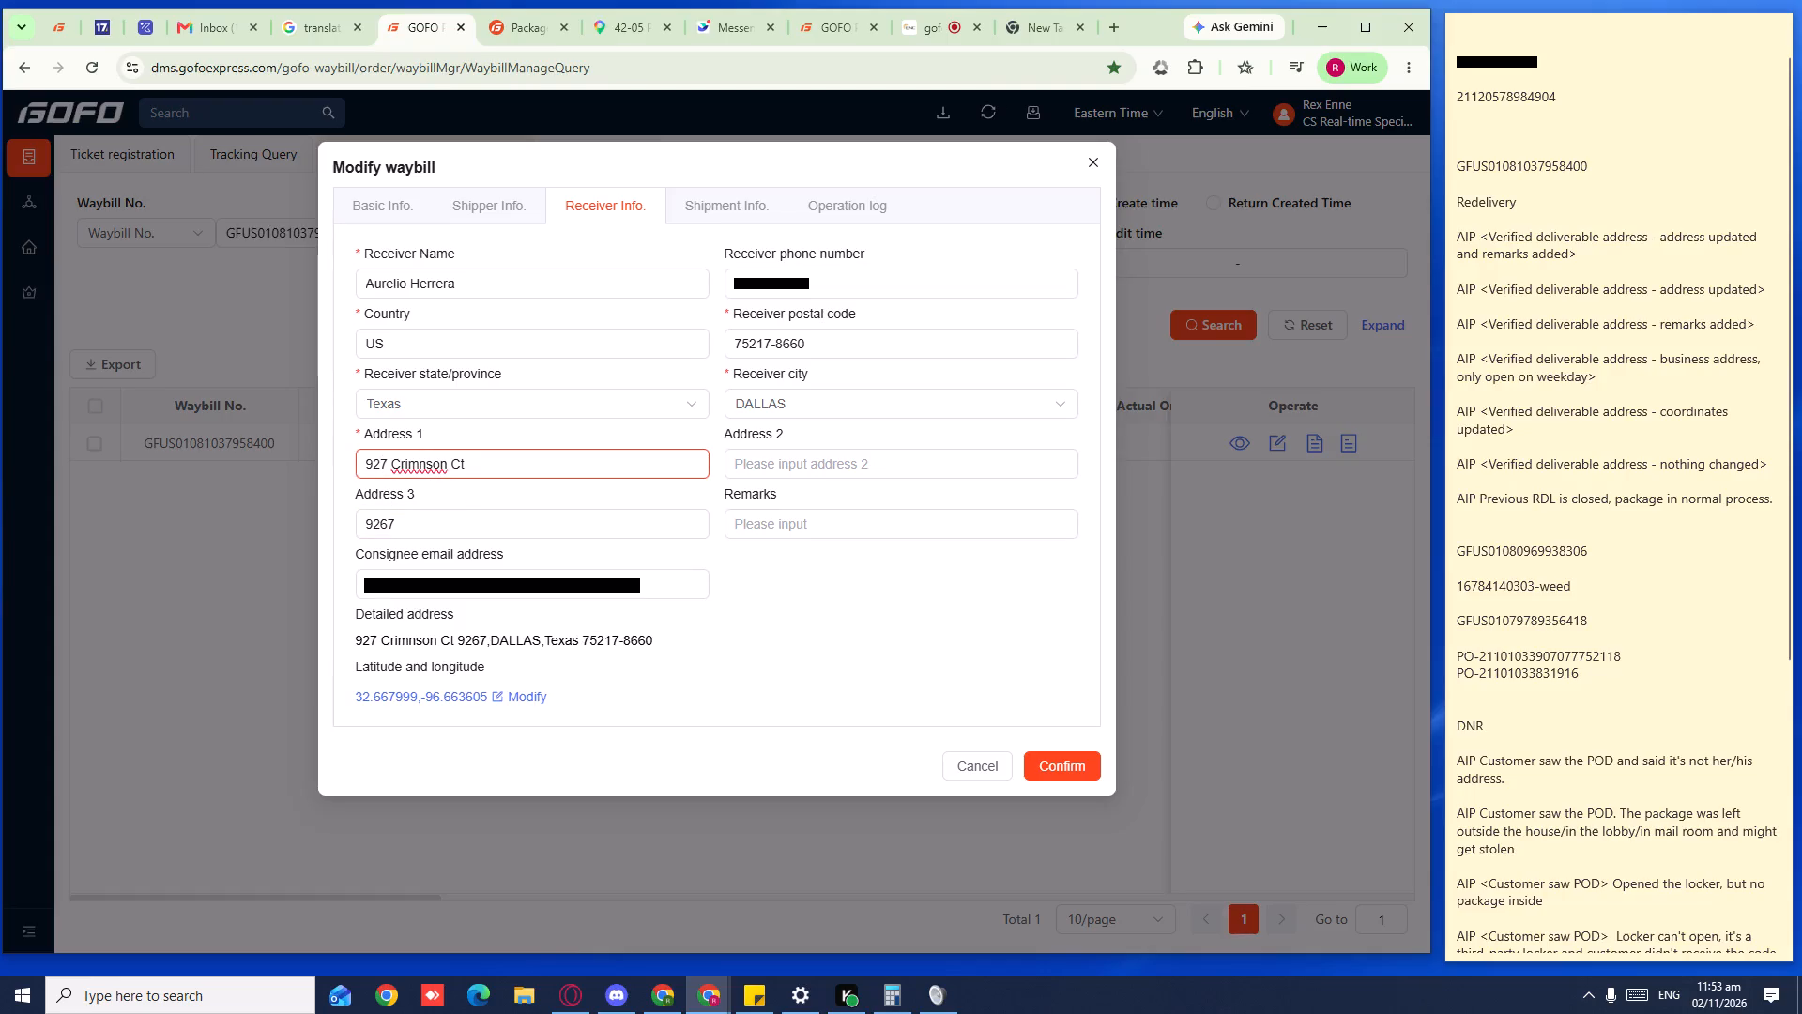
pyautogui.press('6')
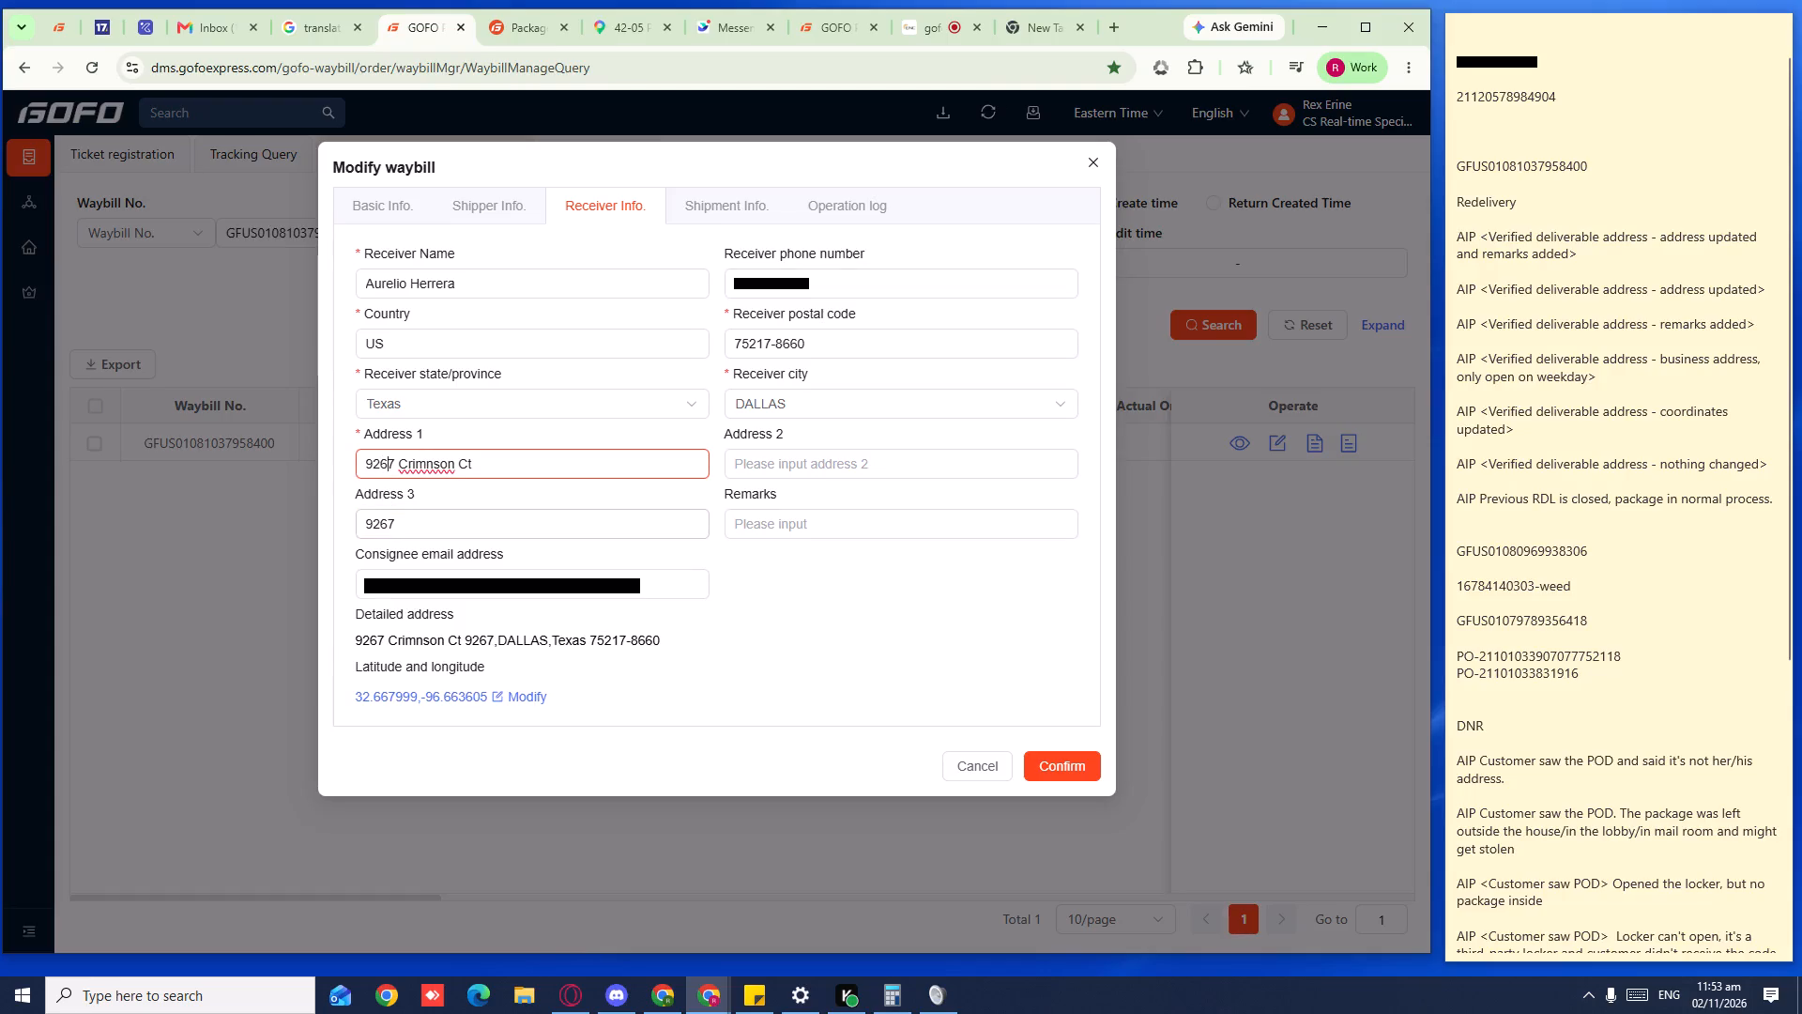
pyautogui.moveTo(456, 530); pyautogui.dragTo(0, 505)
pyautogui.press('BackSpace')
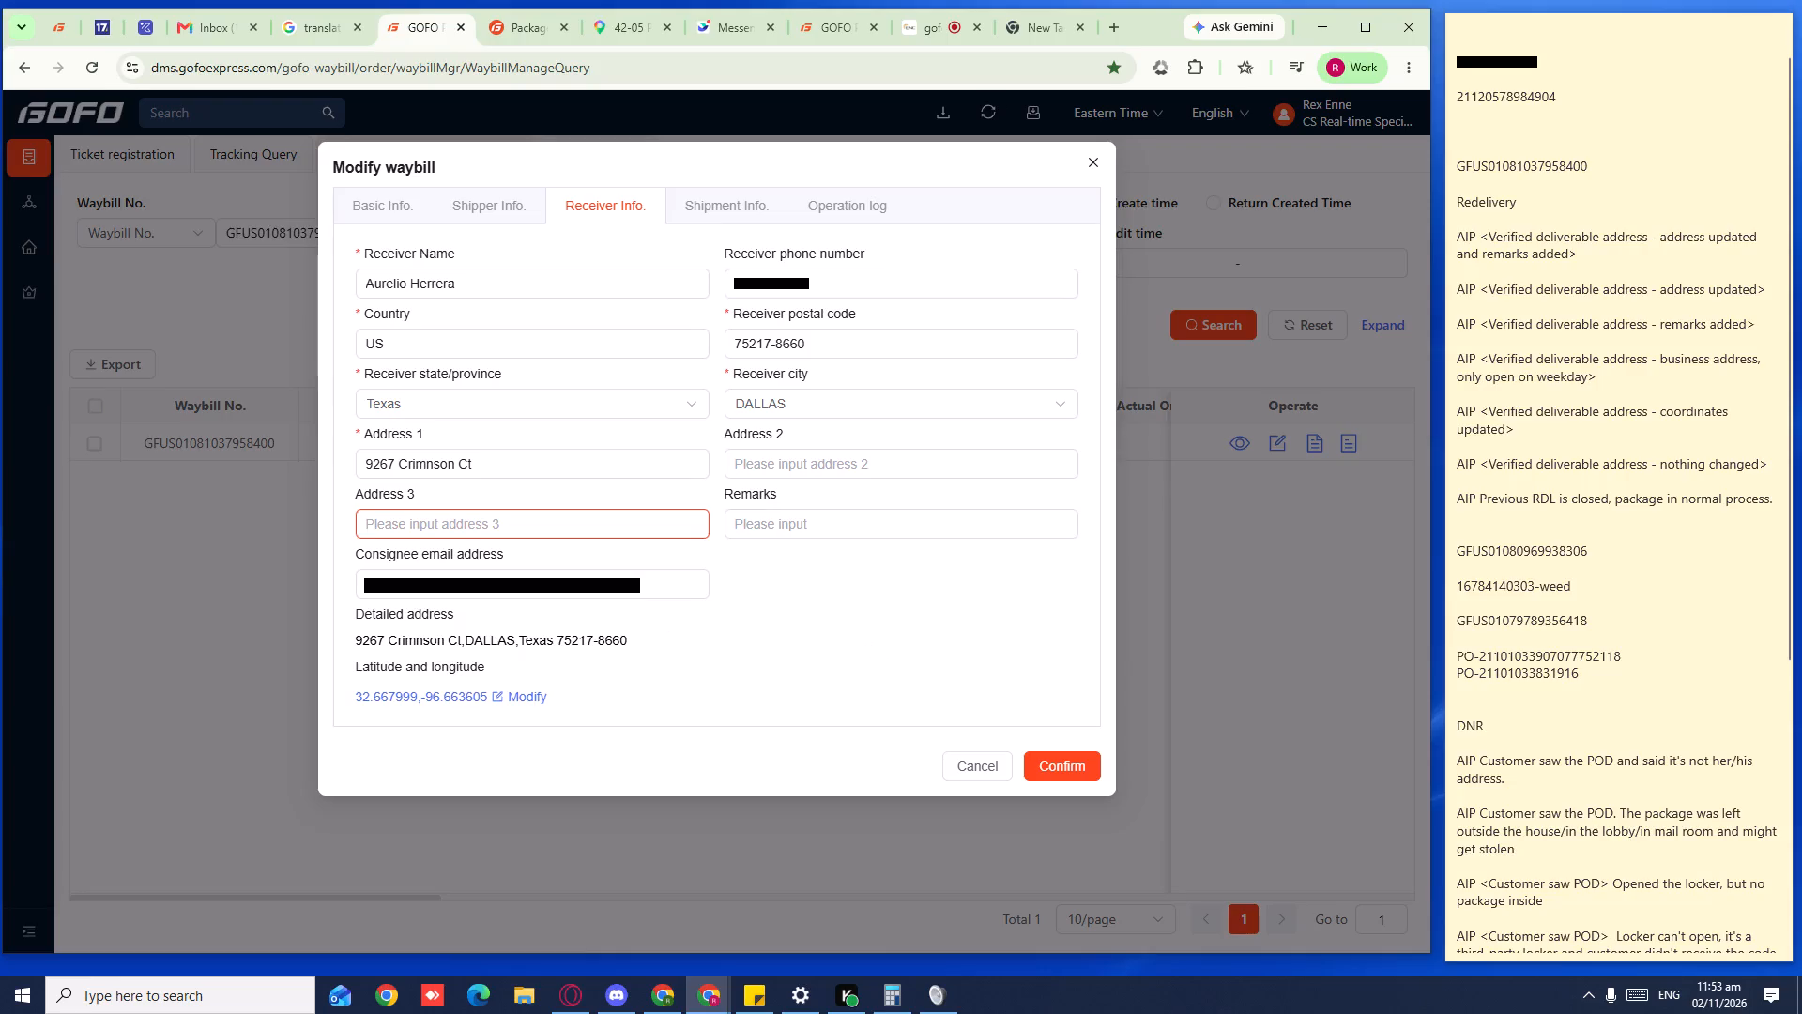
# Copy the corrected detailed address and confirm the waybill's address modification.
pyautogui.click(538, 630)
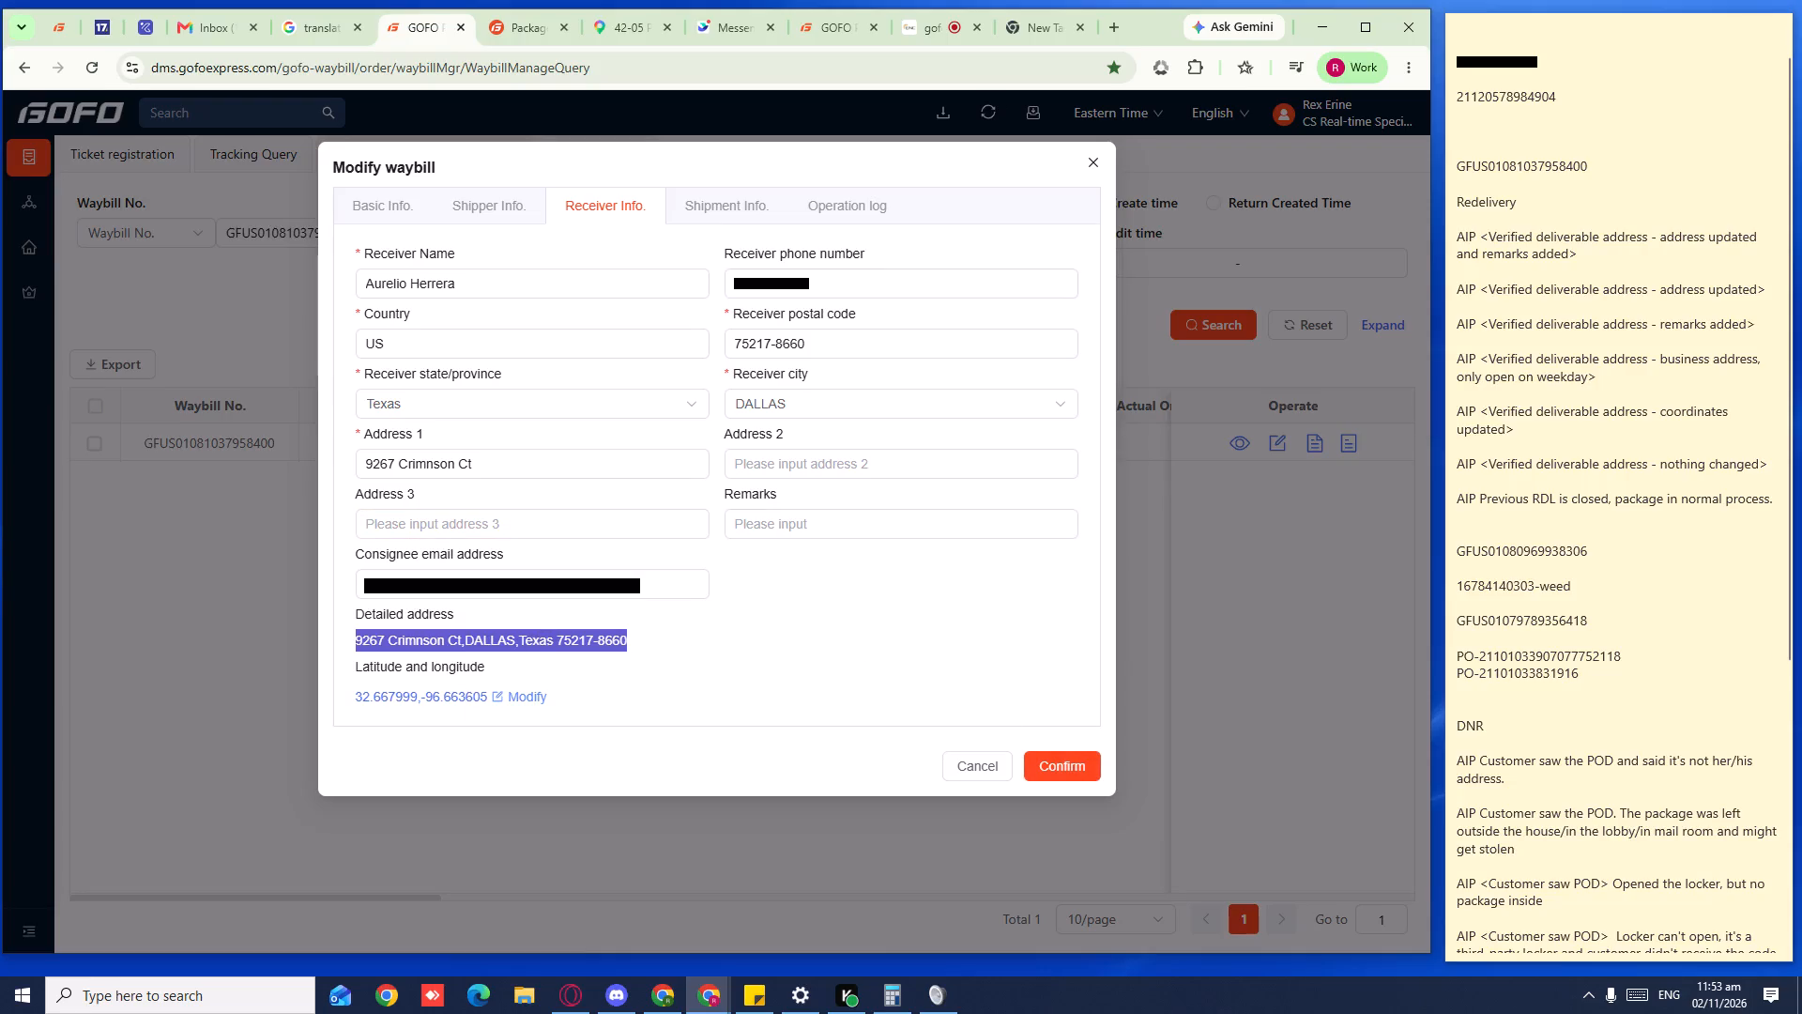
pyautogui.hotkey('ctrl', 'c')
pyautogui.hotkey('ctrl', 'c')
pyautogui.click(1068, 756)
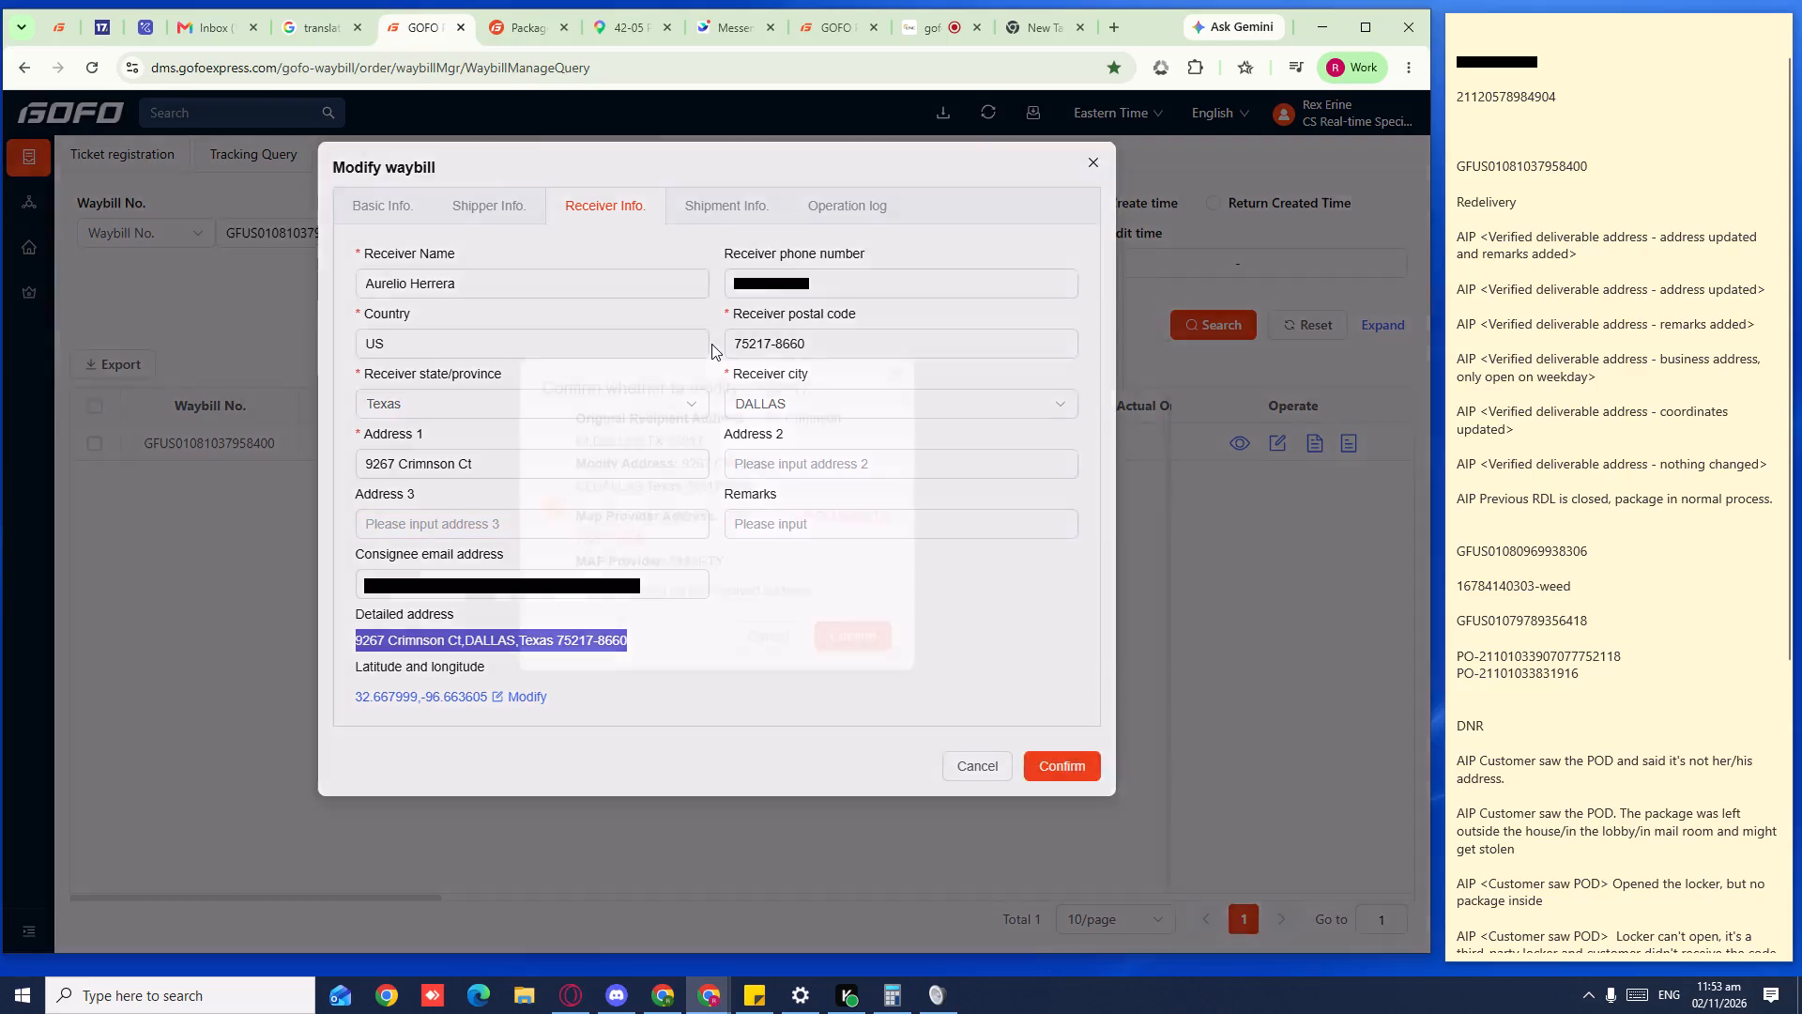
pyautogui.click(887, 660)
pyautogui.click(865, 631)
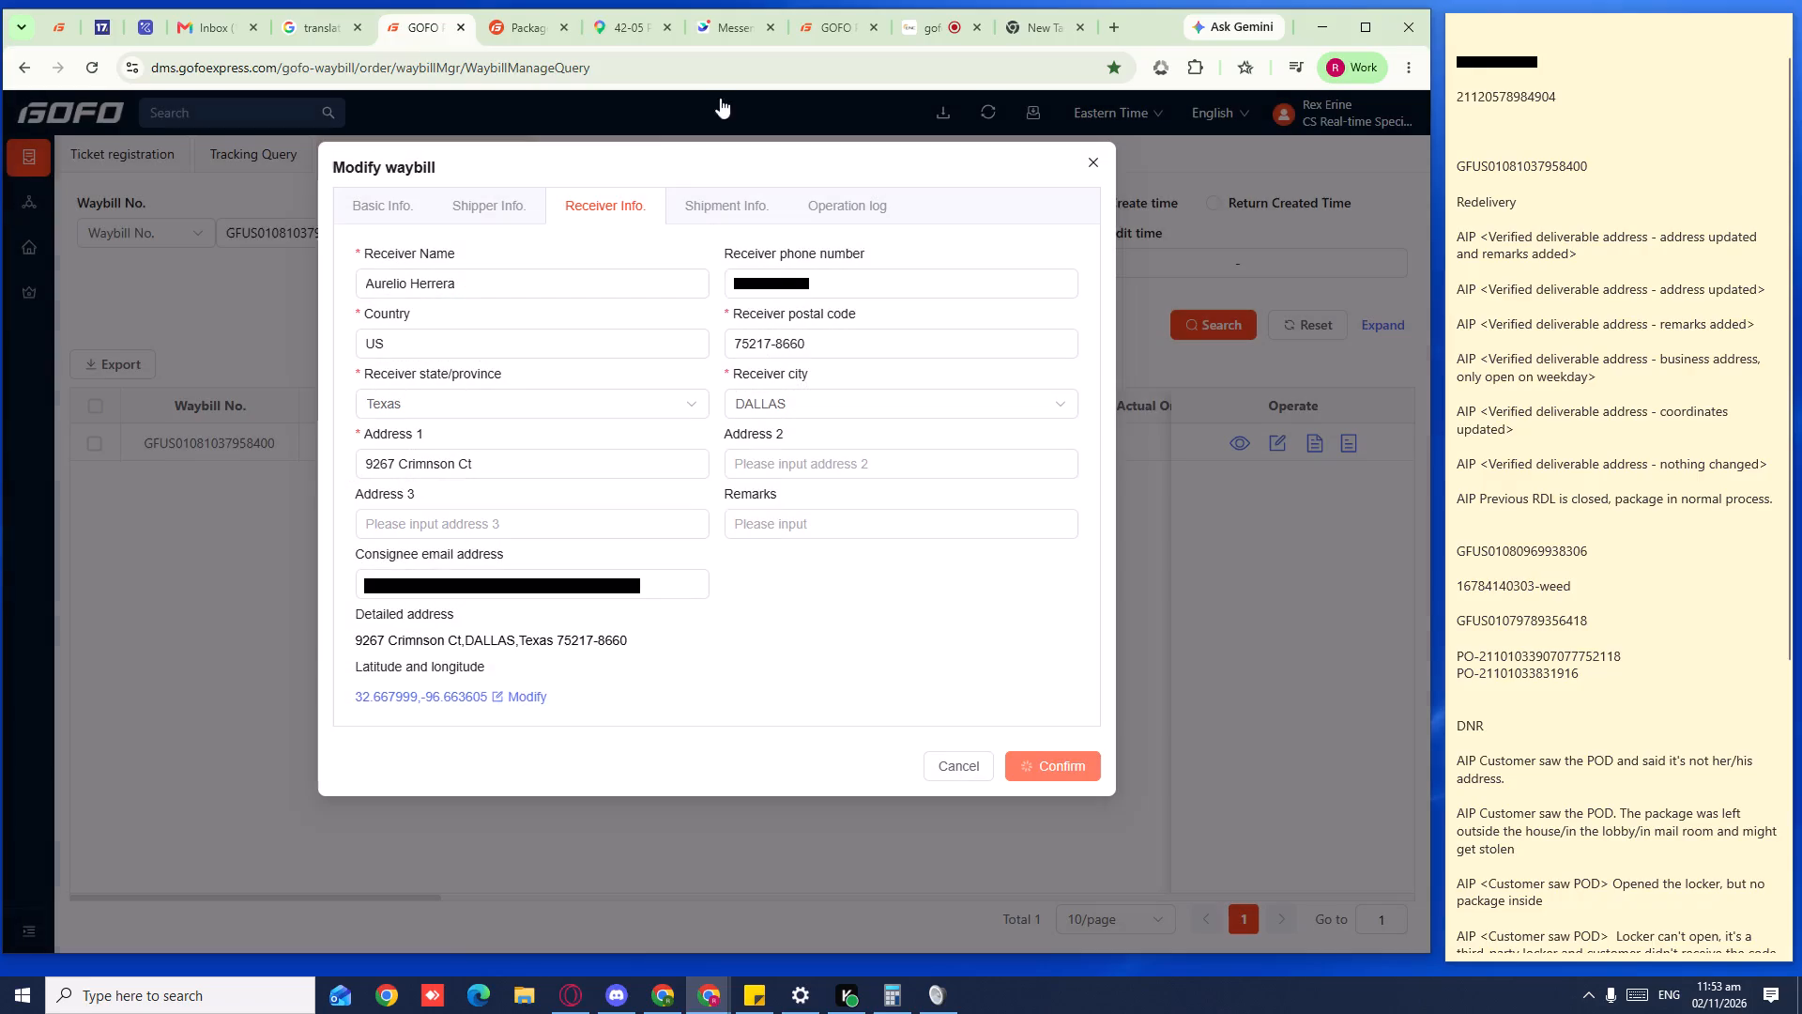
# Switch to Google Maps and search for the copied receiver address.
pyautogui.click(623, 34)
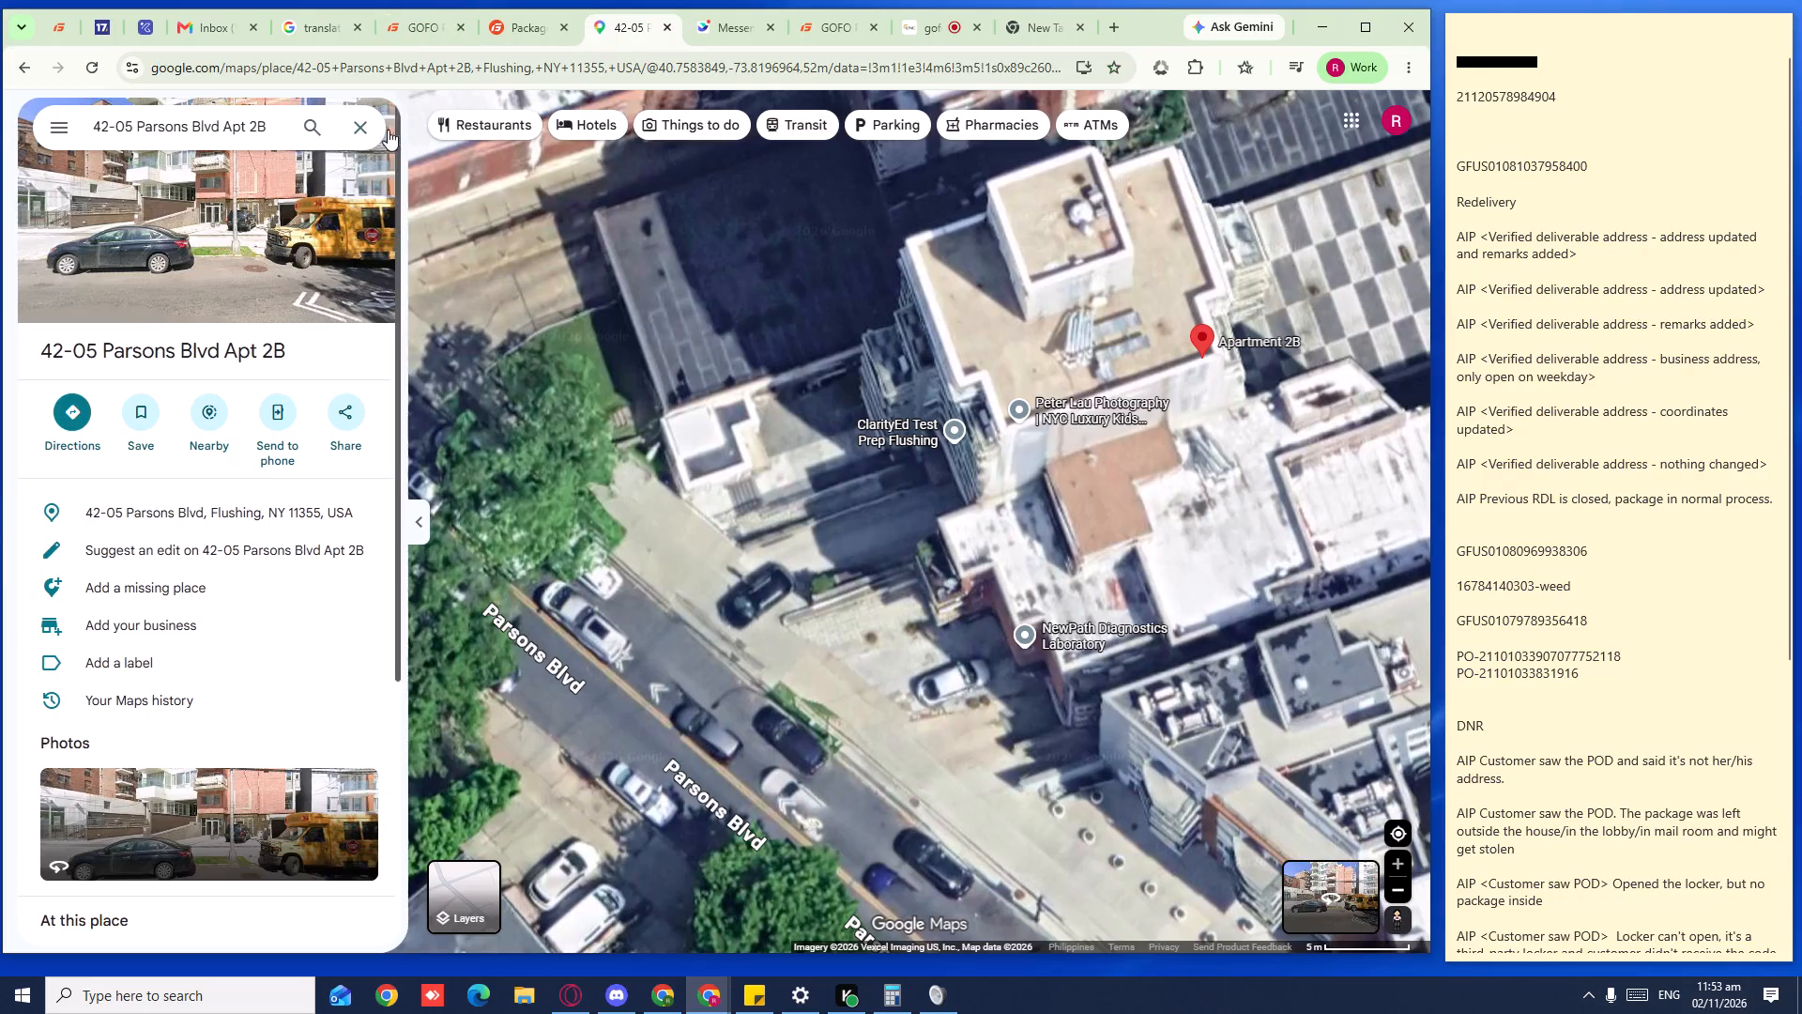
pyautogui.click(348, 132)
pyautogui.hotkey('ctrl', 'v')
pyautogui.click(298, 138)
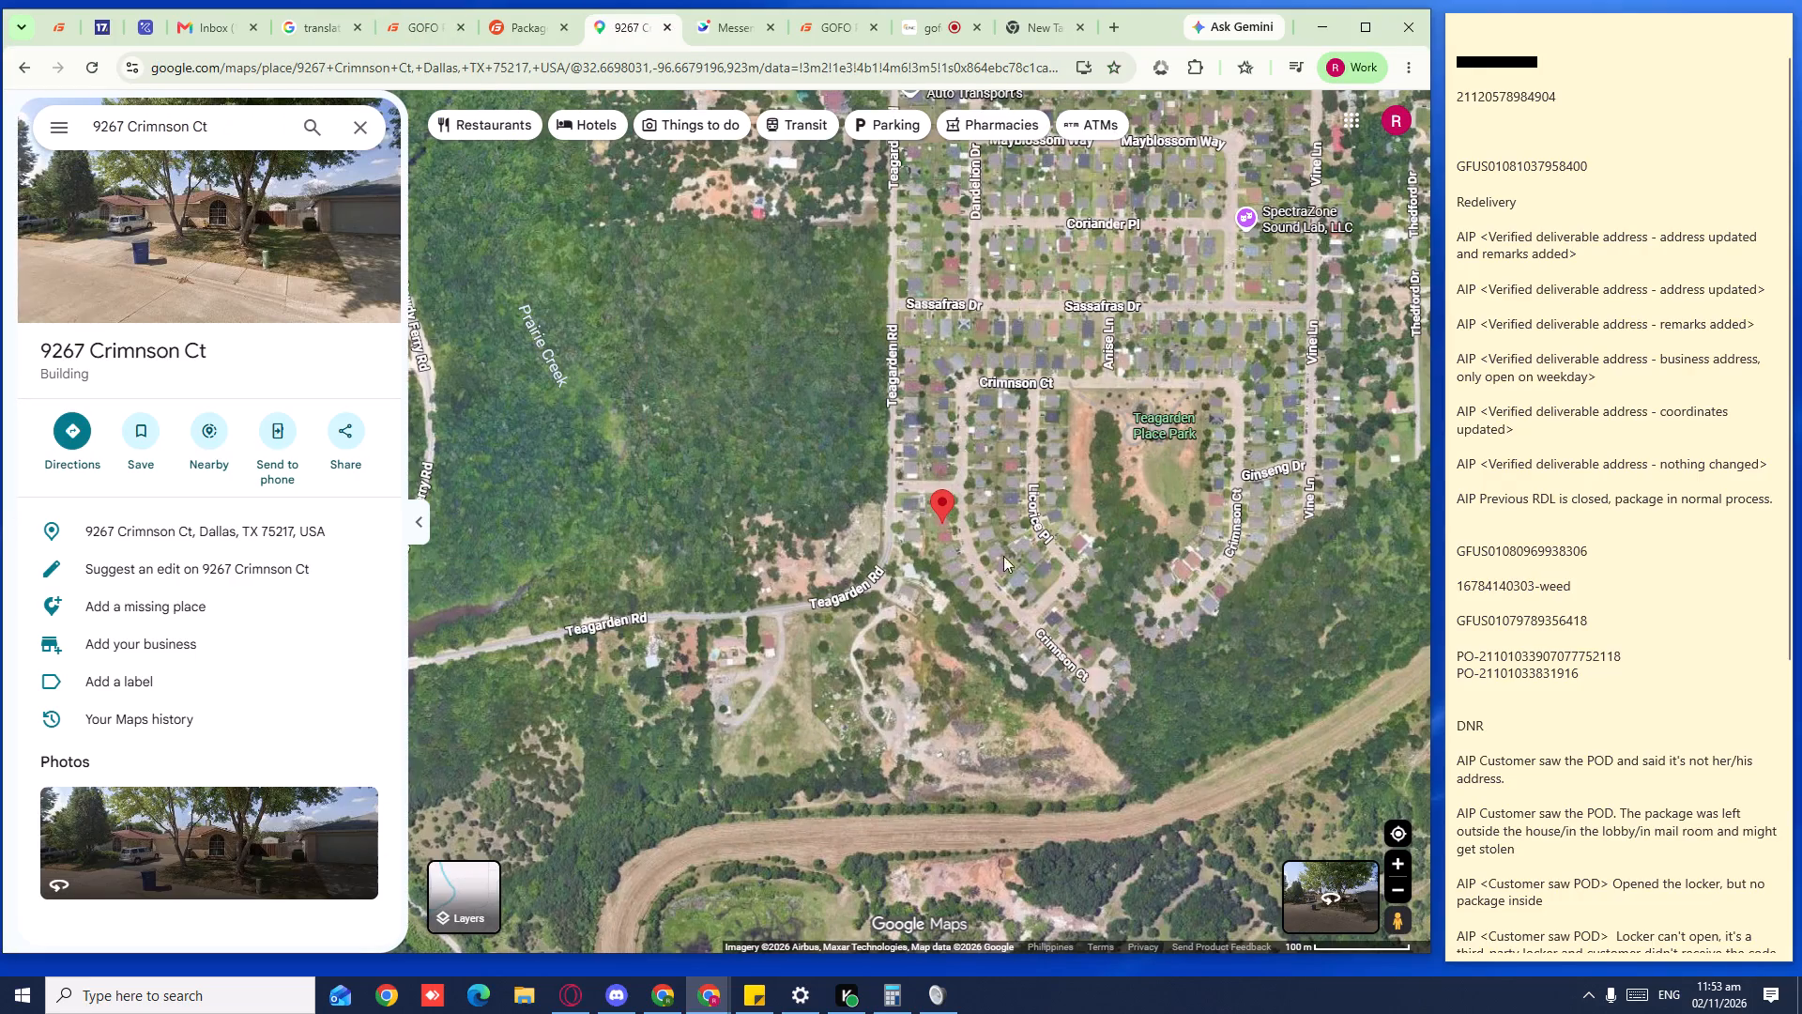
# Locate the searched building in the satellite view and open Street View on Crimnson Ct in front of it.
pyautogui.keyDown('ctrl'); pyautogui.scroll(3, 921, 484); pyautogui.keyUp('ctrl')
pyautogui.keyDown('ctrl'); pyautogui.scroll(2, 1045, 611); pyautogui.keyUp('ctrl')
pyautogui.moveTo(1122, 662); pyautogui.dragTo(711, 129)
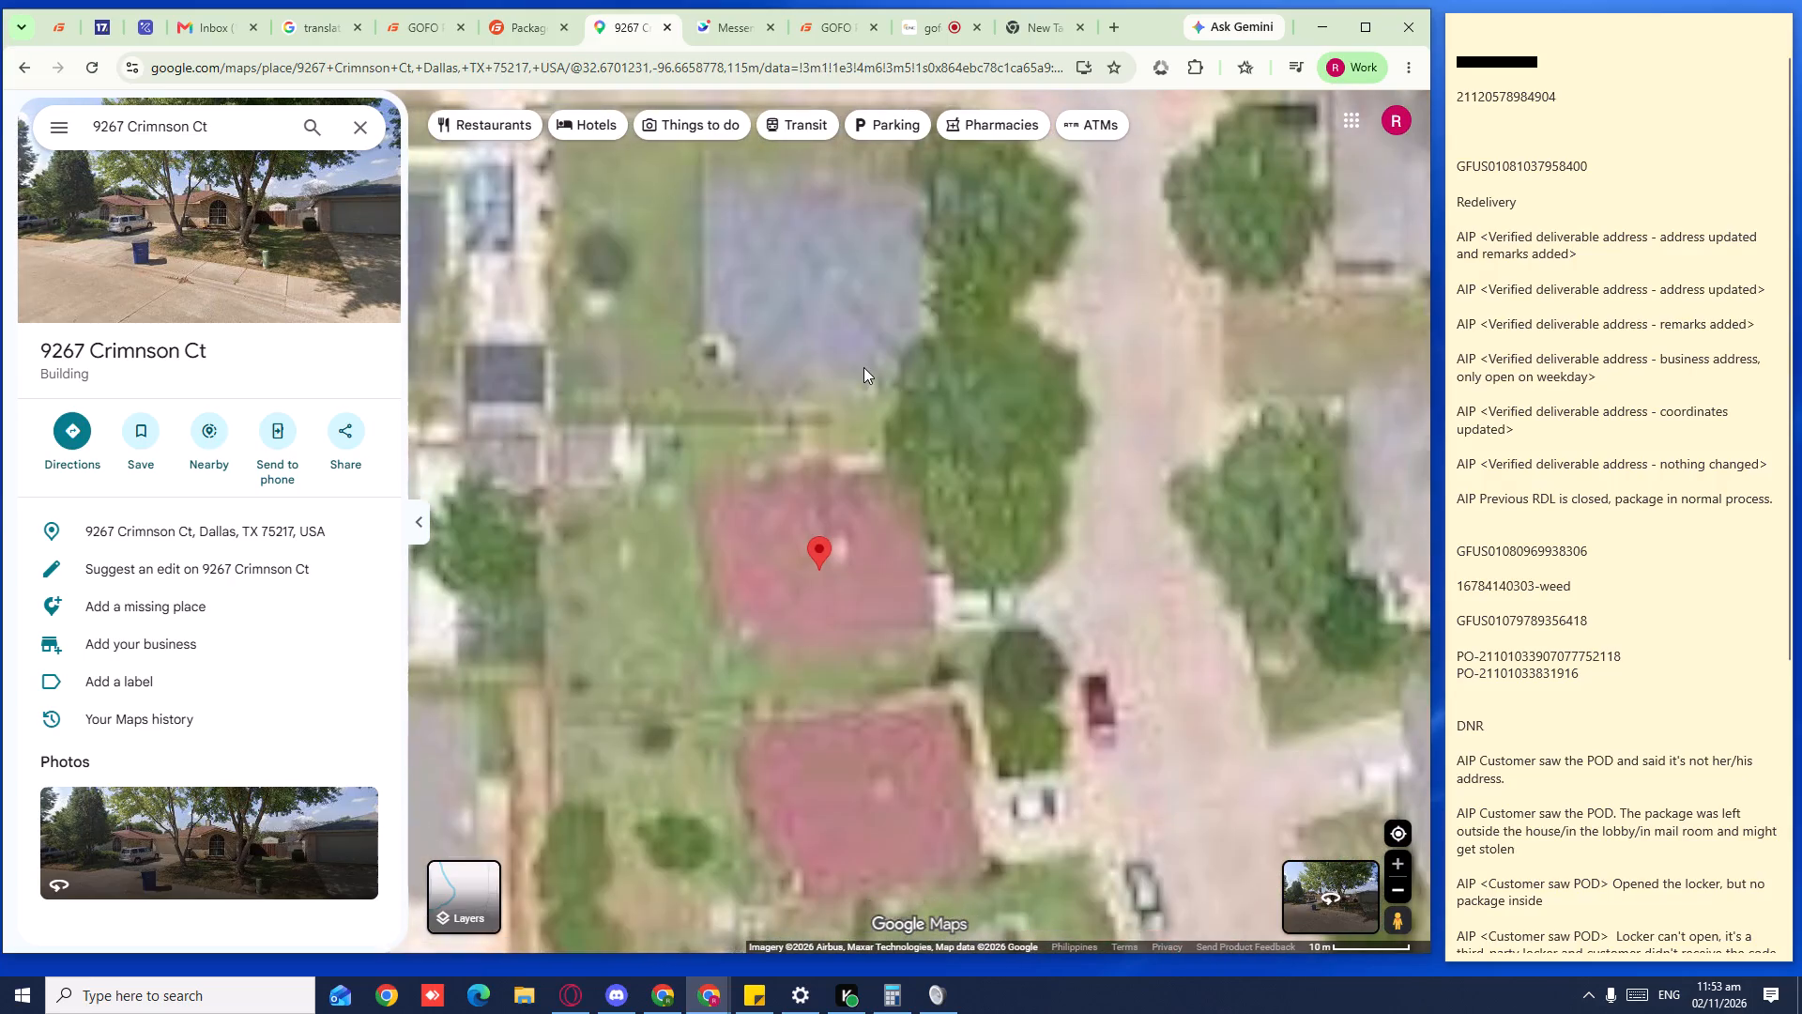
pyautogui.moveTo(867, 392); pyautogui.dragTo(826, 758)
pyautogui.moveTo(797, 503); pyautogui.dragTo(763, 641)
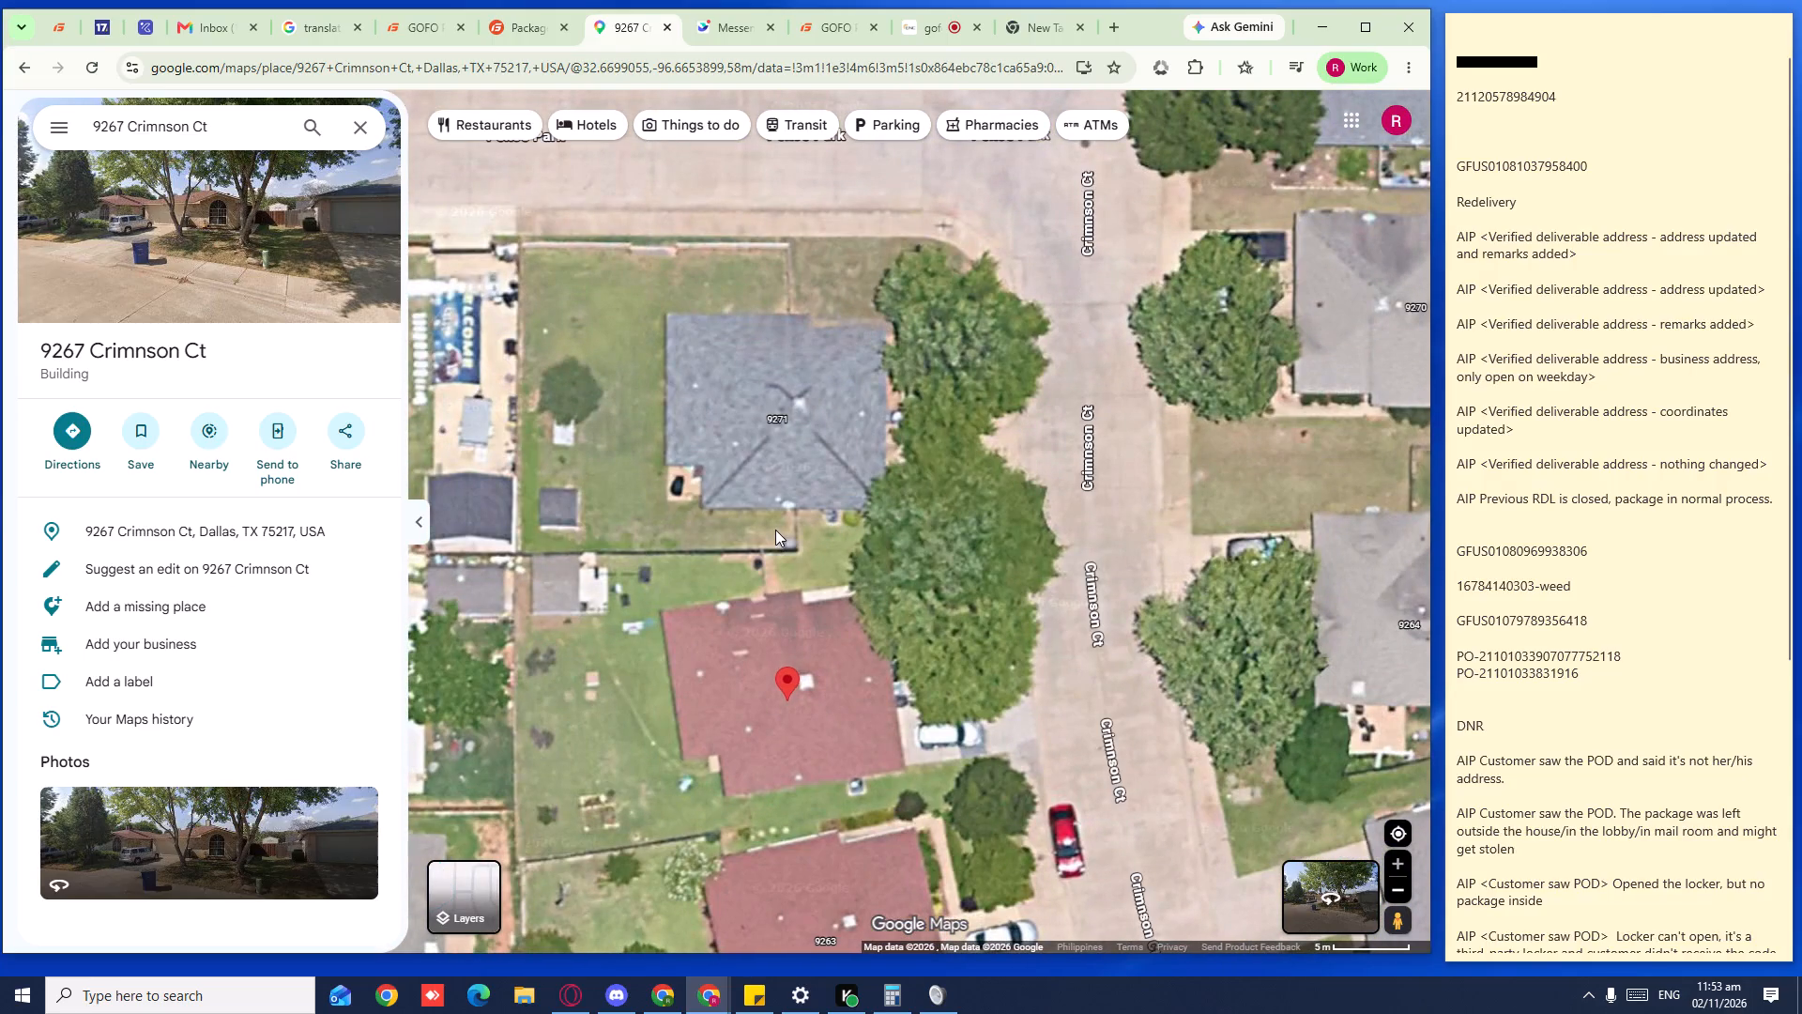
pyautogui.keyDown('ctrl'); pyautogui.scroll(-1, 775, 530); pyautogui.keyUp('ctrl')
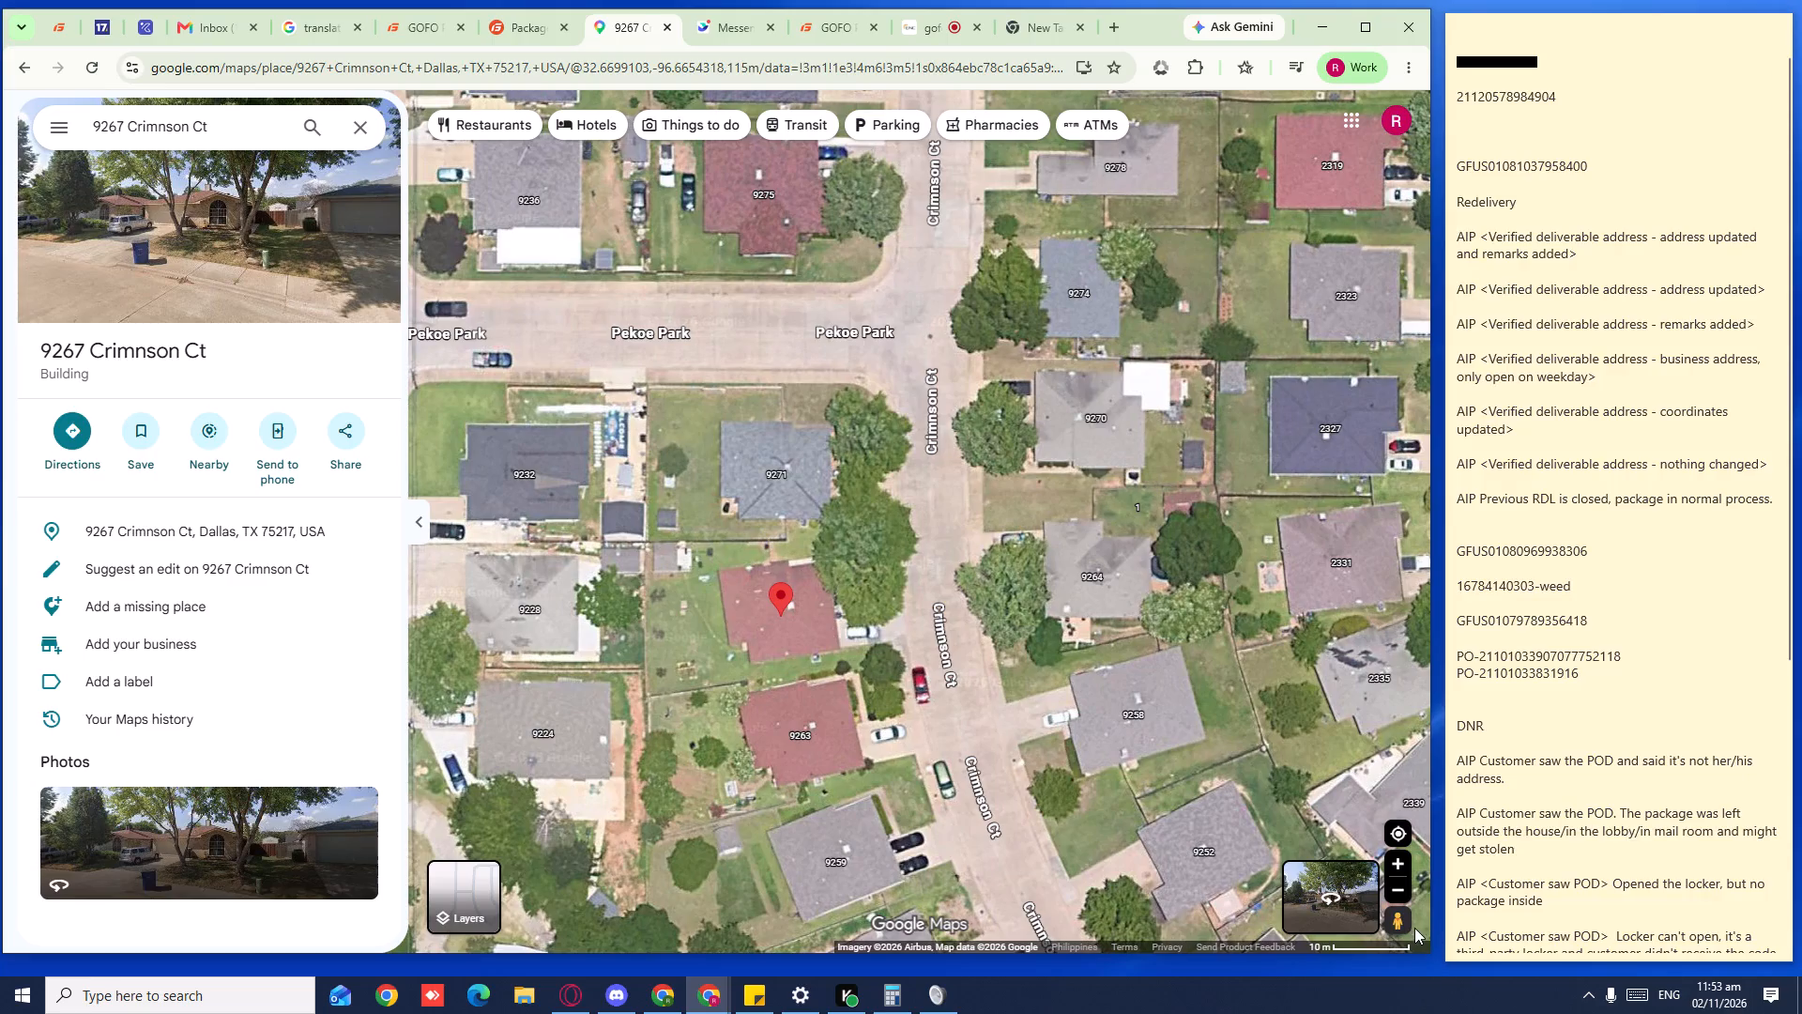
pyautogui.moveTo(1390, 918); pyautogui.dragTo(935, 559)
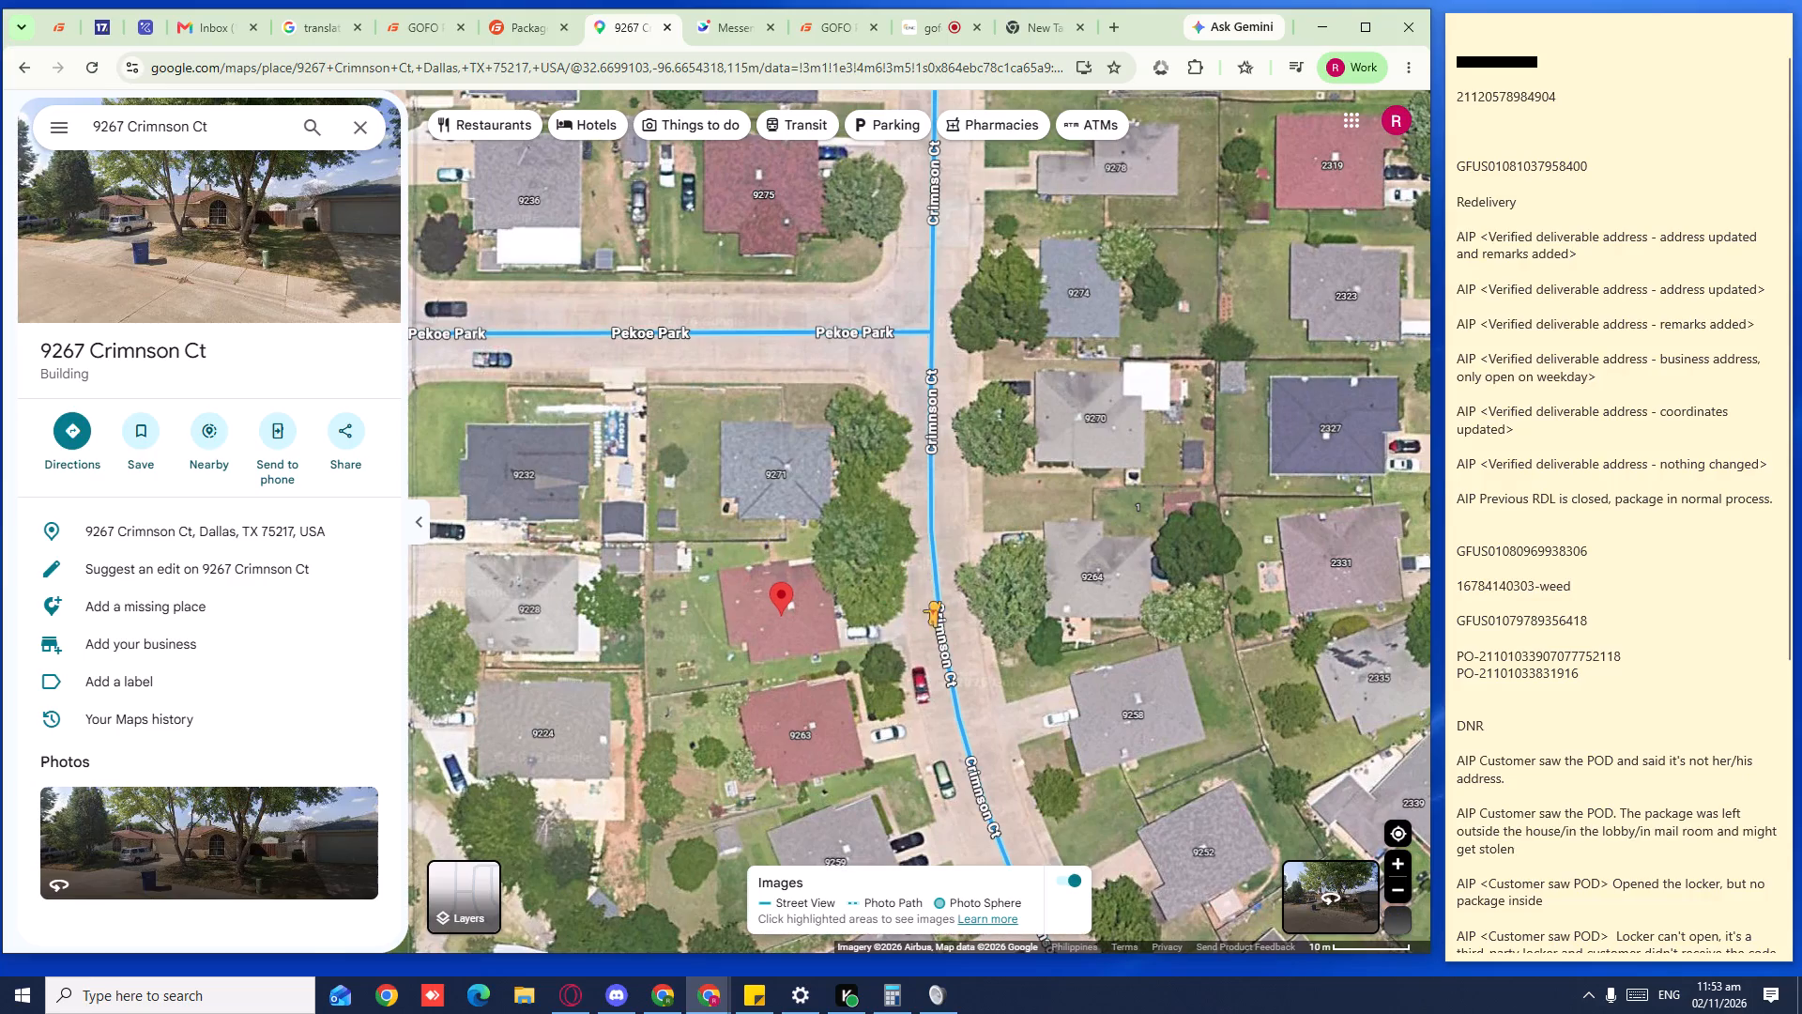
pyautogui.moveTo(743, 607); pyautogui.dragTo(942, 595)
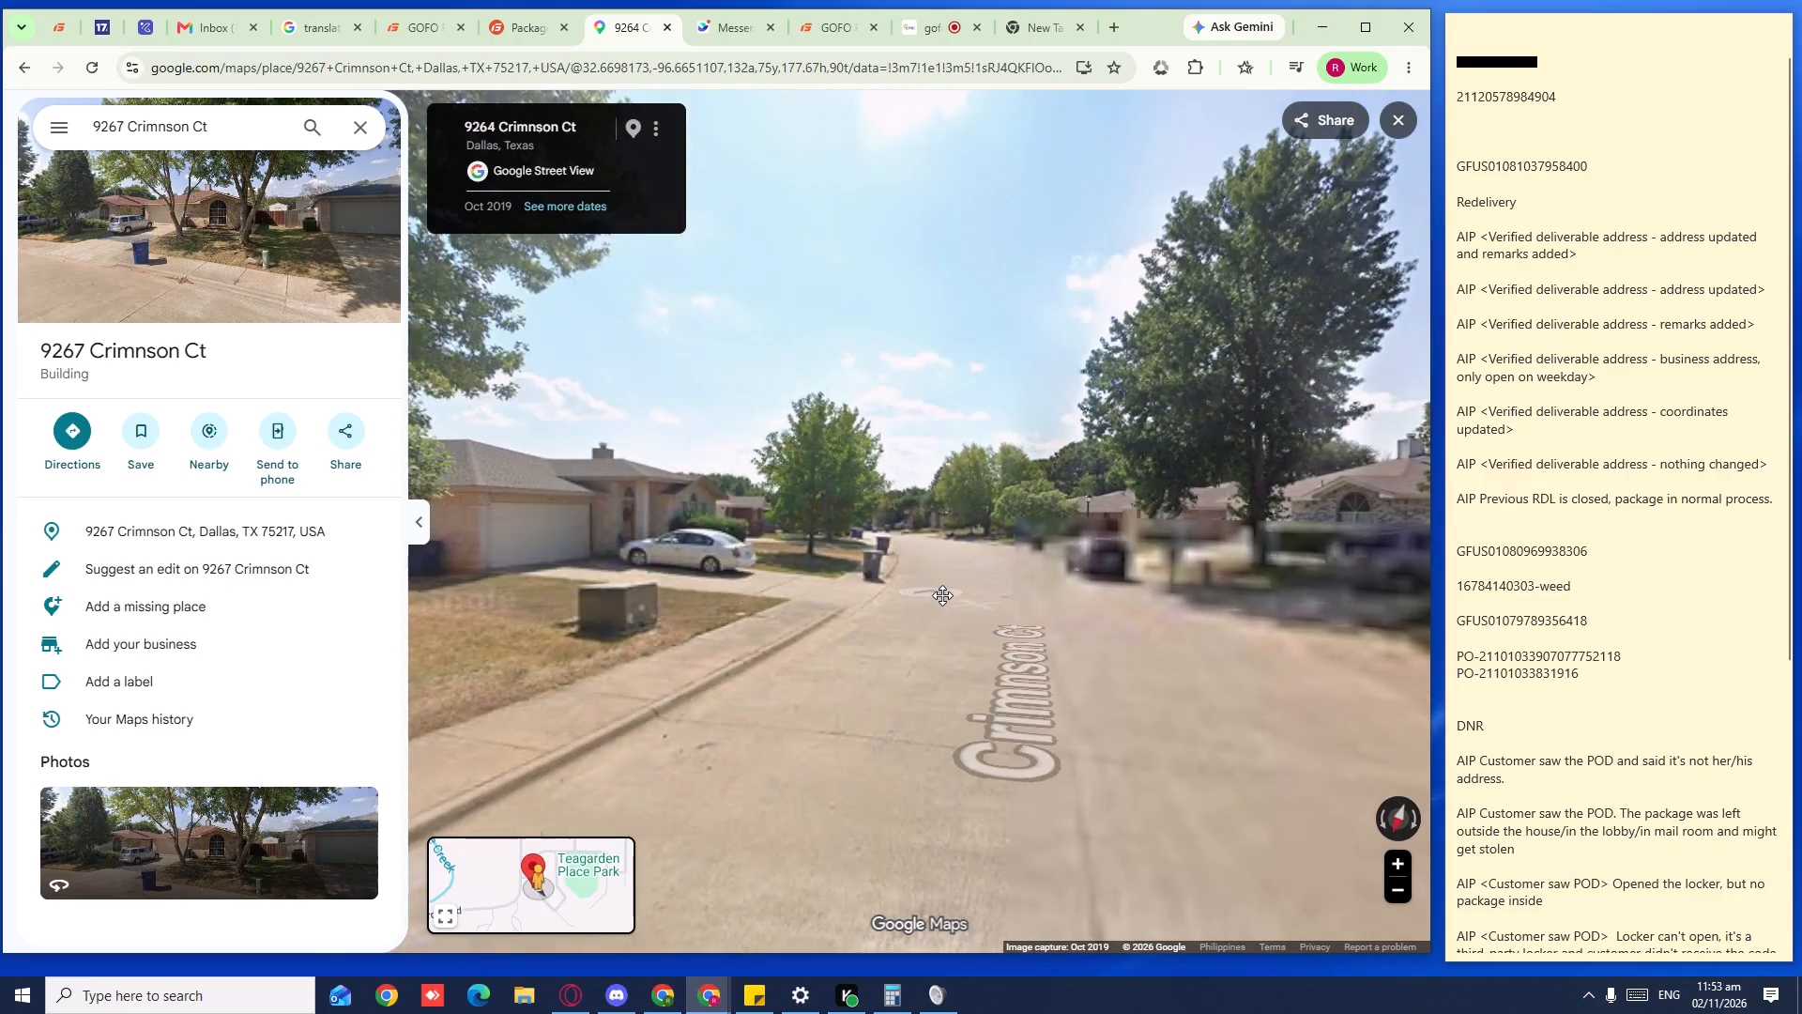
# Examine the Street View imagery around the pinned house to check the number on its garage against the corrected receiver address.
pyautogui.moveTo(942, 595); pyautogui.dragTo(506, 534)
pyautogui.moveTo(1153, 564); pyautogui.dragTo(414, 627)
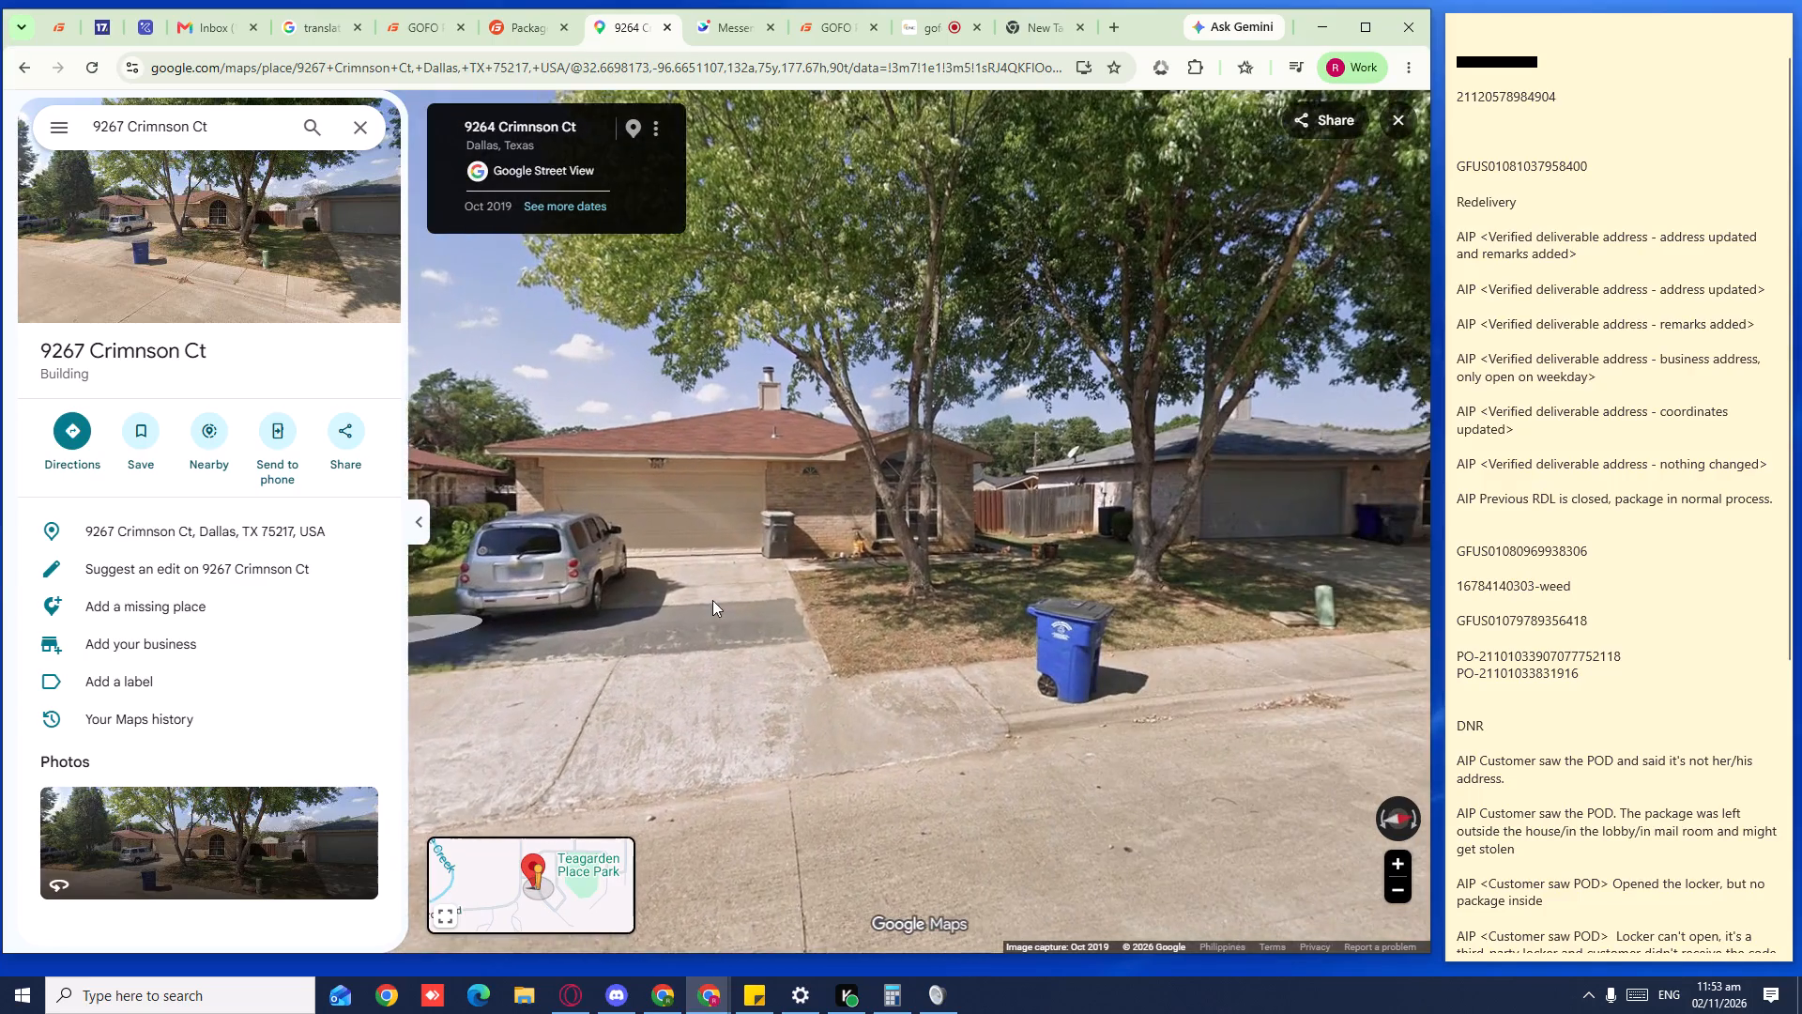
pyautogui.moveTo(1019, 593); pyautogui.dragTo(942, 607)
pyautogui.moveTo(691, 598); pyautogui.dragTo(965, 592)
pyautogui.moveTo(1153, 633); pyautogui.dragTo(965, 622)
pyautogui.click(962, 622)
pyautogui.moveTo(782, 609); pyautogui.dragTo(1010, 653)
pyautogui.moveTo(666, 605); pyautogui.dragTo(713, 602)
pyautogui.click(713, 602)
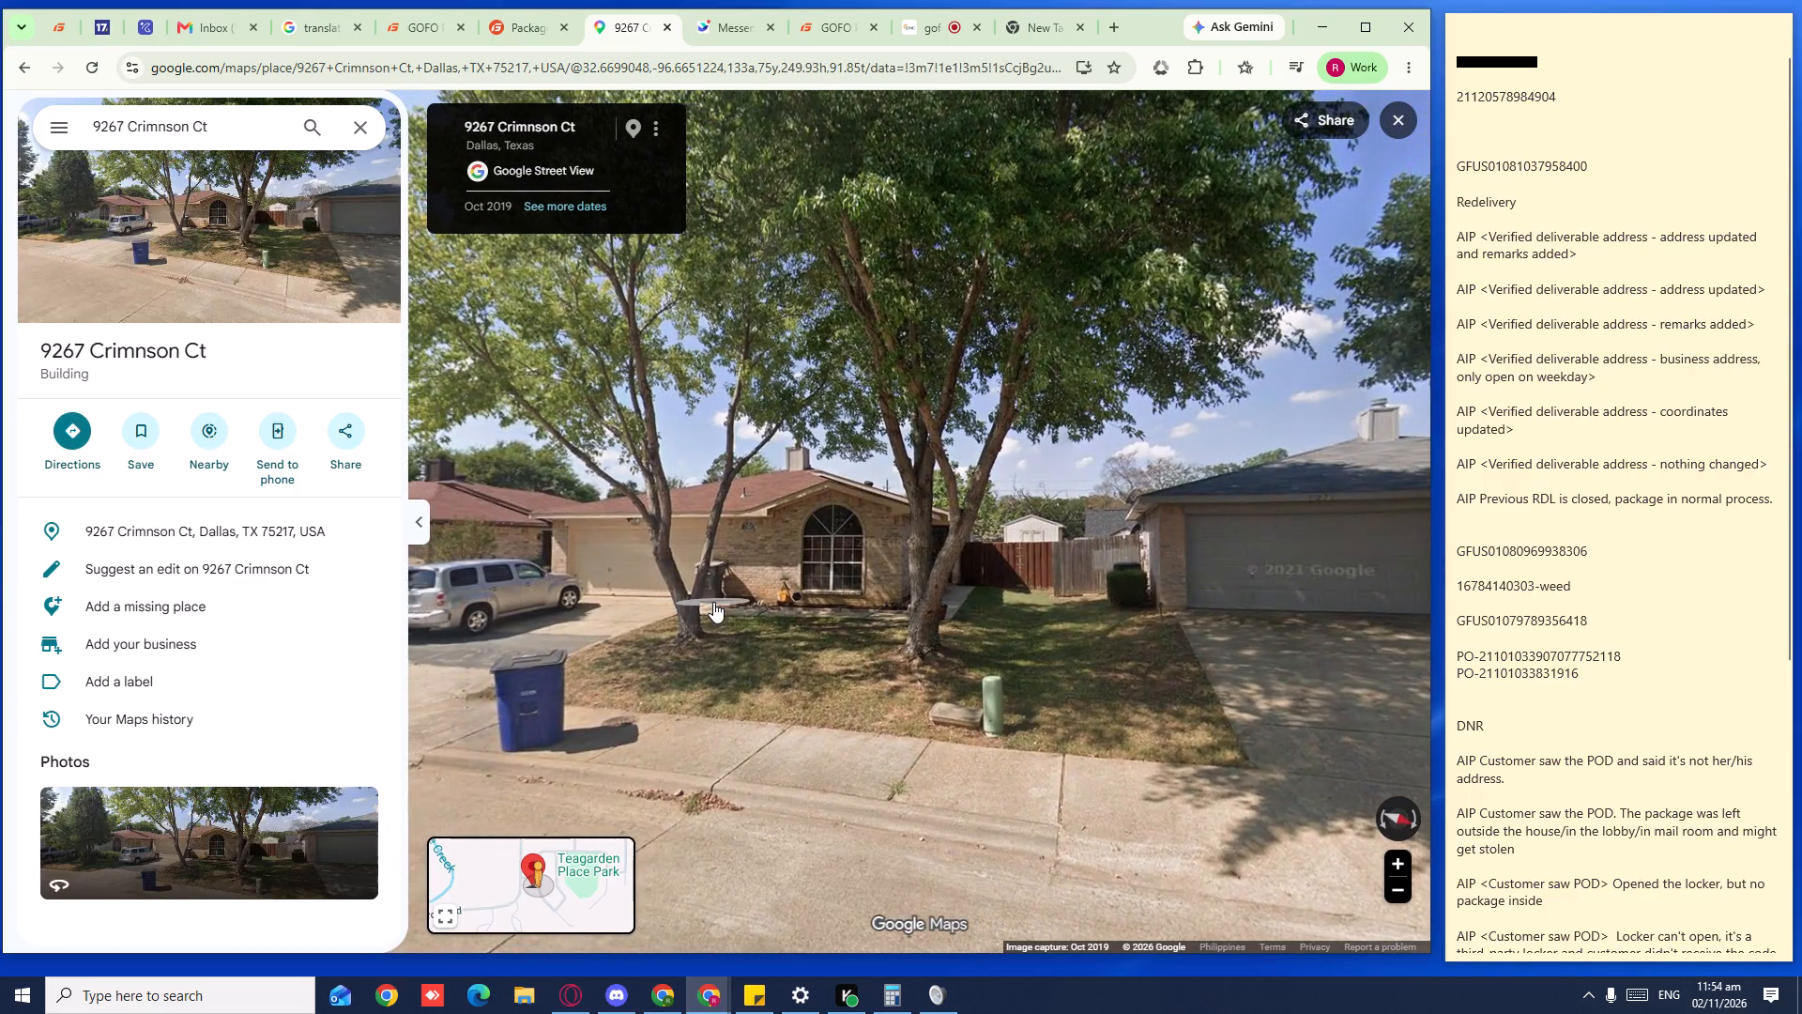
pyautogui.scroll(7, 1071, 602)
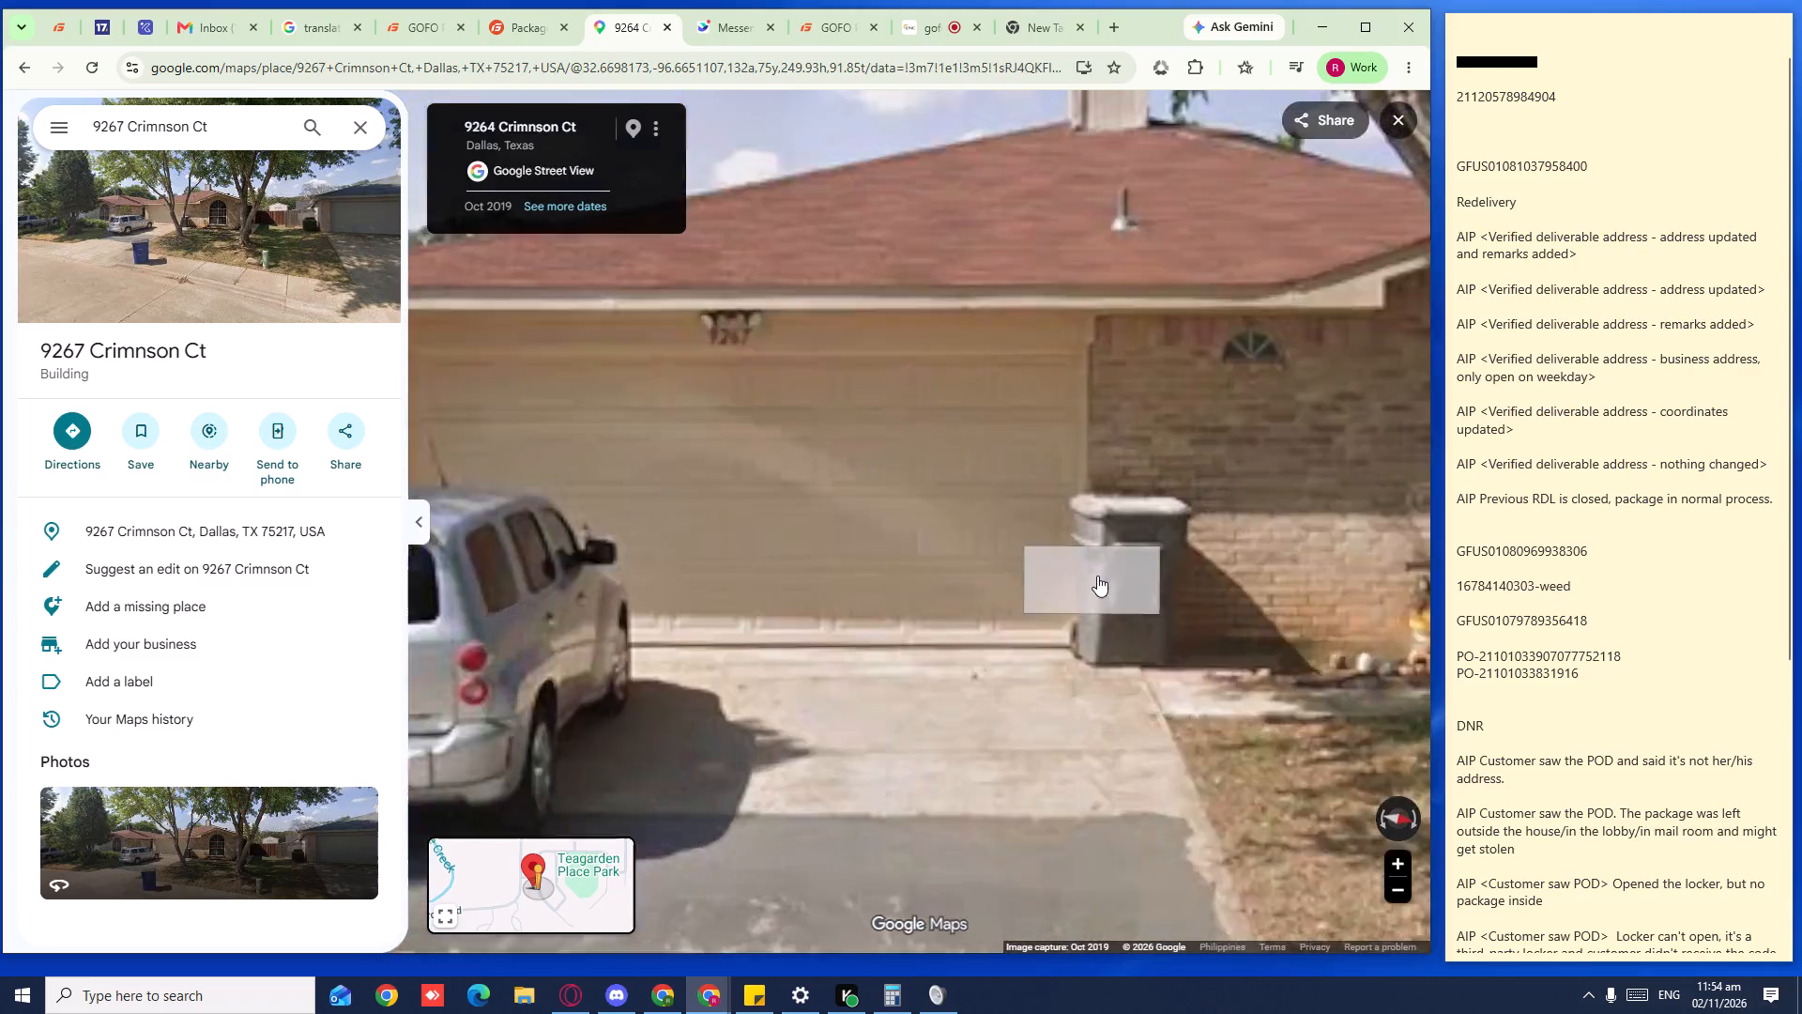
pyautogui.scroll(-2, 1097, 576)
pyautogui.moveTo(909, 576); pyautogui.dragTo(902, 655)
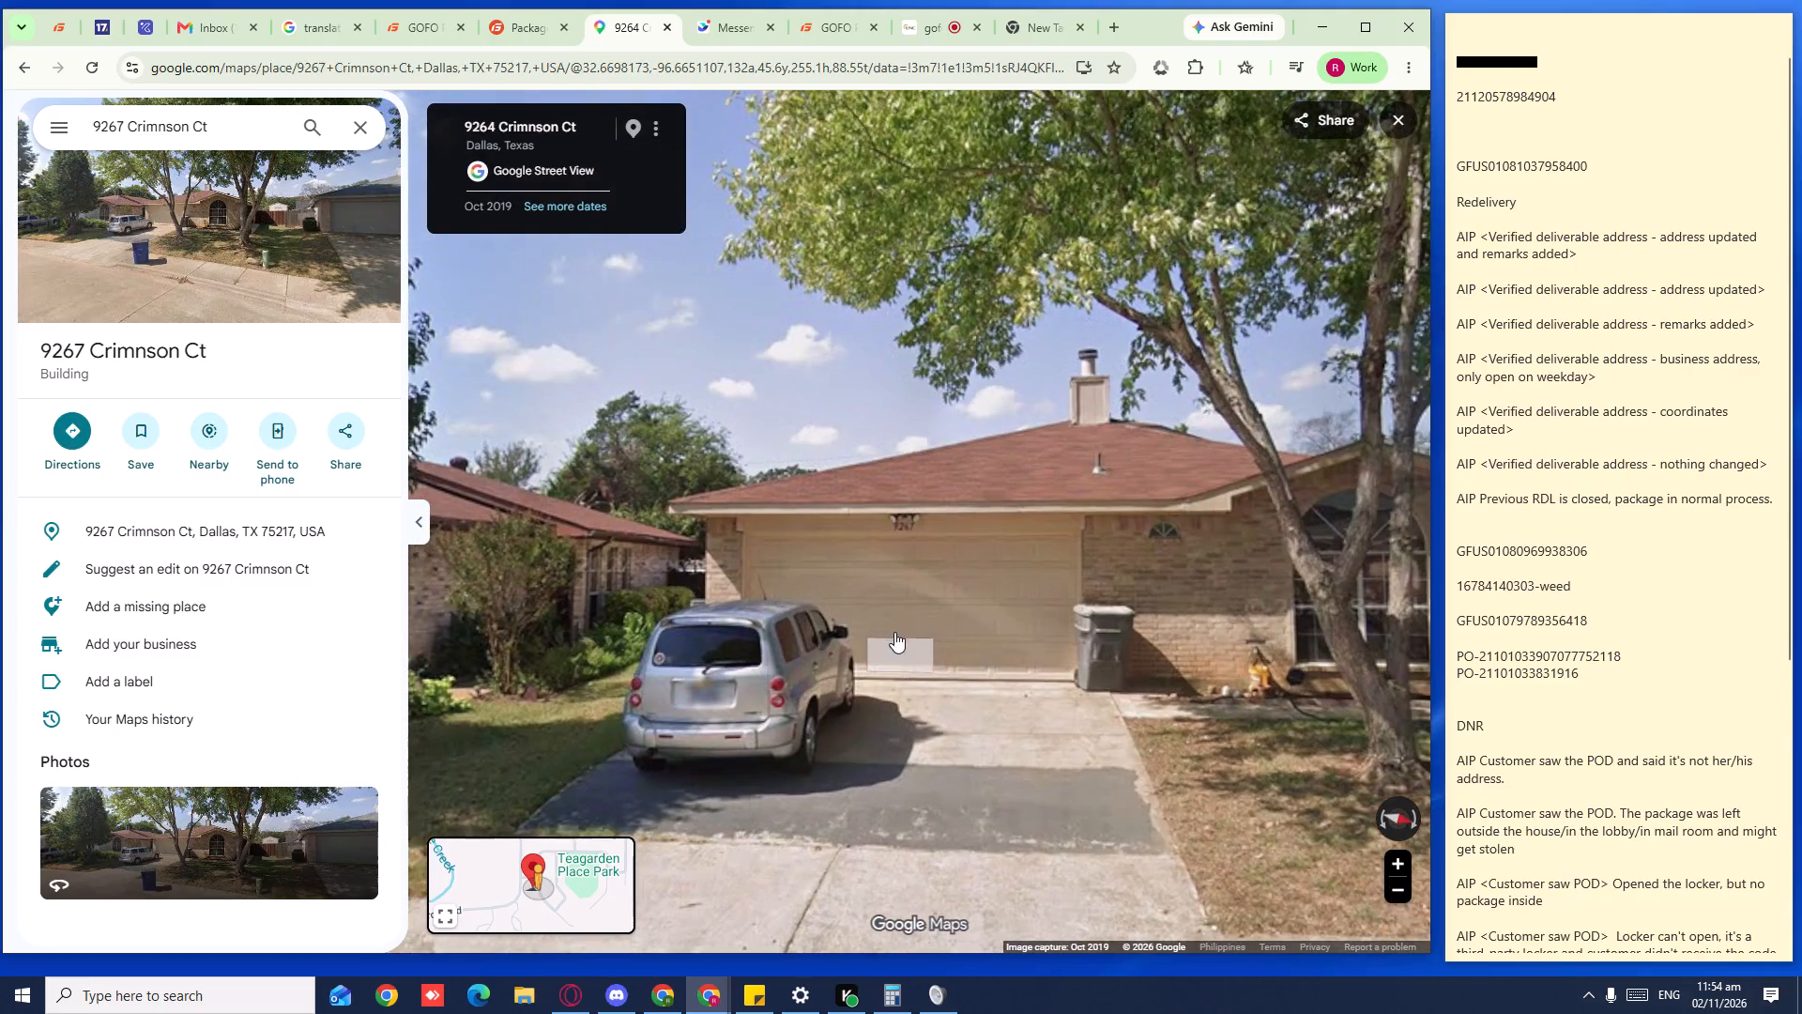
pyautogui.scroll(4, 893, 620)
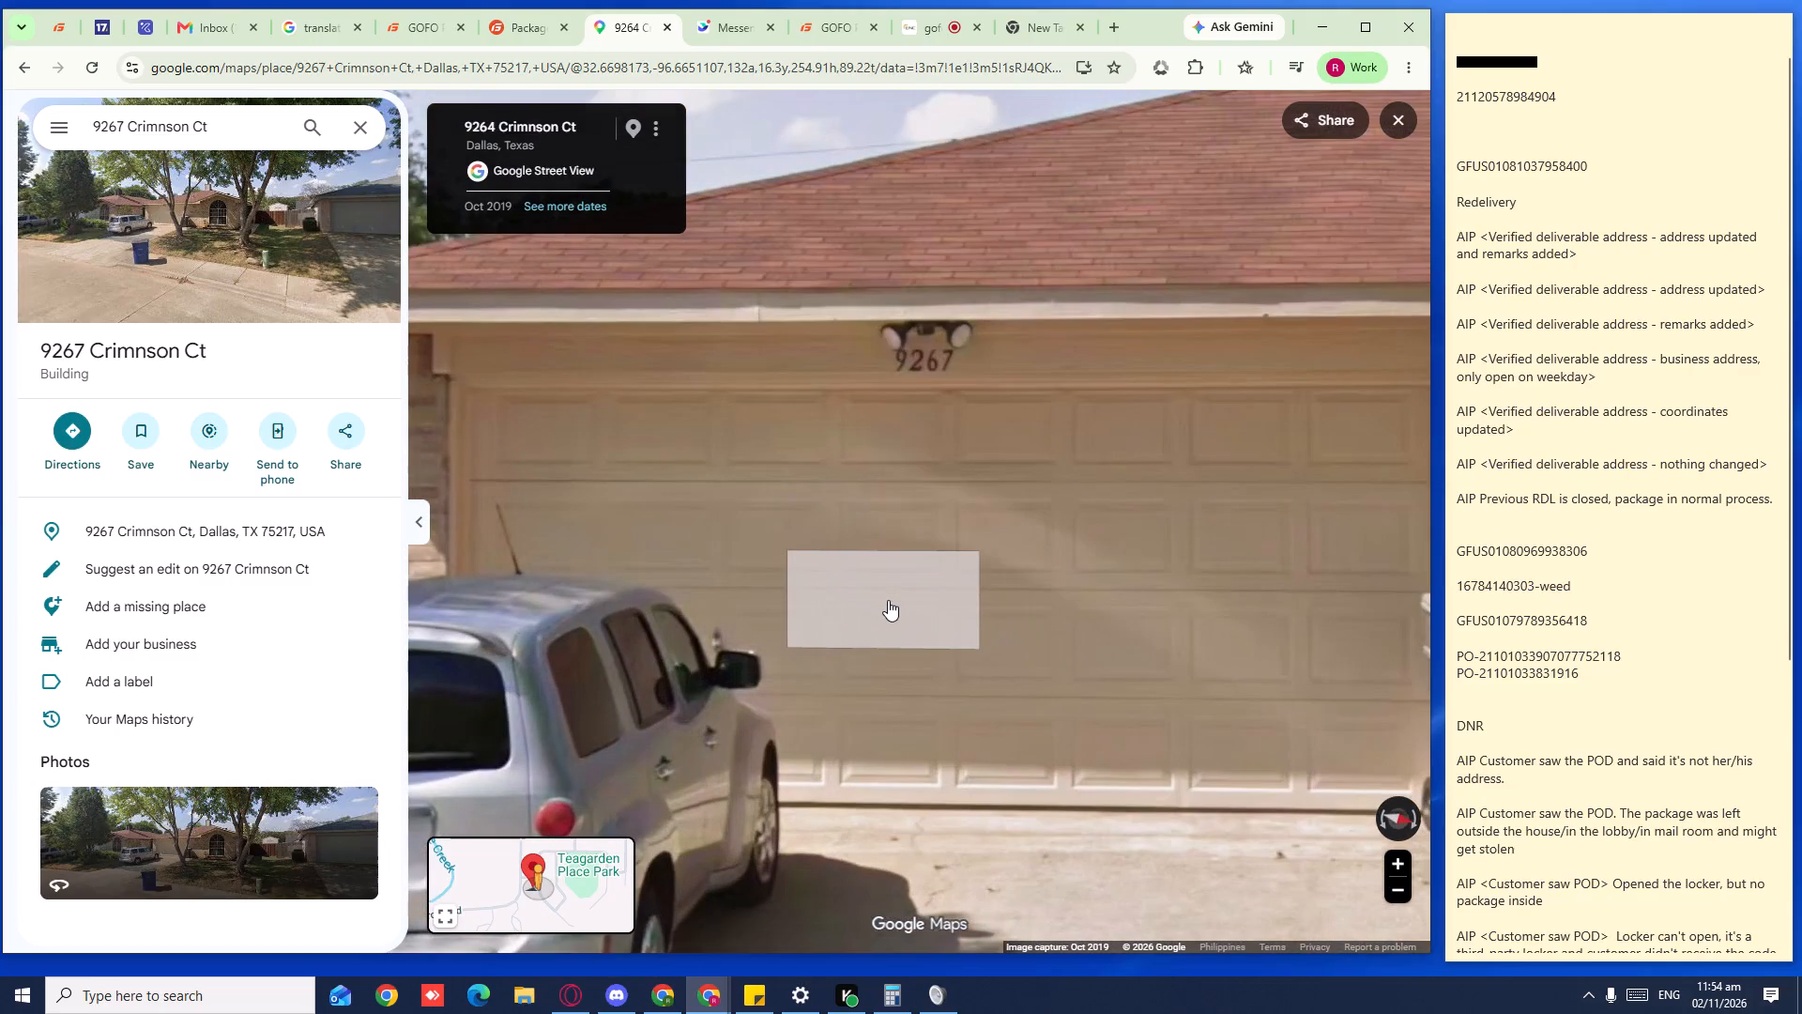
pyautogui.scroll(-4, 897, 591)
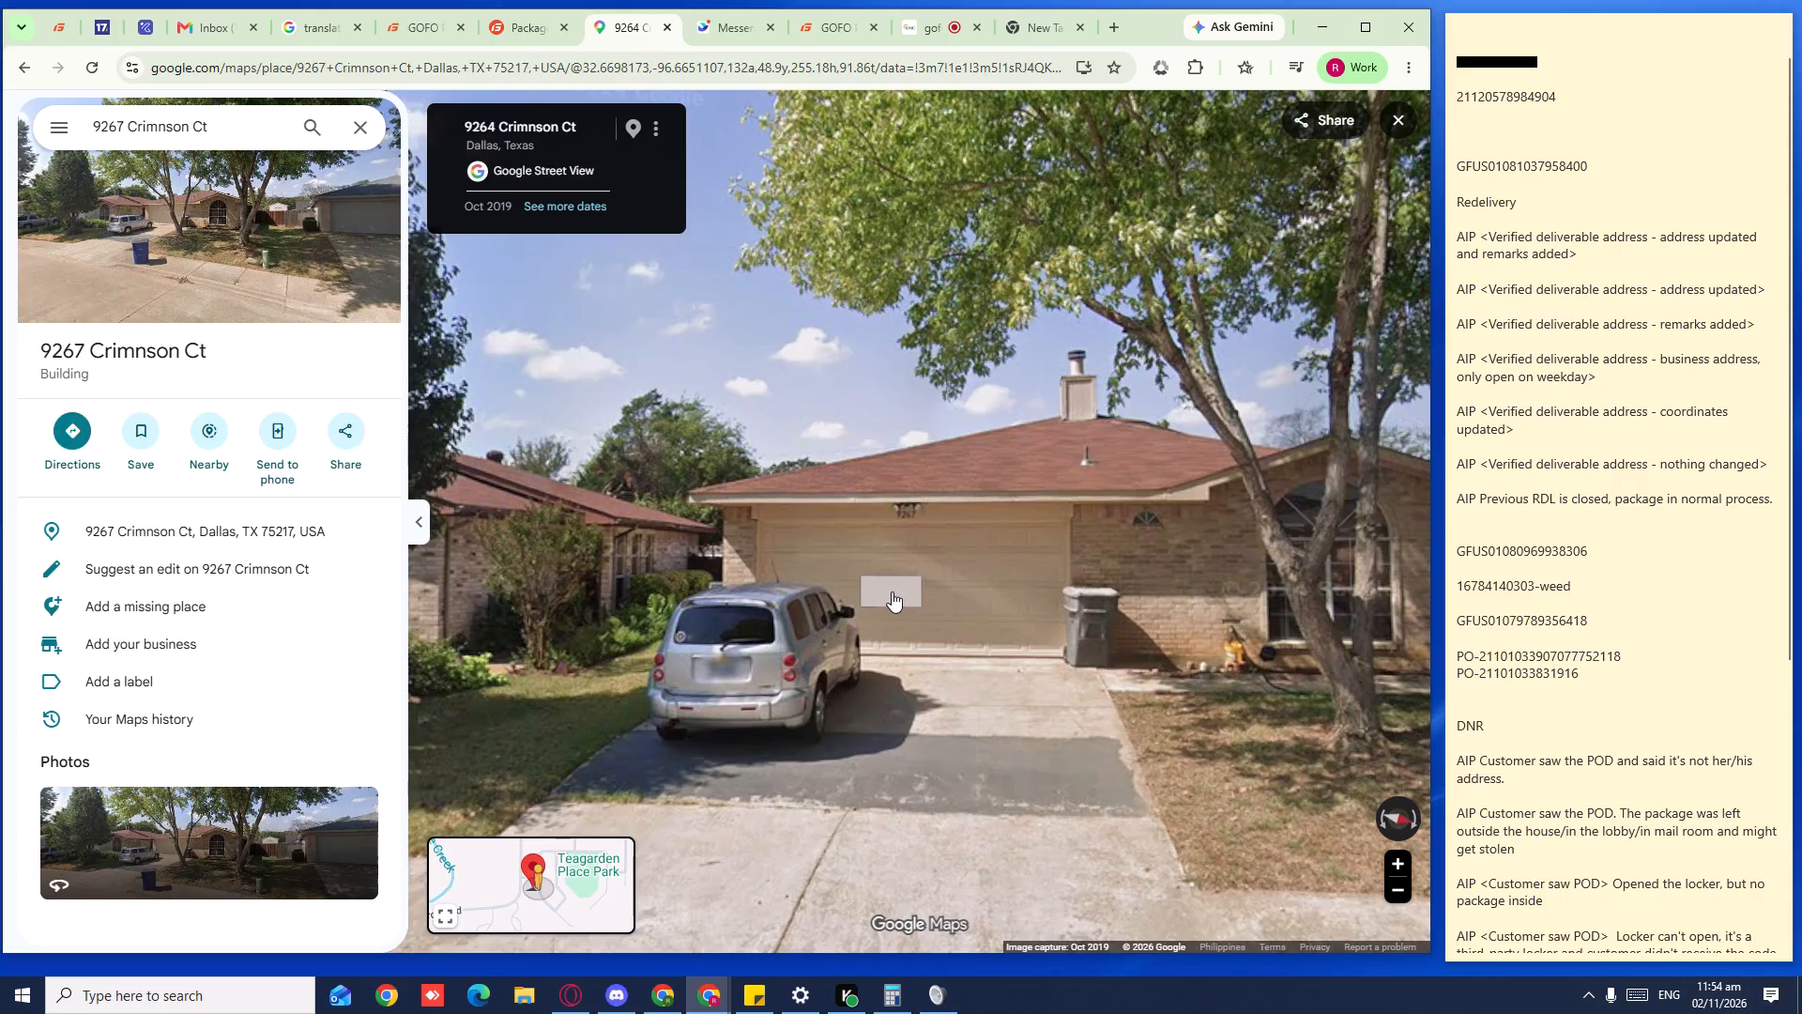
pyautogui.moveTo(1208, 687); pyautogui.dragTo(557, 699)
pyautogui.moveTo(818, 694); pyautogui.dragTo(800, 690)
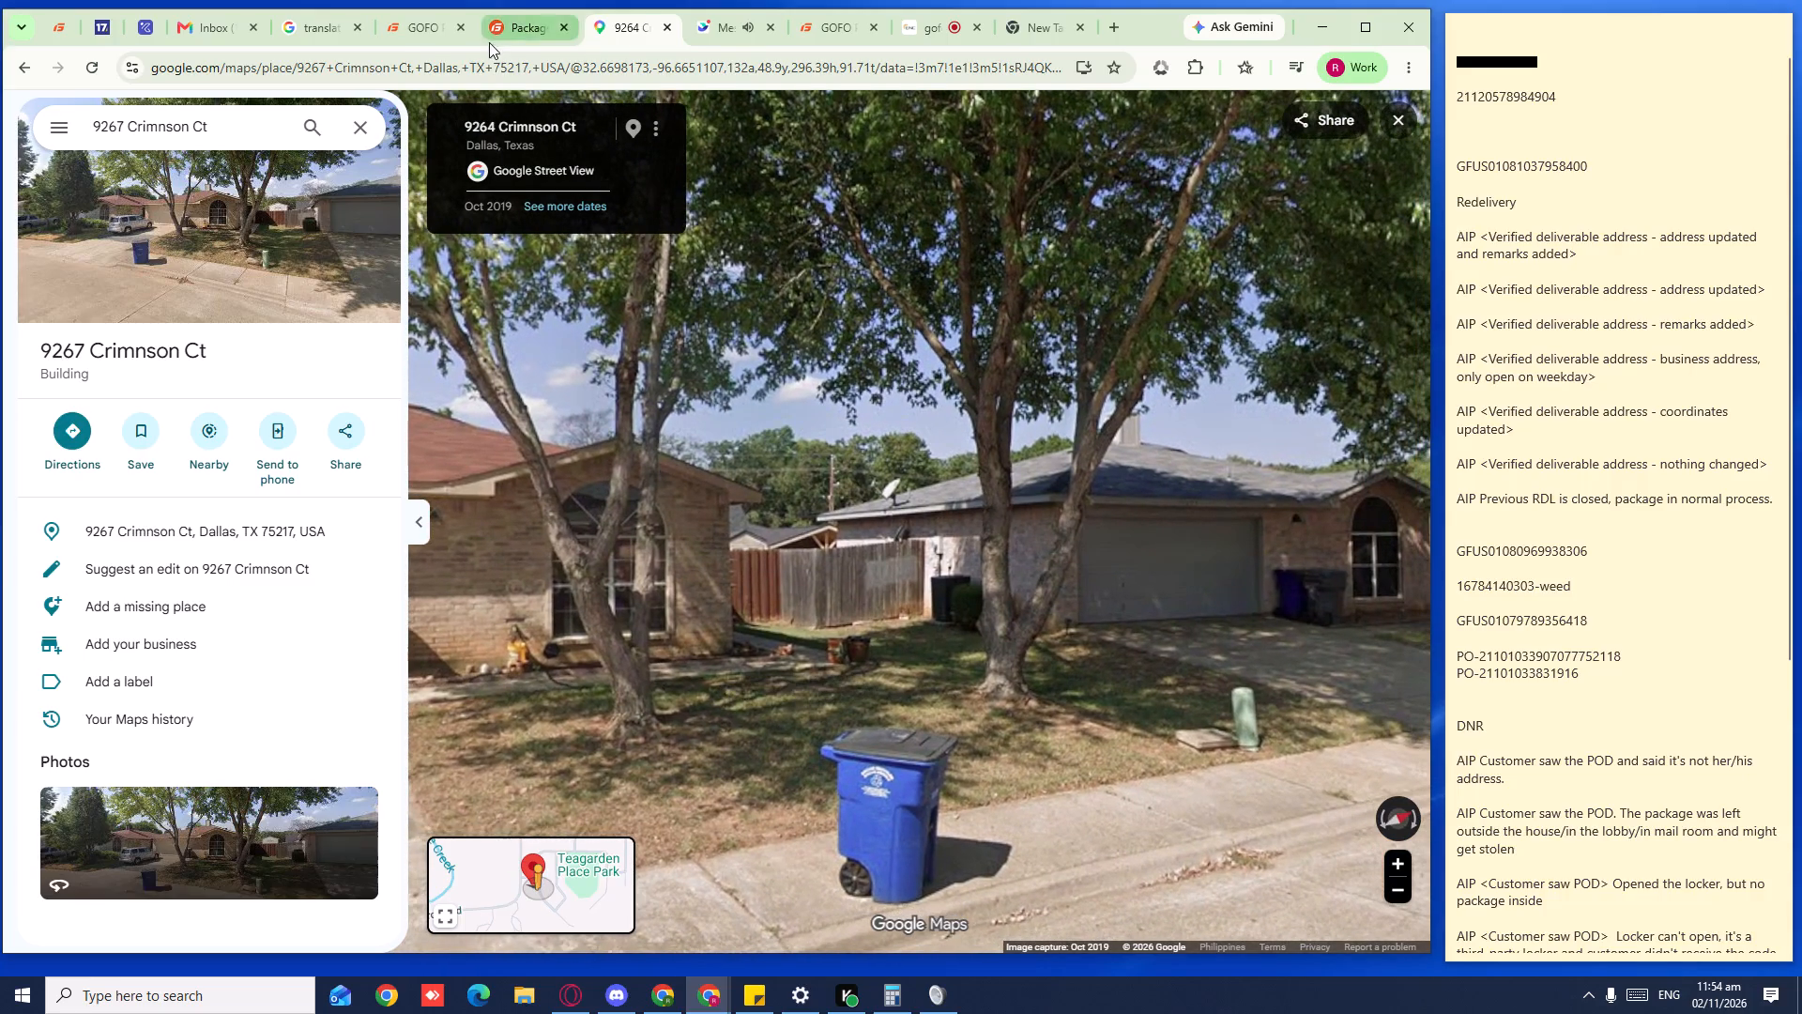
pyautogui.click(394, 44)
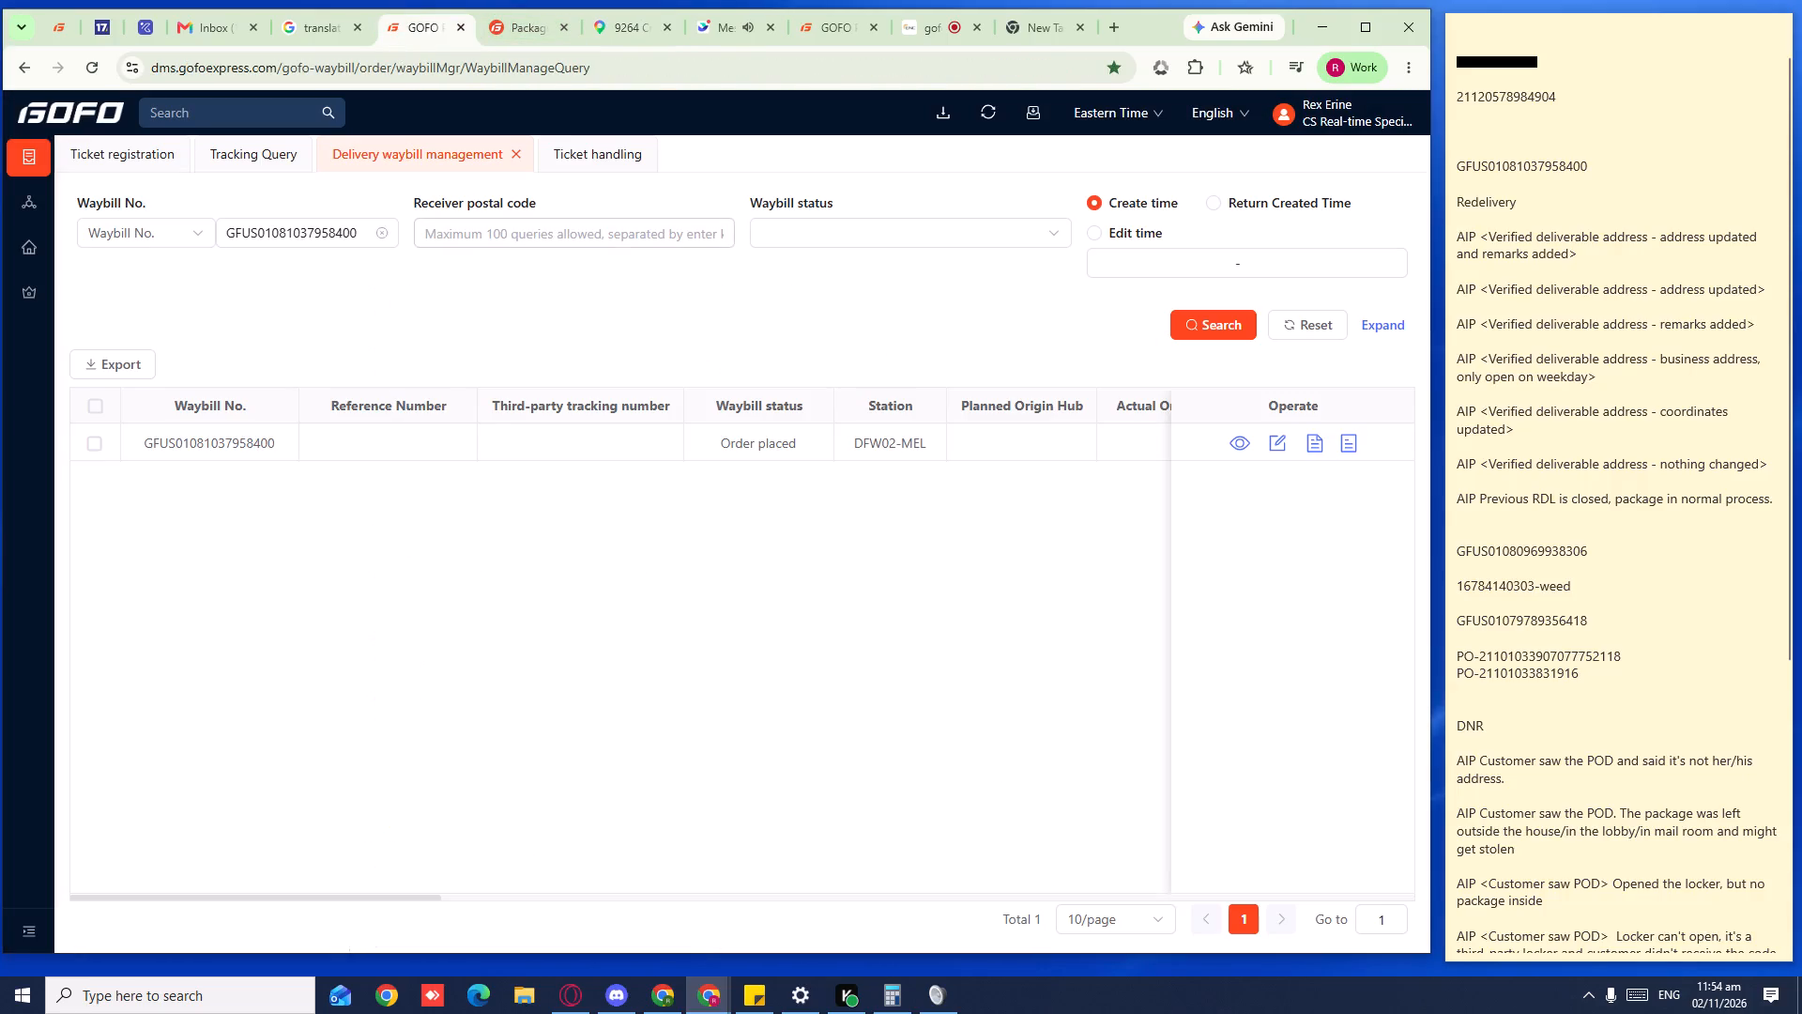
pyautogui.click(1275, 441)
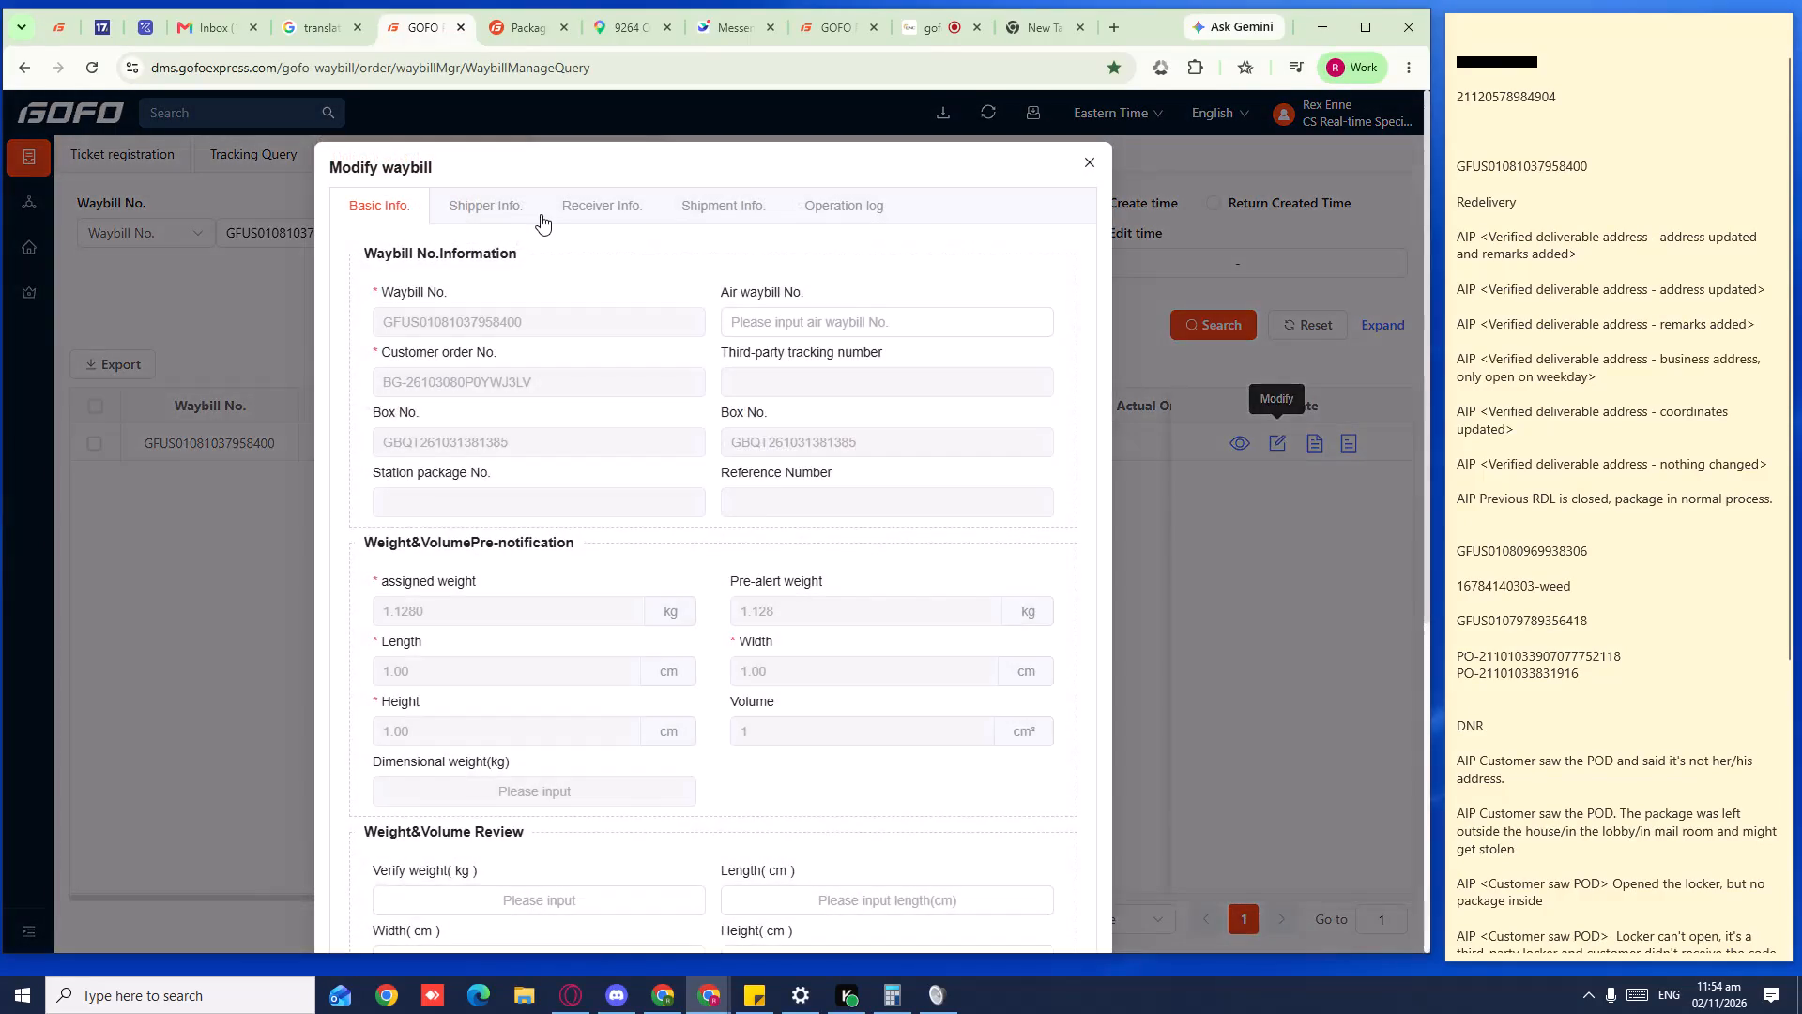
pyautogui.click(542, 214)
pyautogui.click(1069, 776)
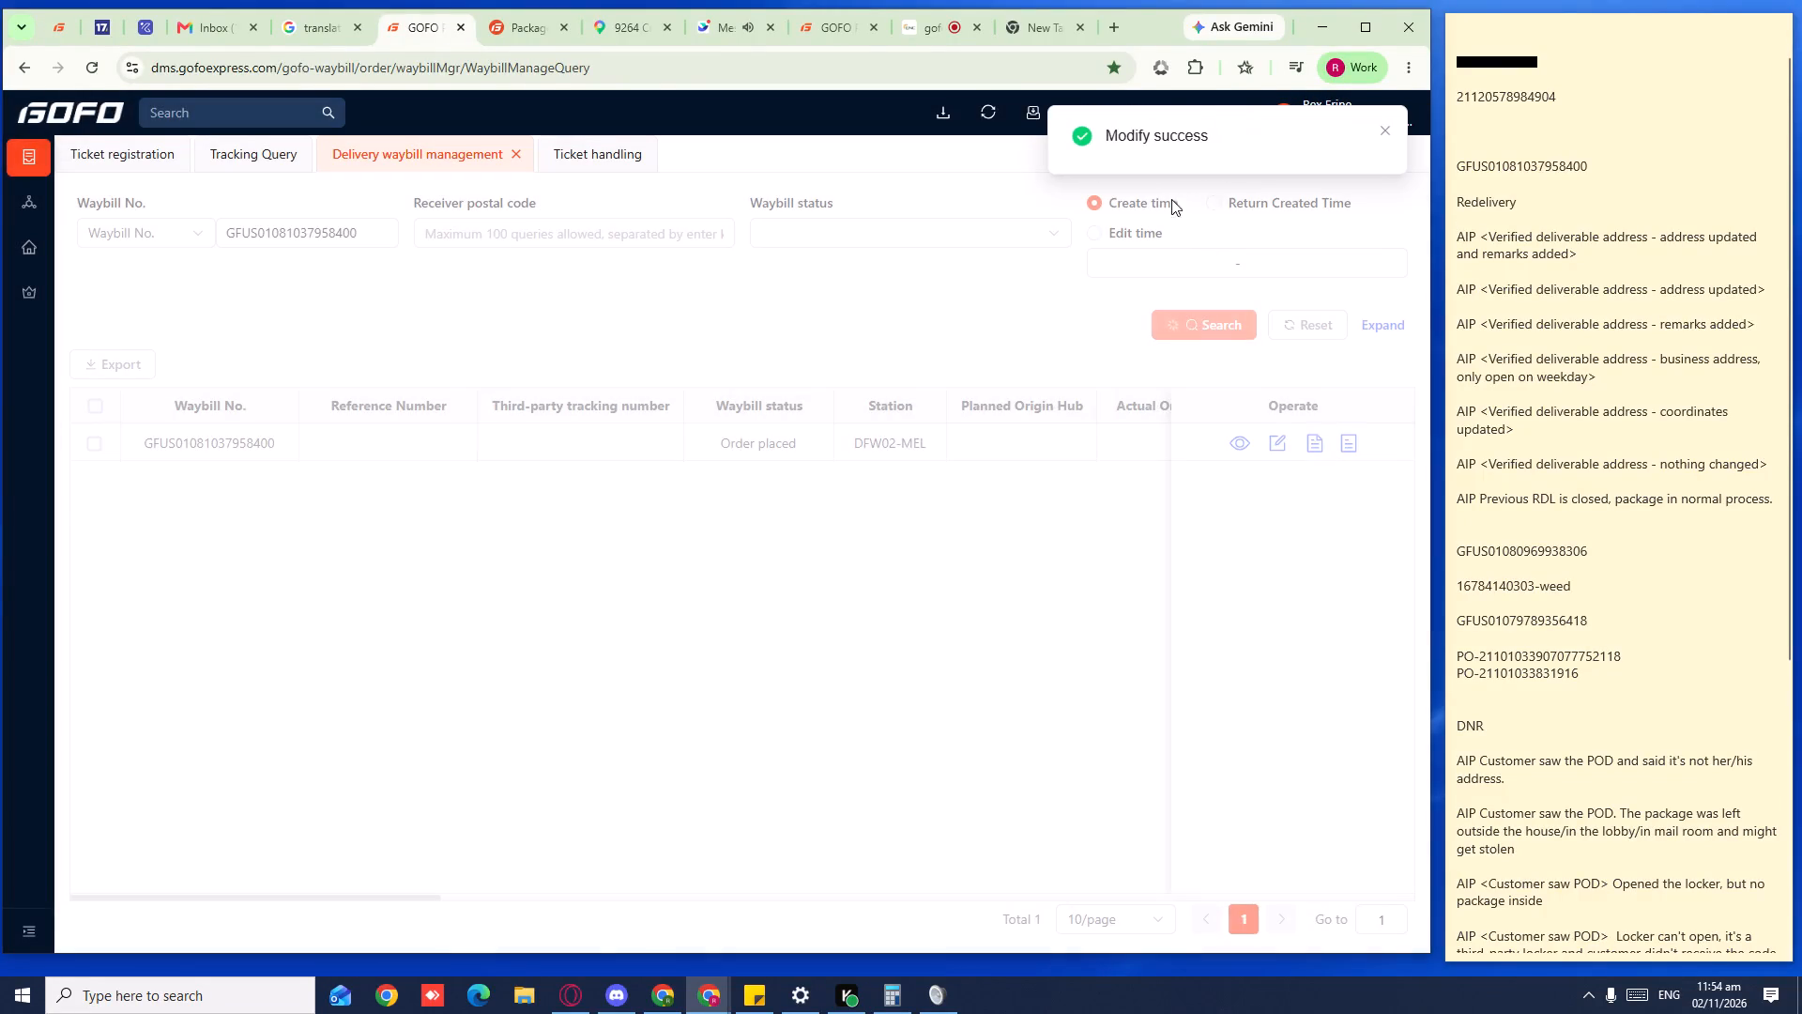
pyautogui.click(220, 153)
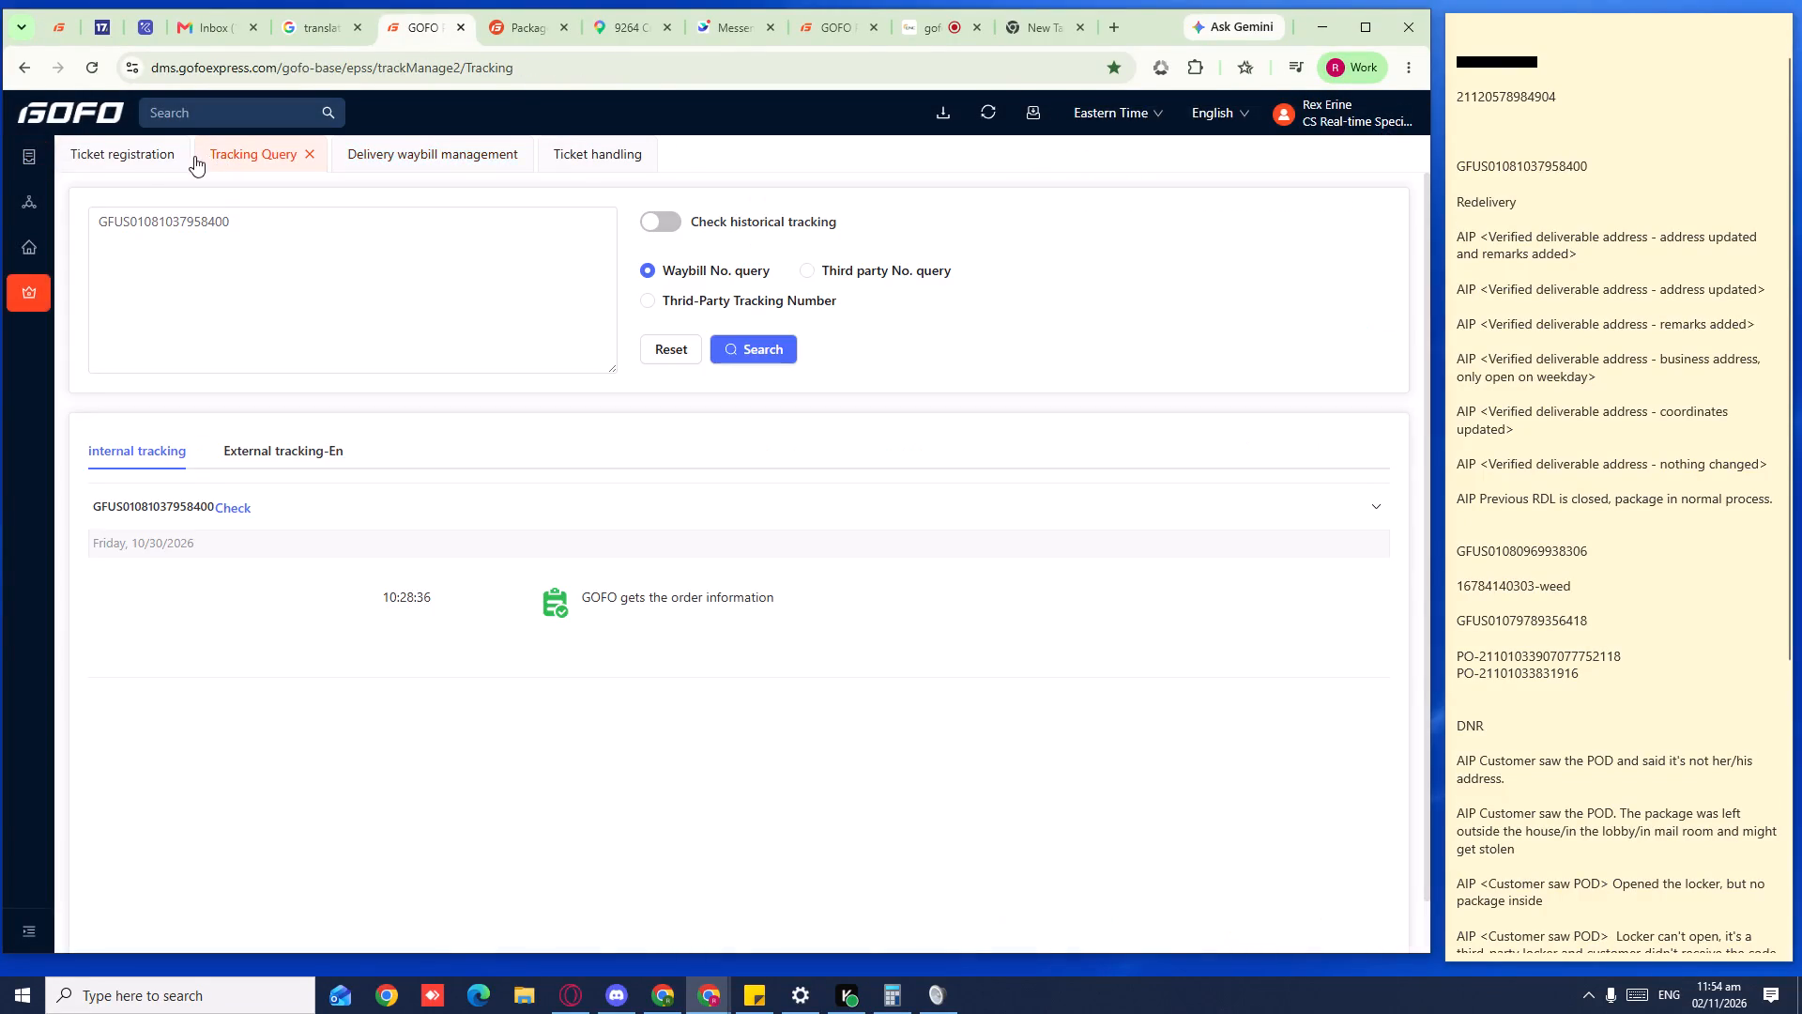
pyautogui.click(134, 160)
pyautogui.doubleClick(246, 388)
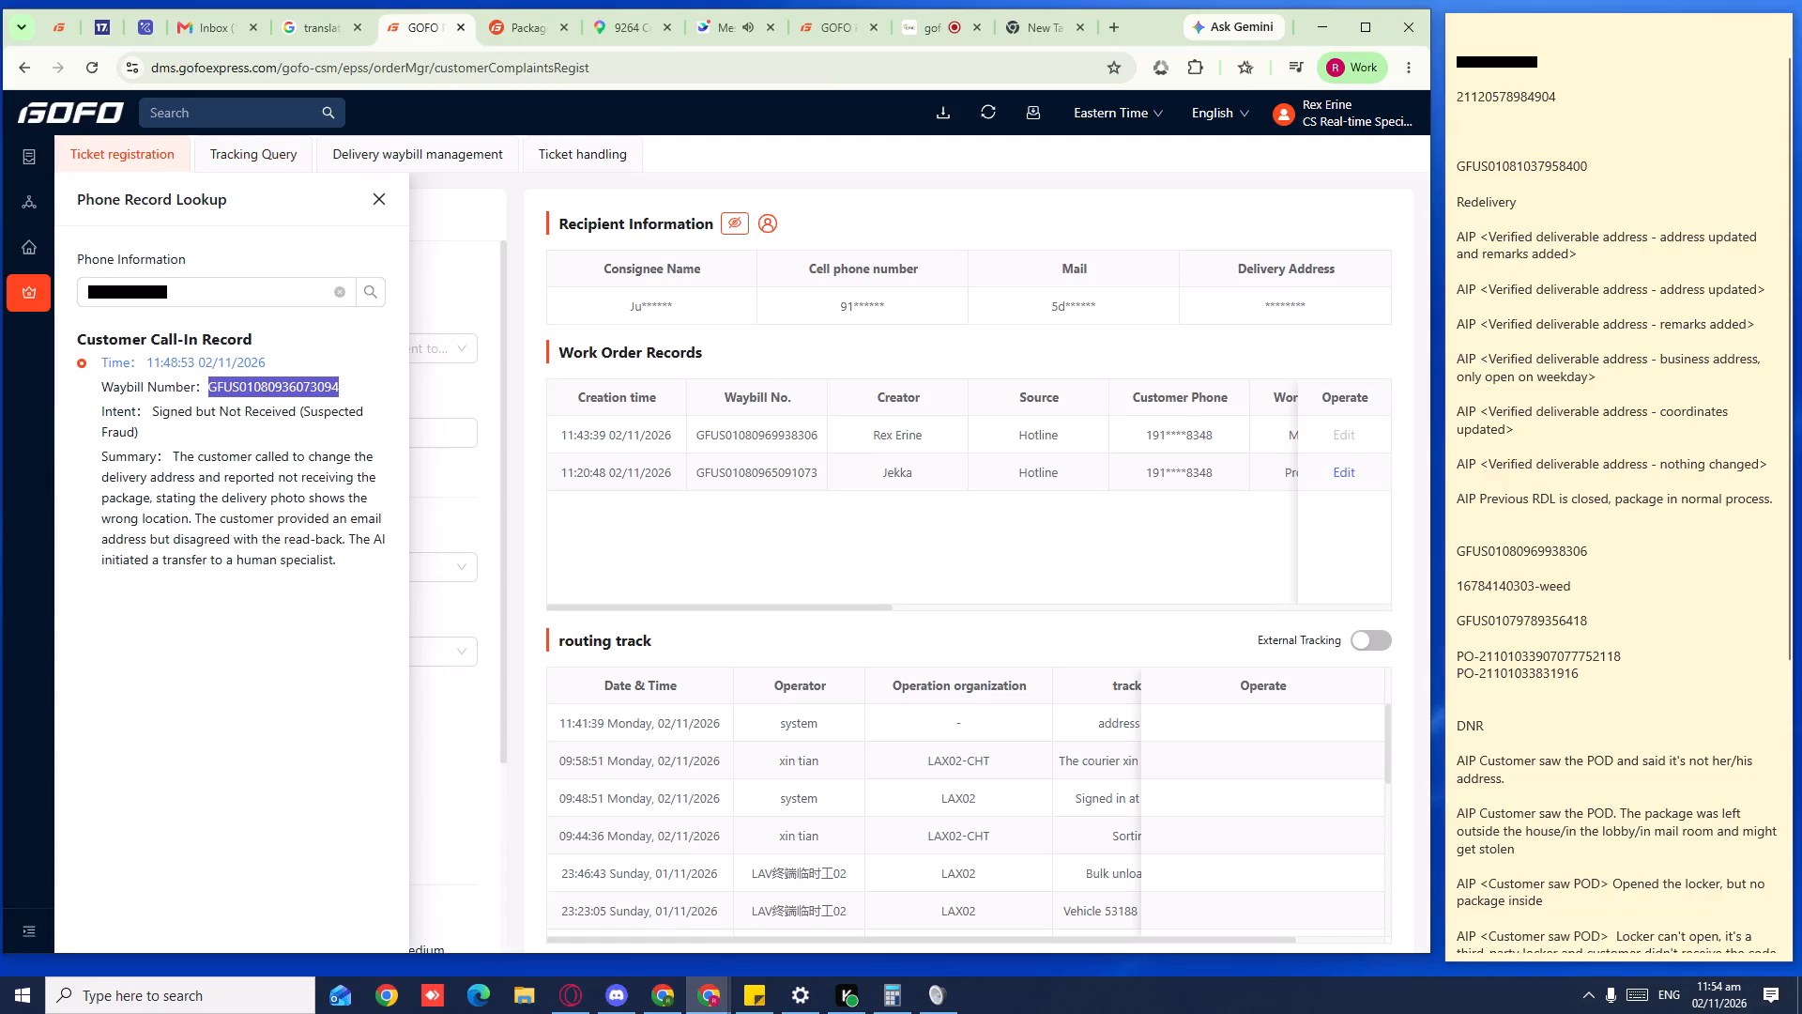
pyautogui.rightClick(246, 389)
pyautogui.click(374, 419)
pyautogui.click(221, 150)
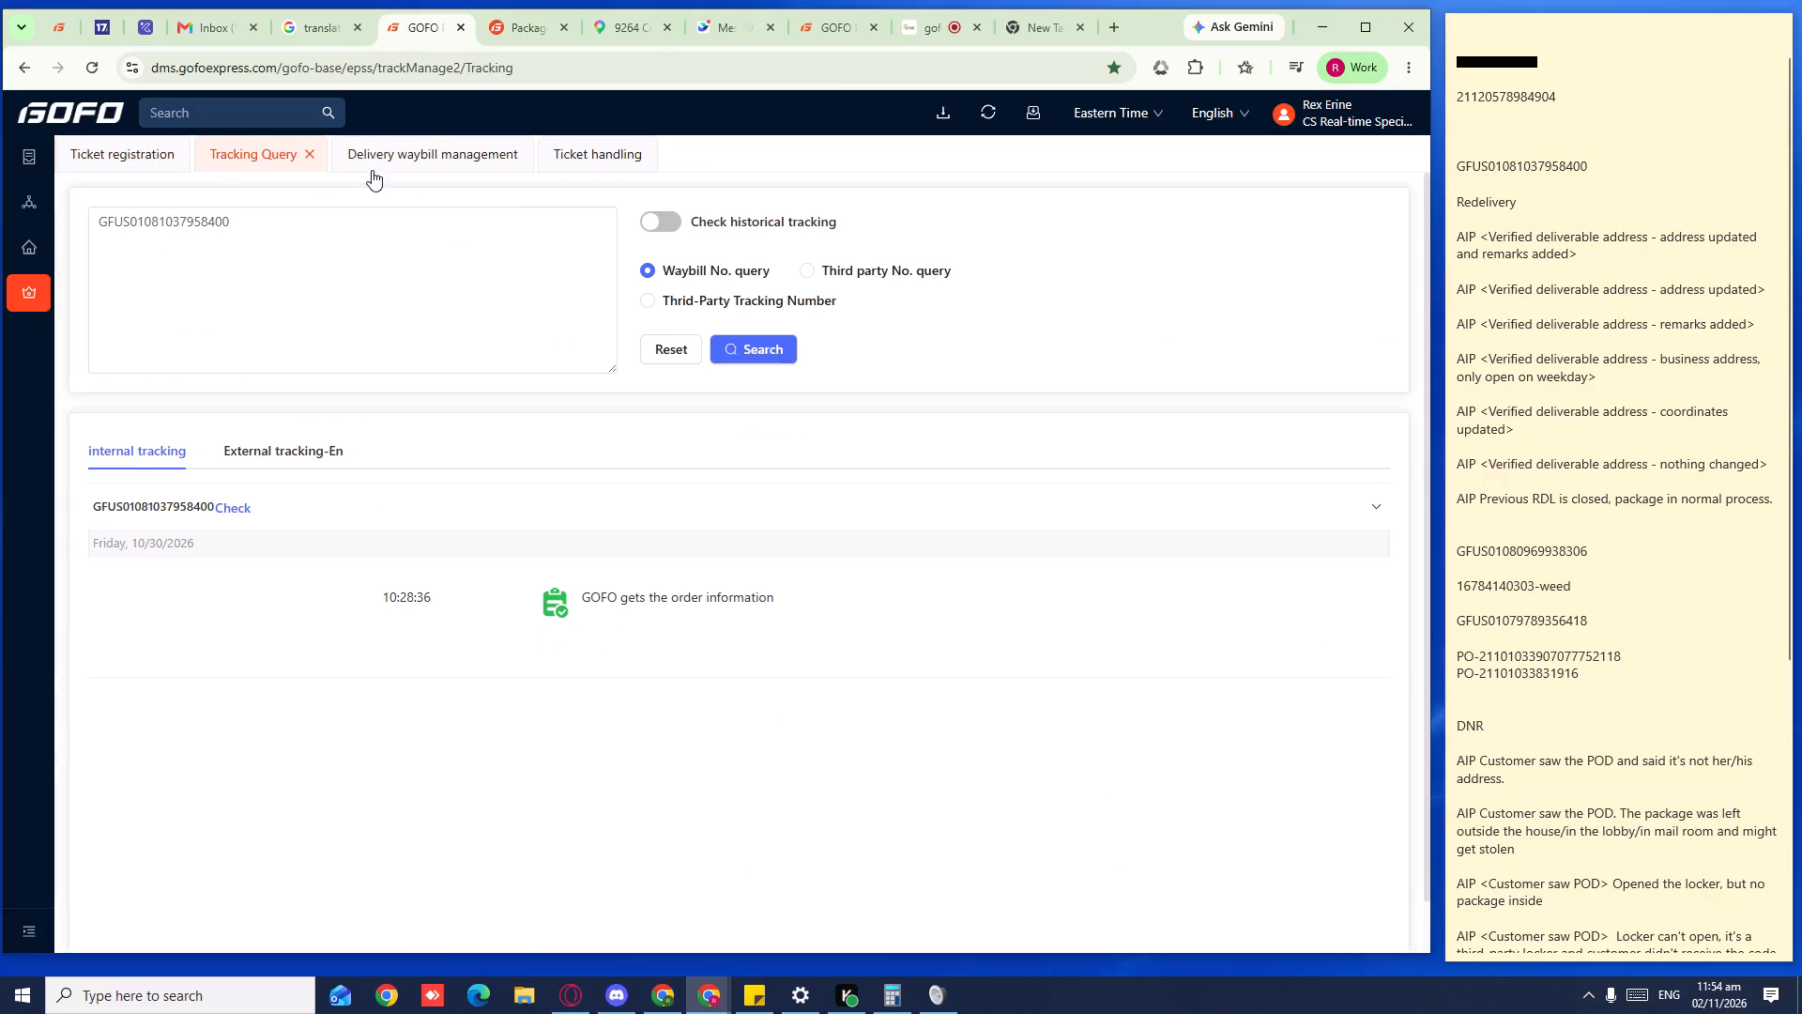
pyautogui.click(577, 156)
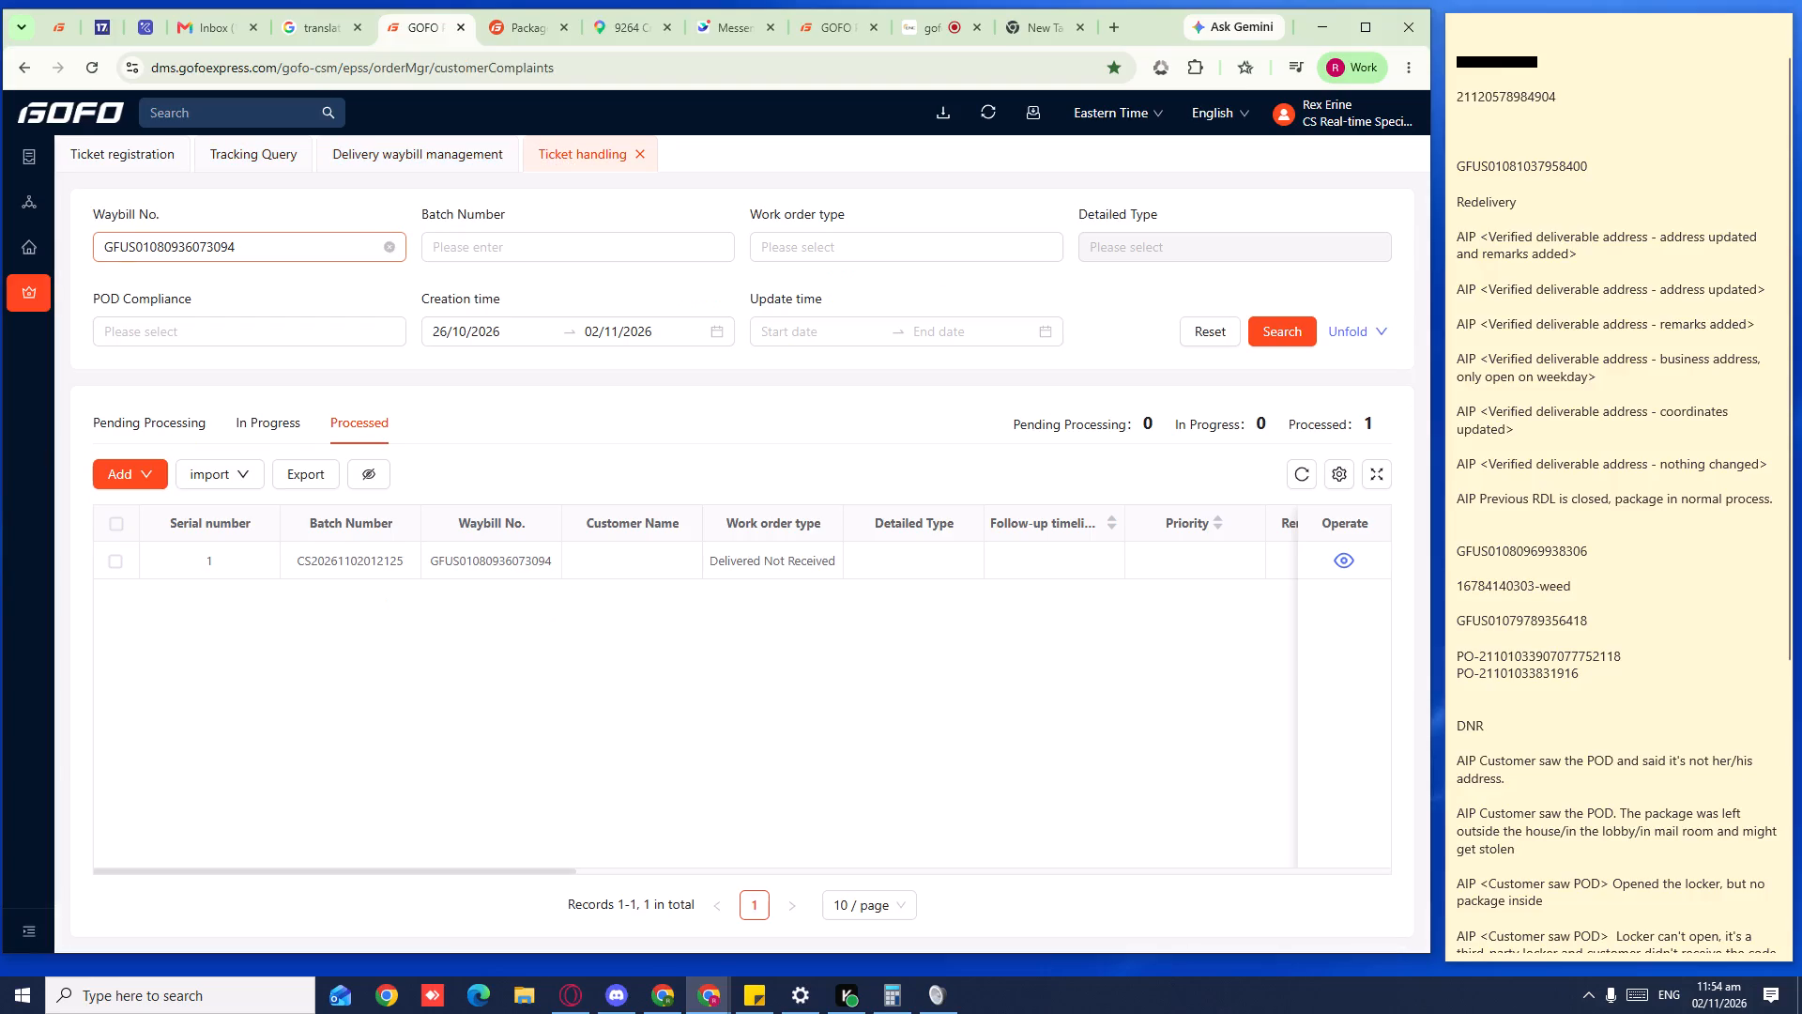
pyautogui.click(386, 240)
pyautogui.click(334, 244)
pyautogui.rightClick(334, 244)
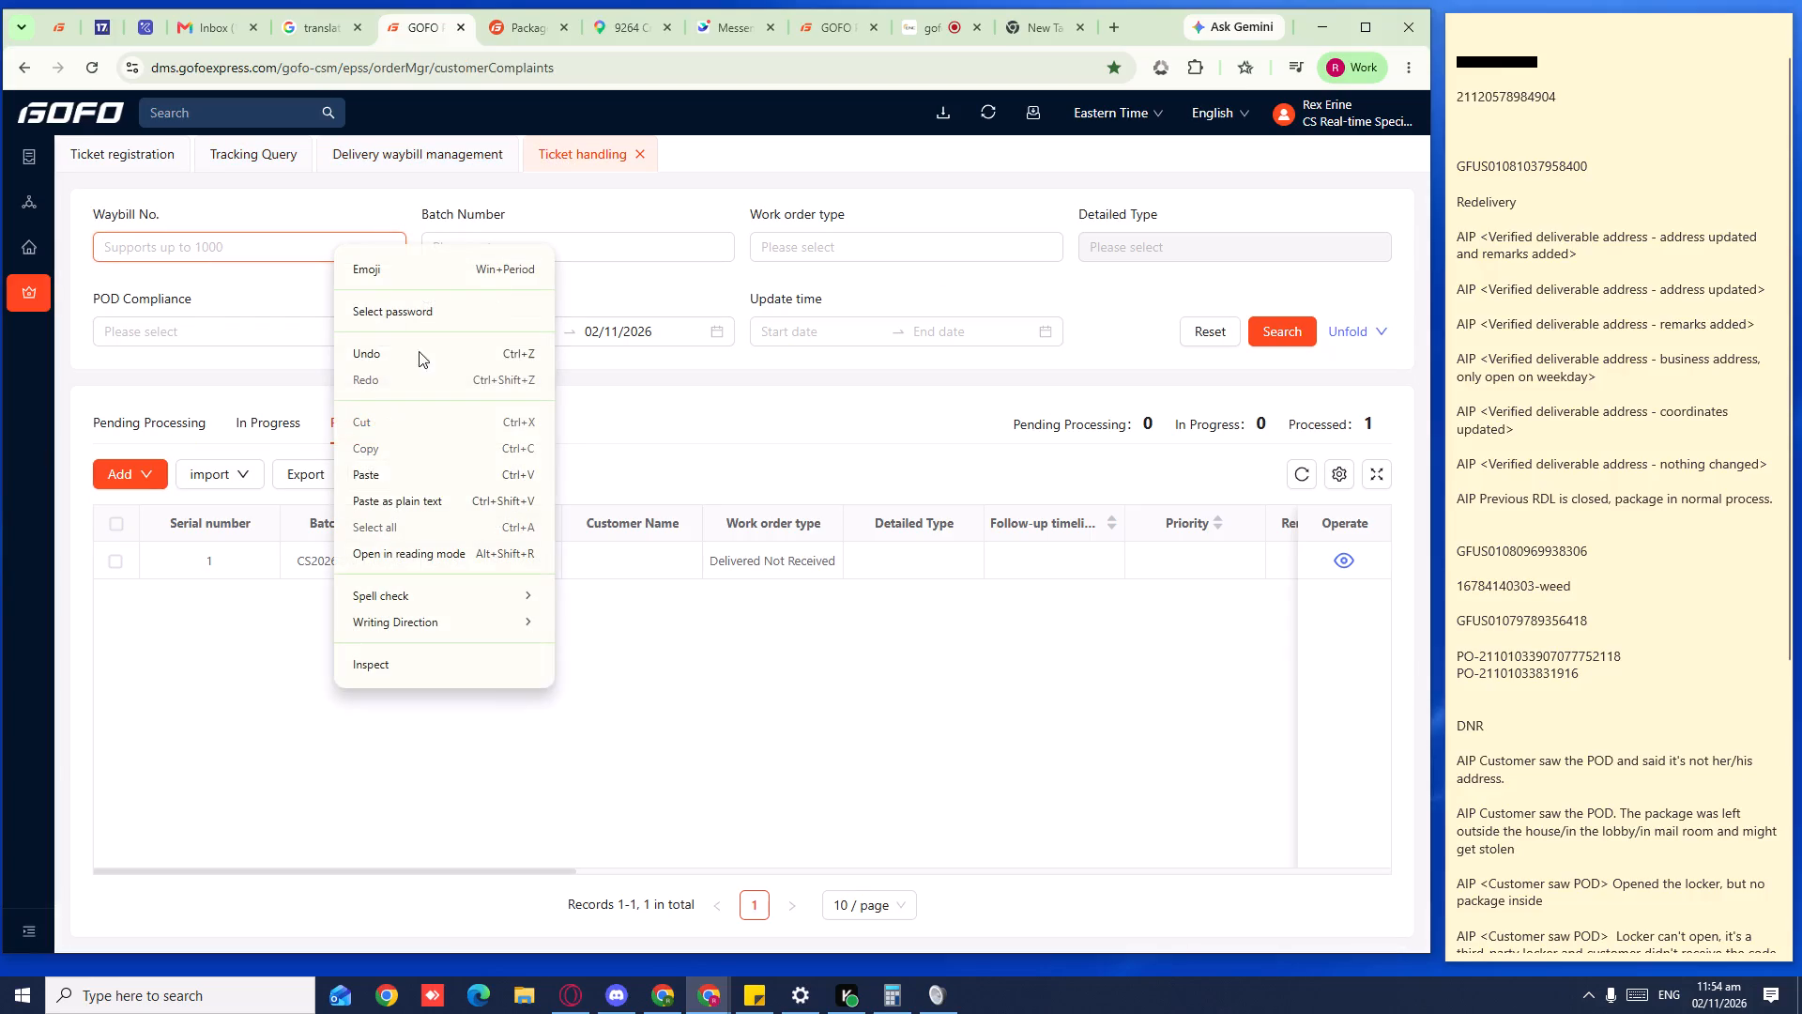
pyautogui.click(429, 469)
pyautogui.click(1267, 328)
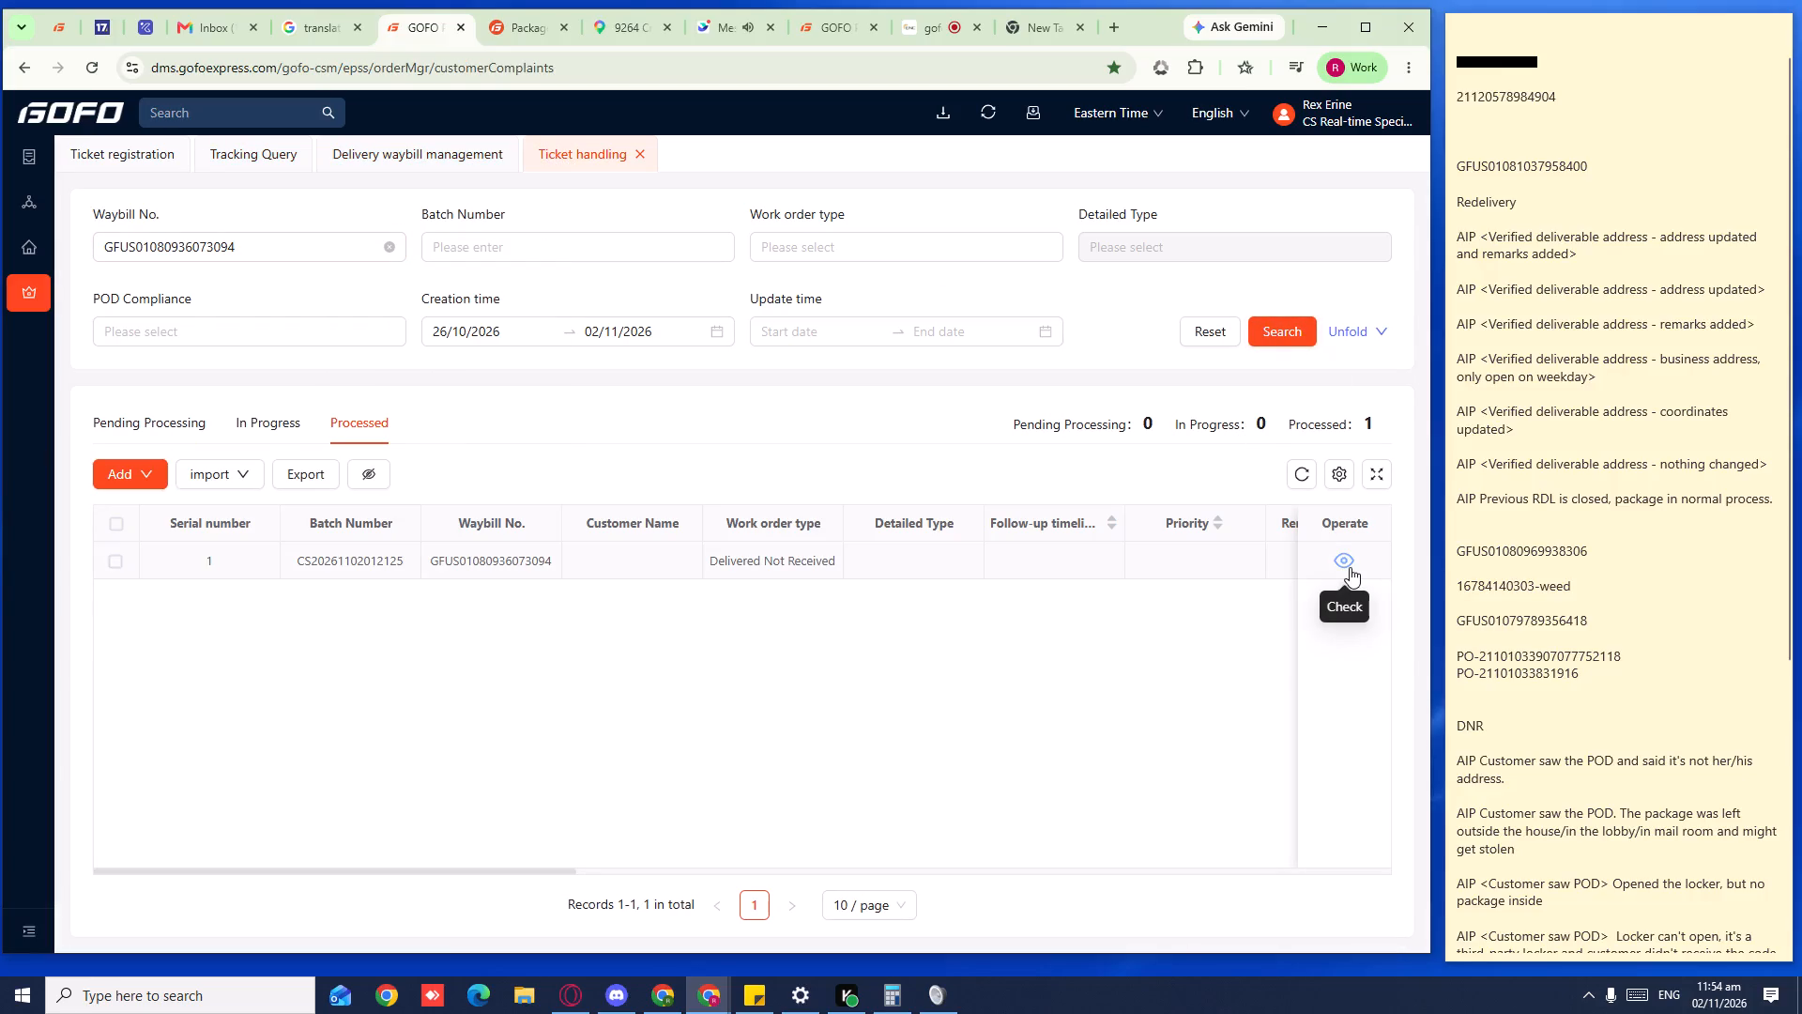
# Return to Ticket registration and close the Phone Record Lookup.
pyautogui.click(244, 169)
pyautogui.click(87, 171)
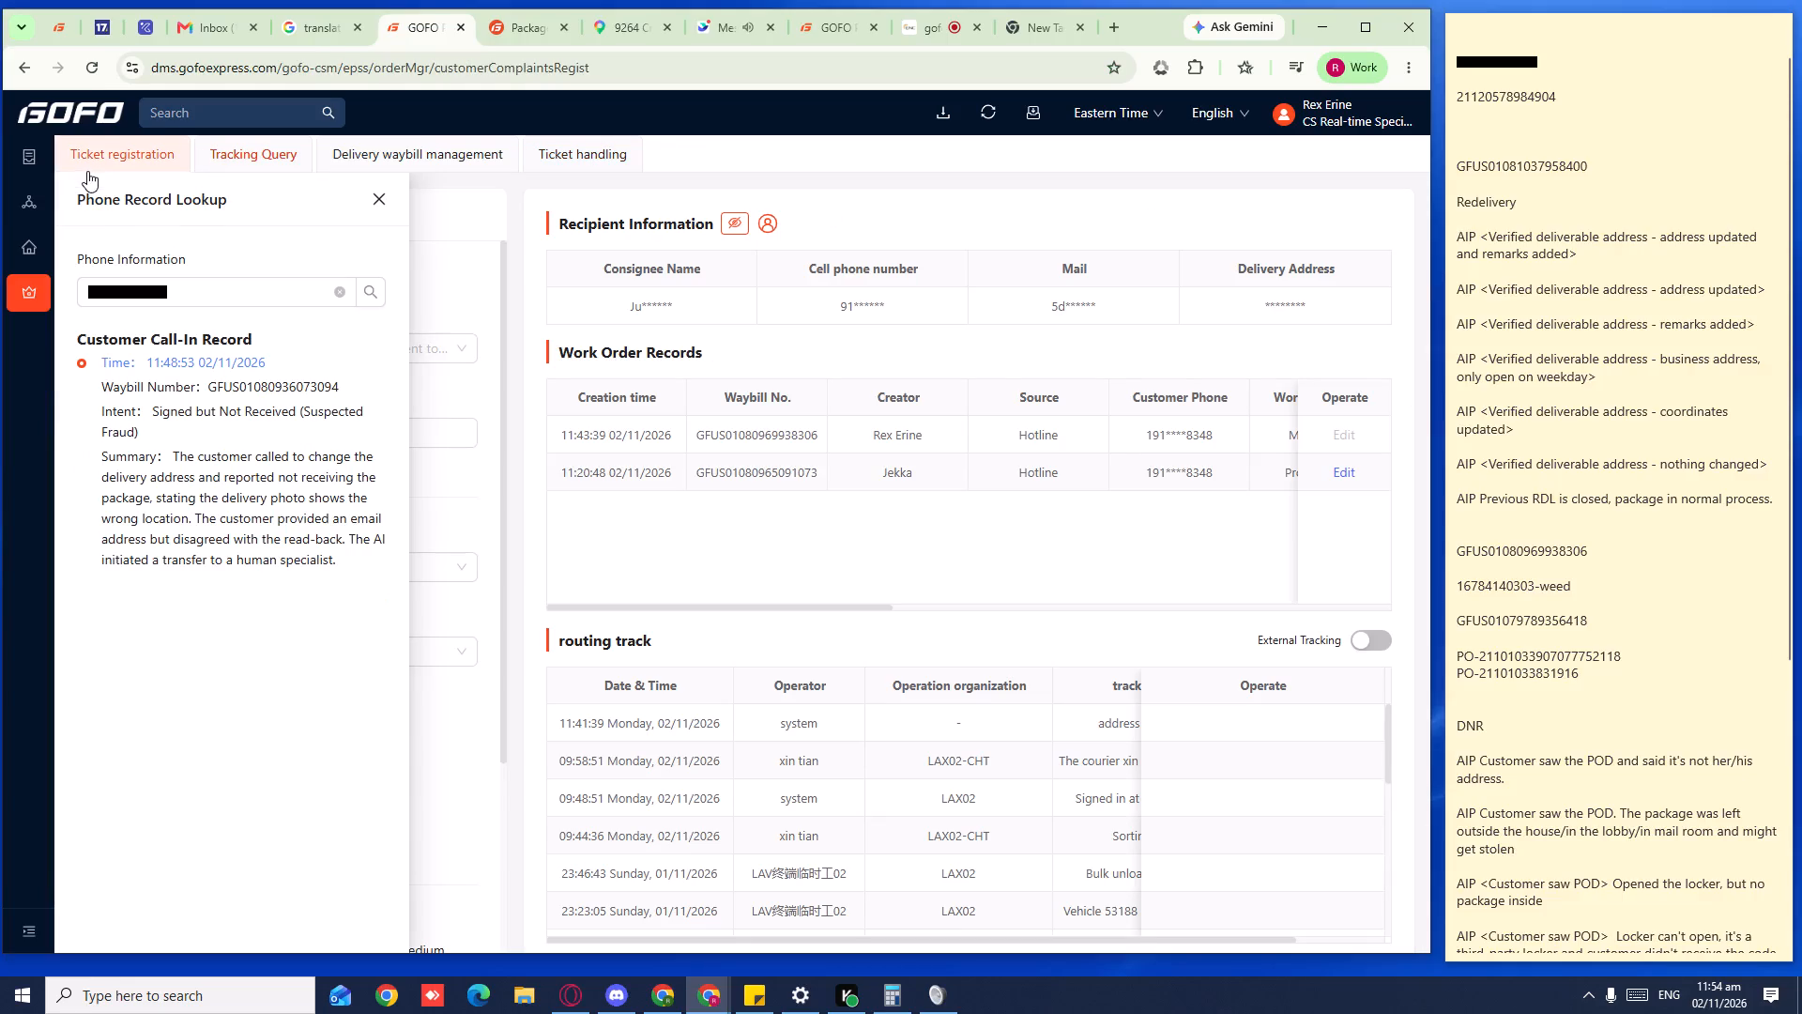
pyautogui.click(381, 195)
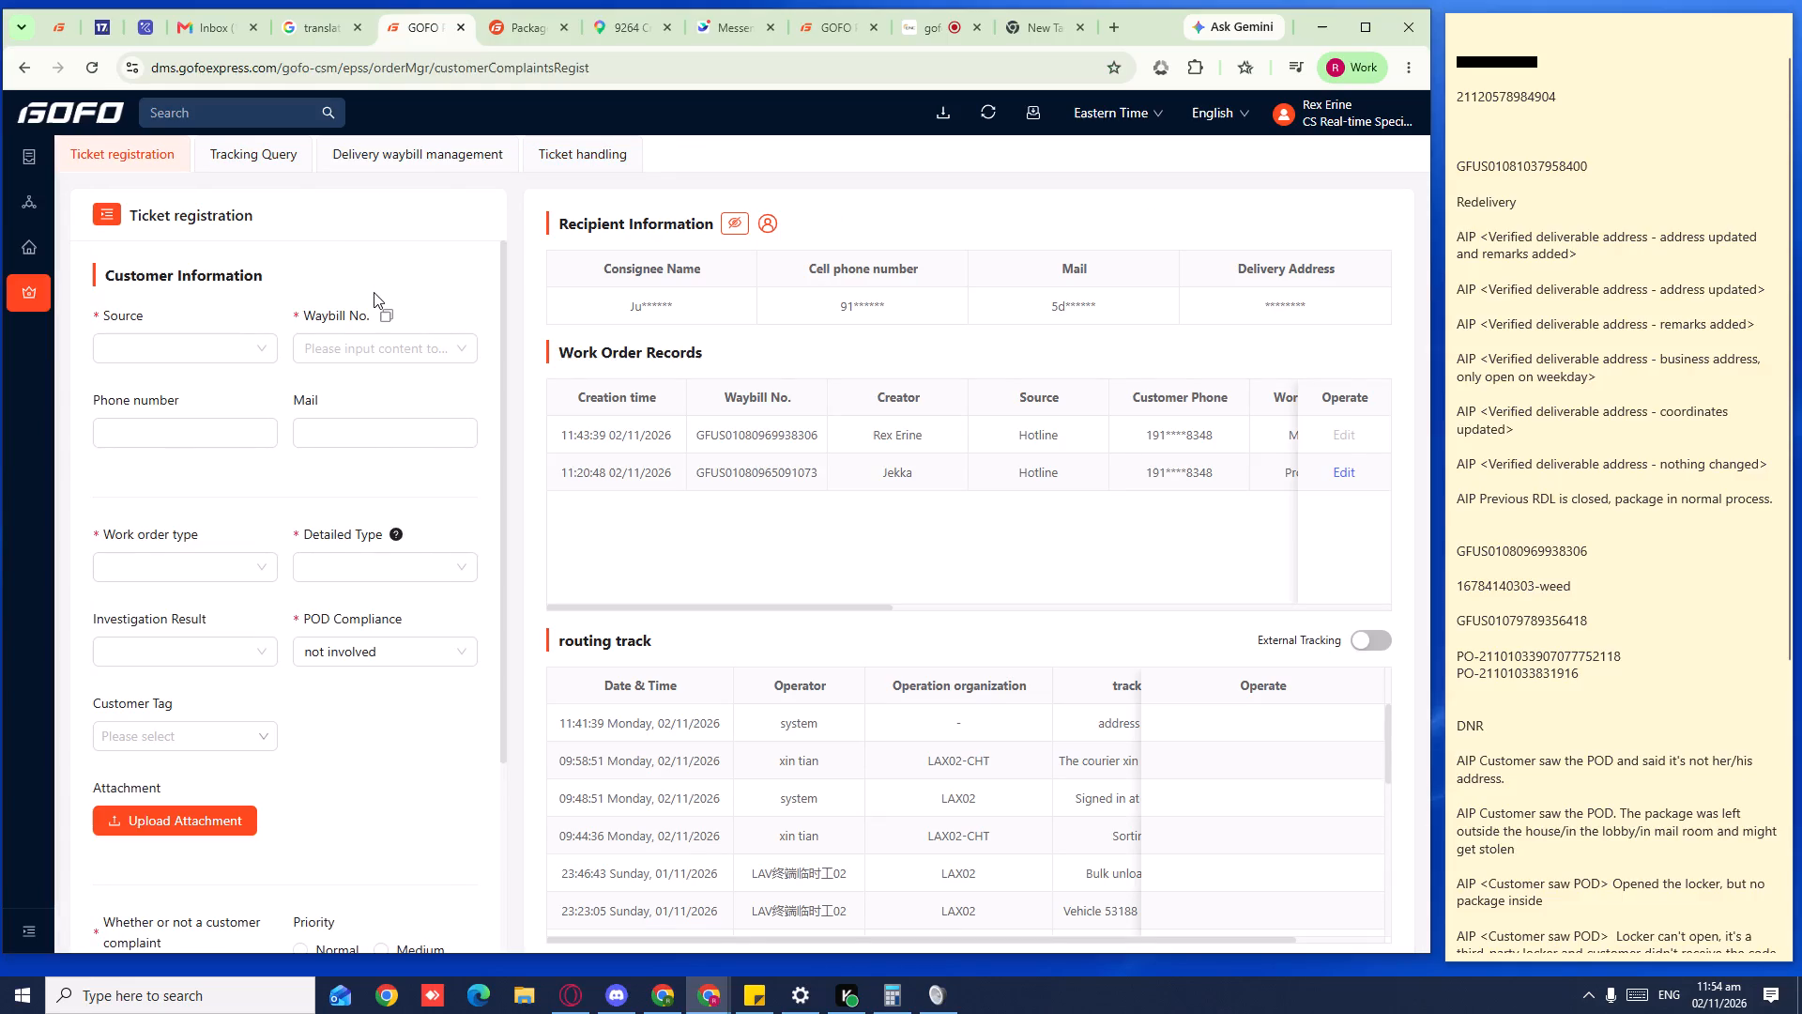
pyautogui.click(249, 160)
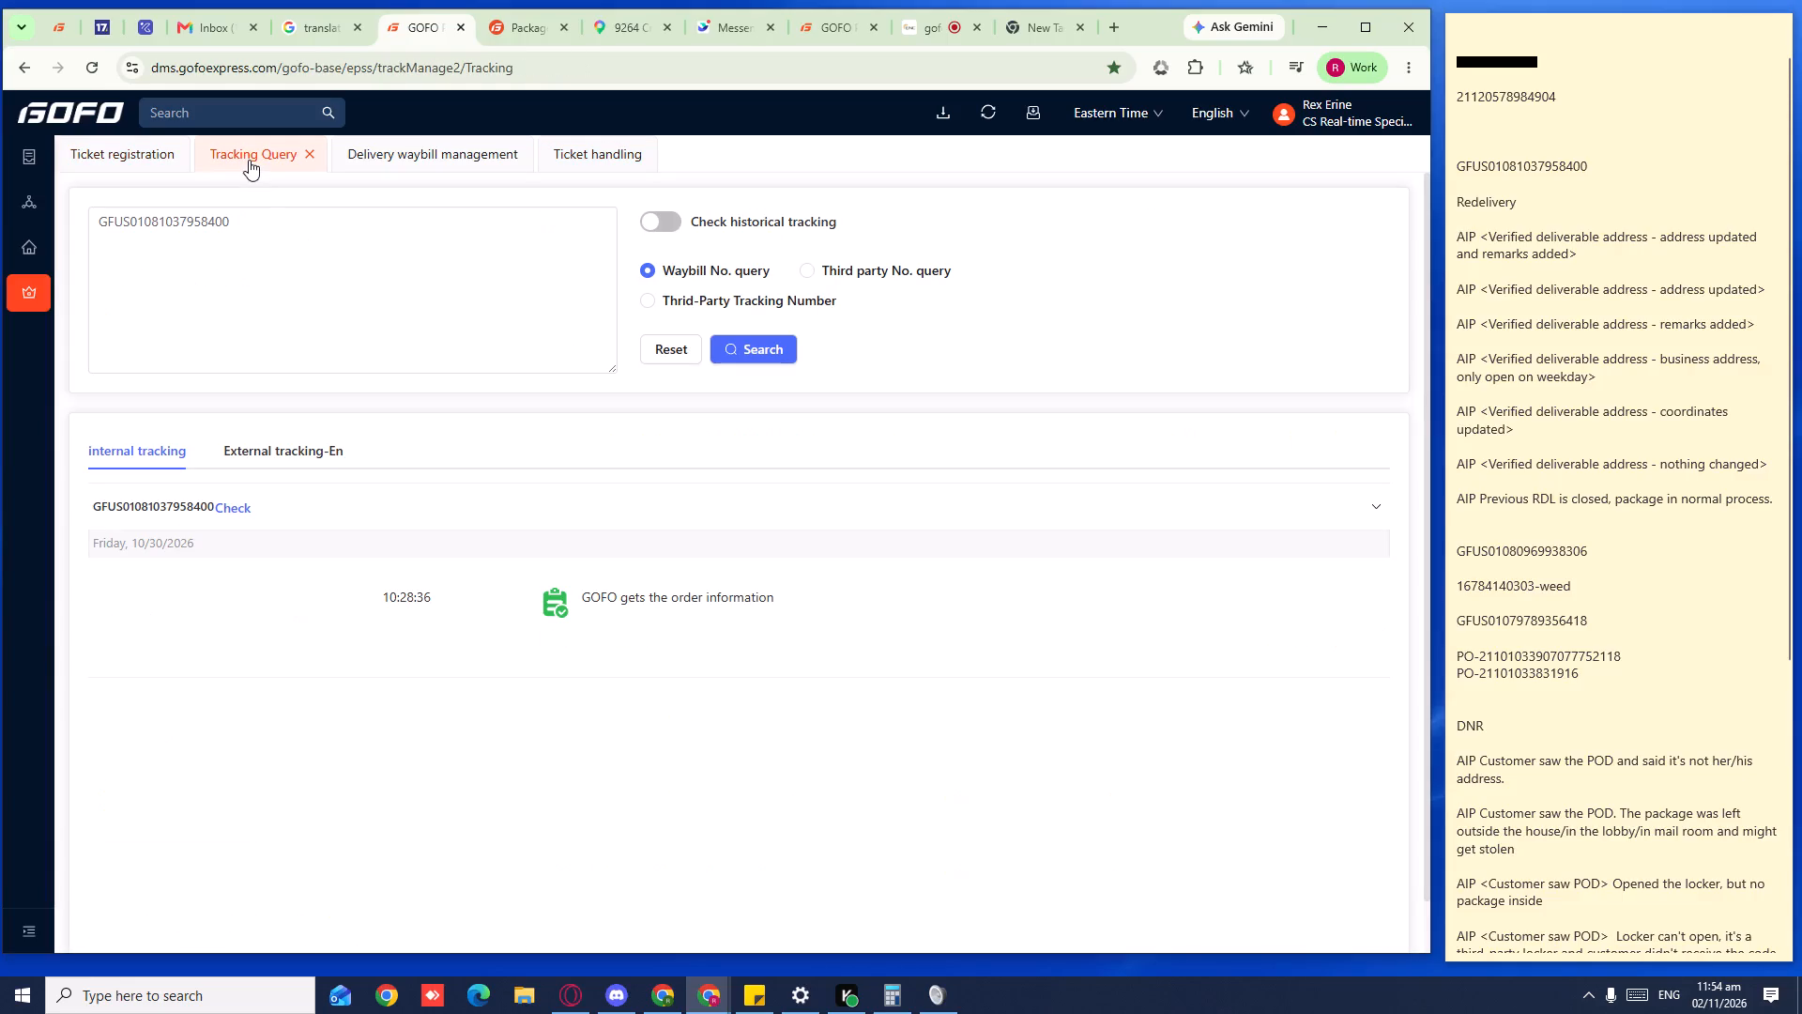
pyautogui.moveTo(278, 223); pyautogui.dragTo(36, 166)
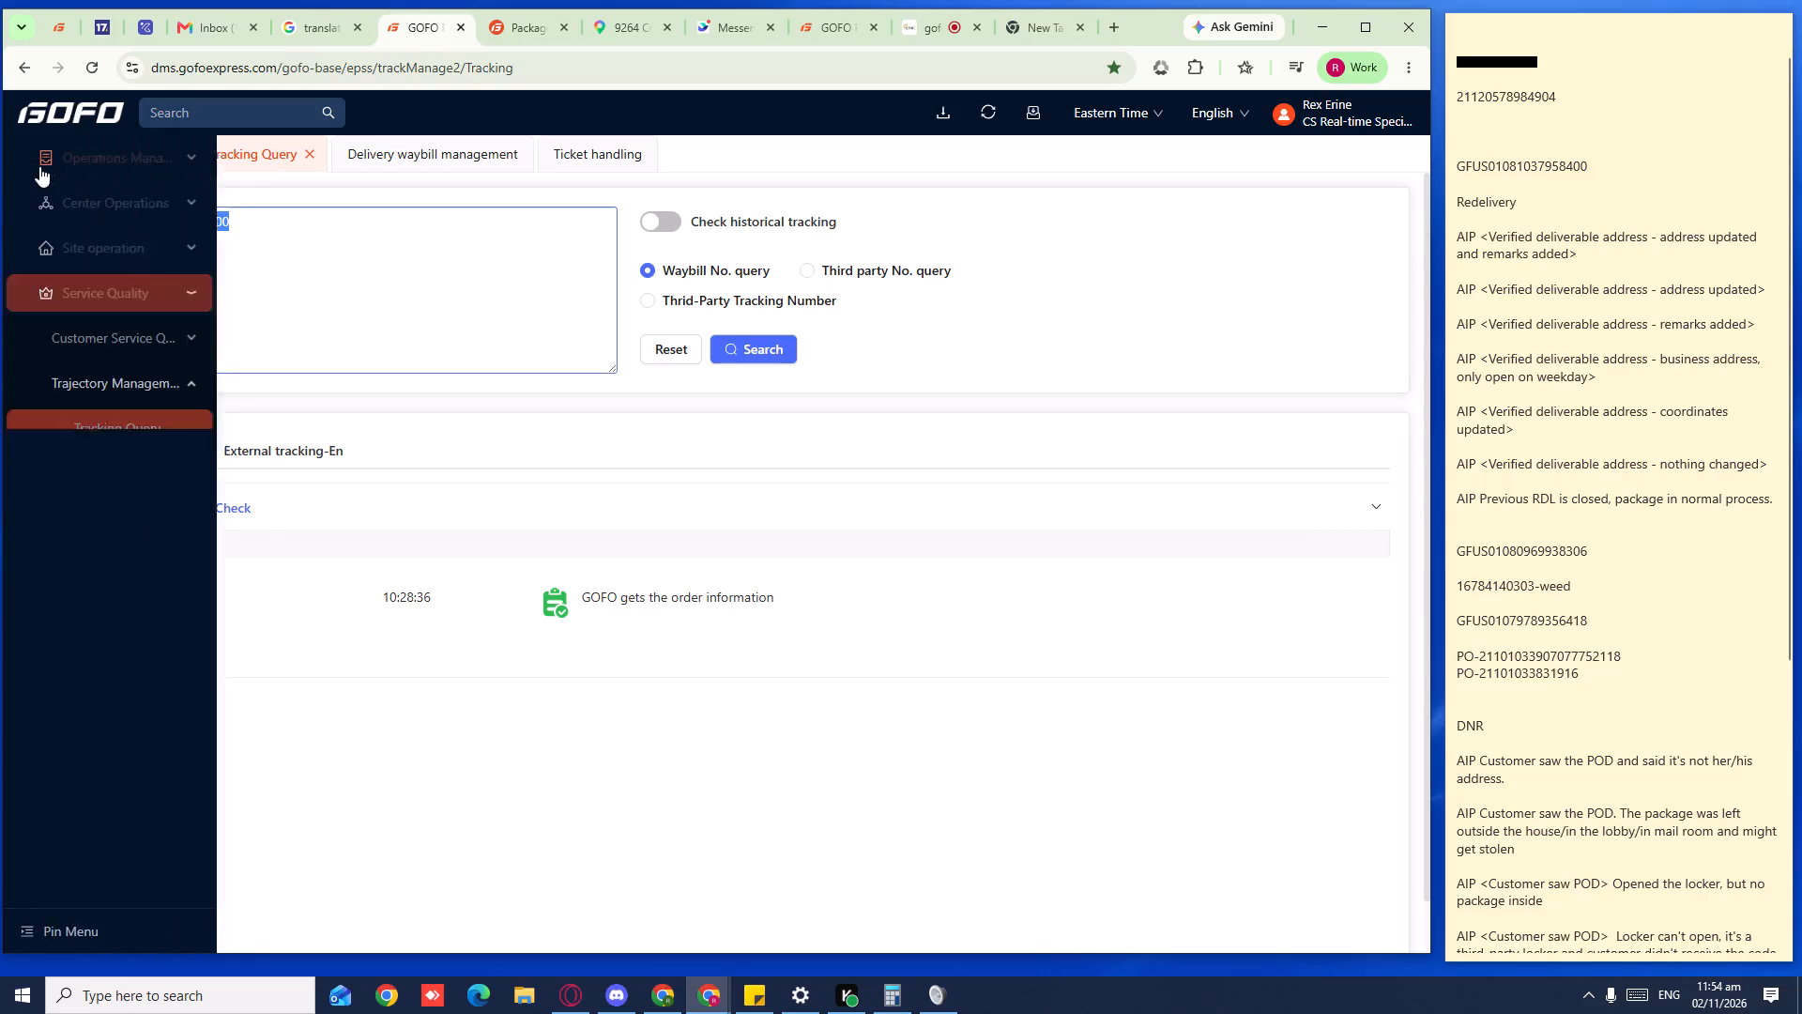
pyautogui.press('BackSpace')
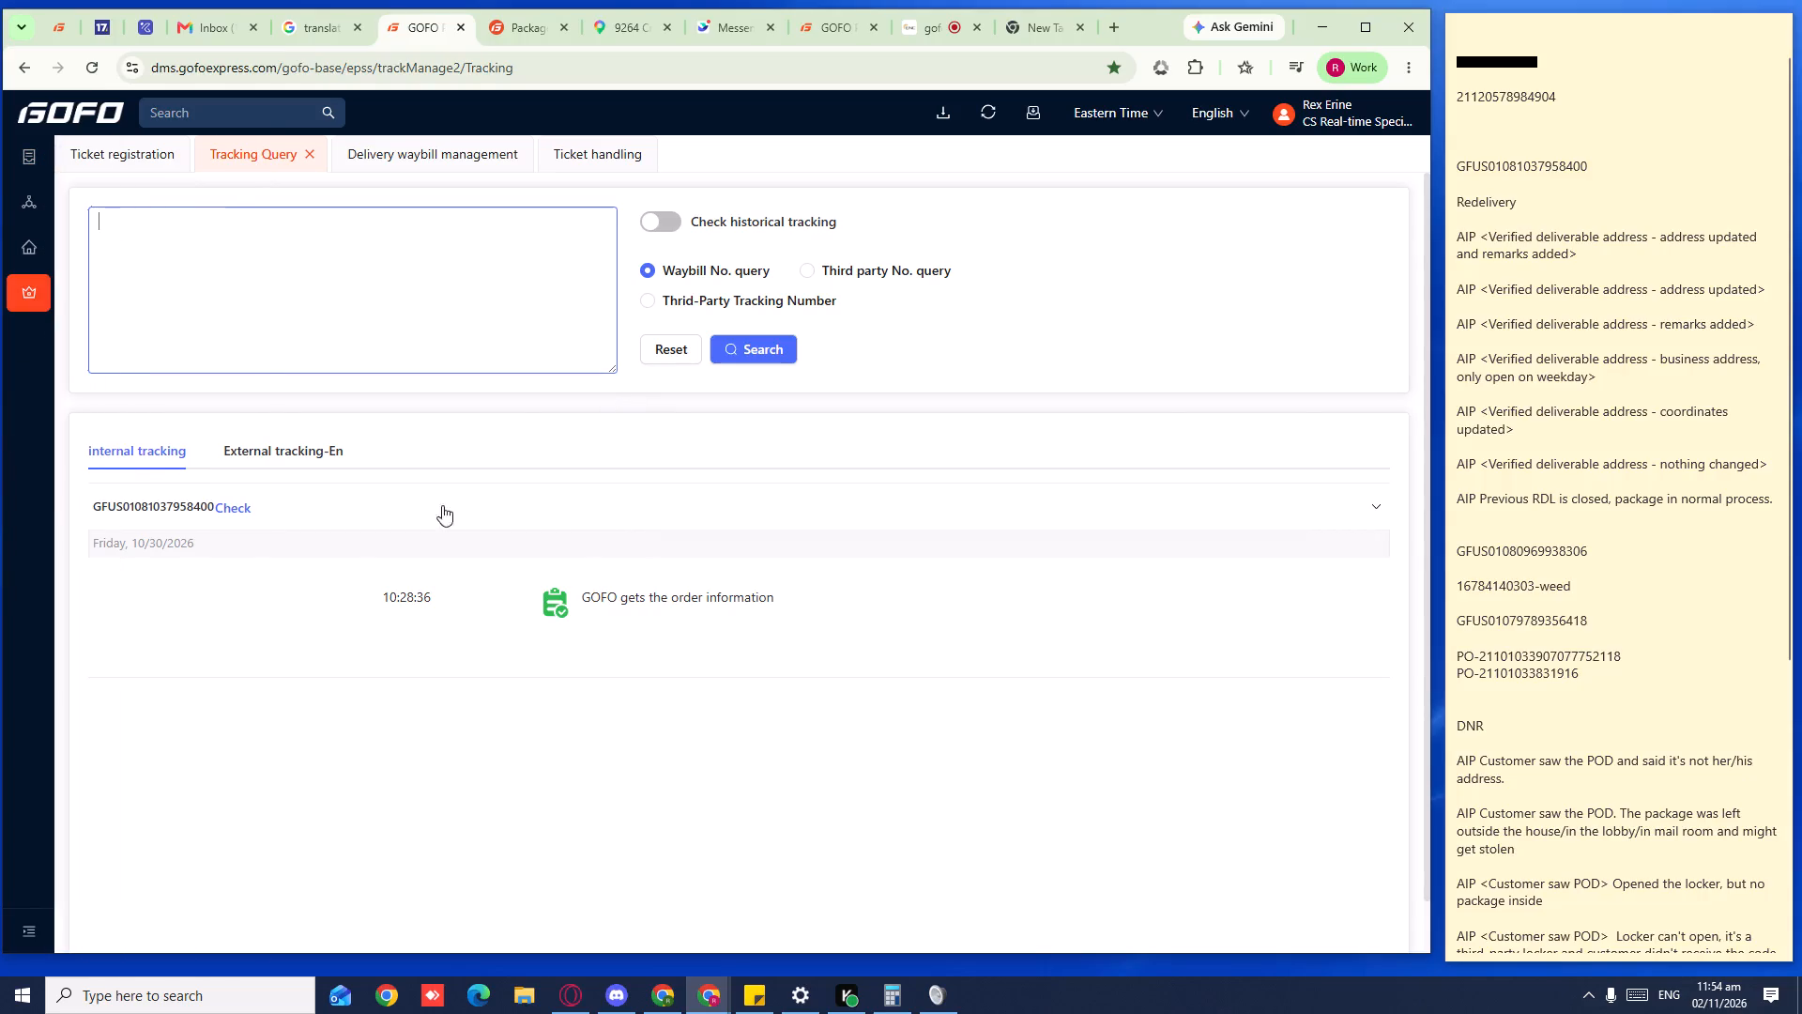
pyautogui.click(271, 274)
pyautogui.click(246, 232)
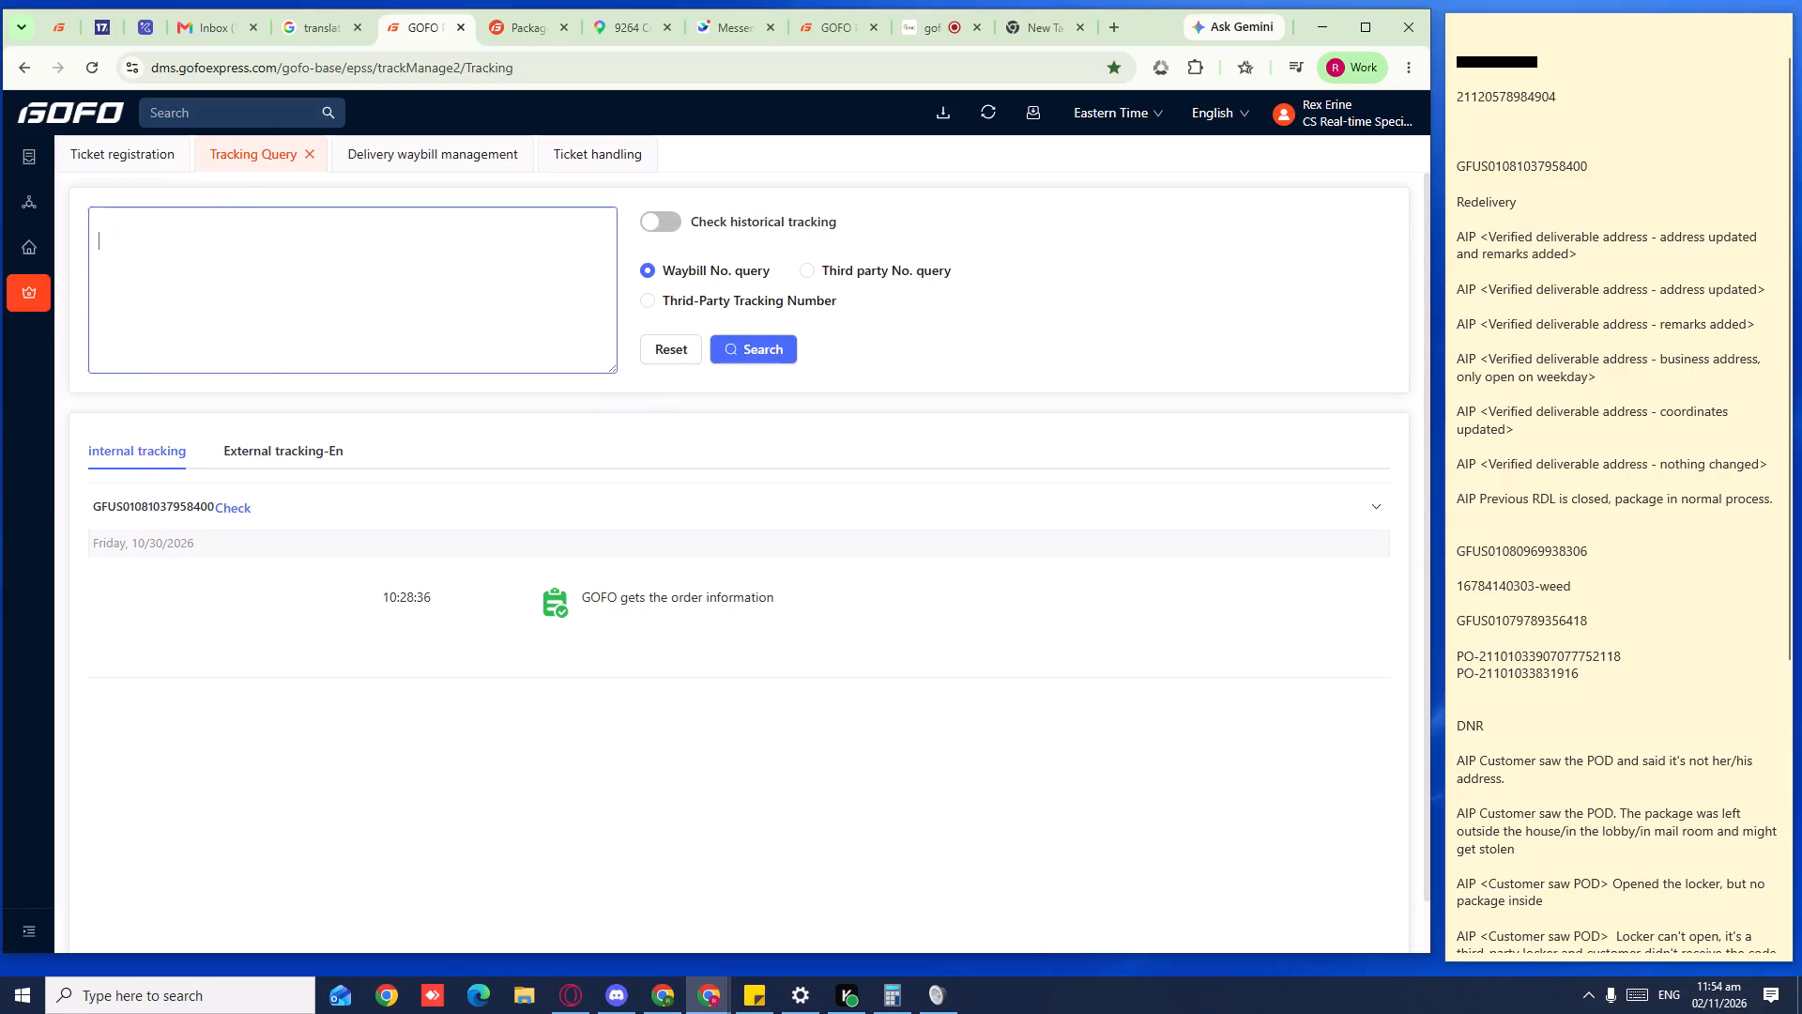
pyautogui.click(247, 231)
pyautogui.click(249, 212)
pyautogui.rightClick(245, 235)
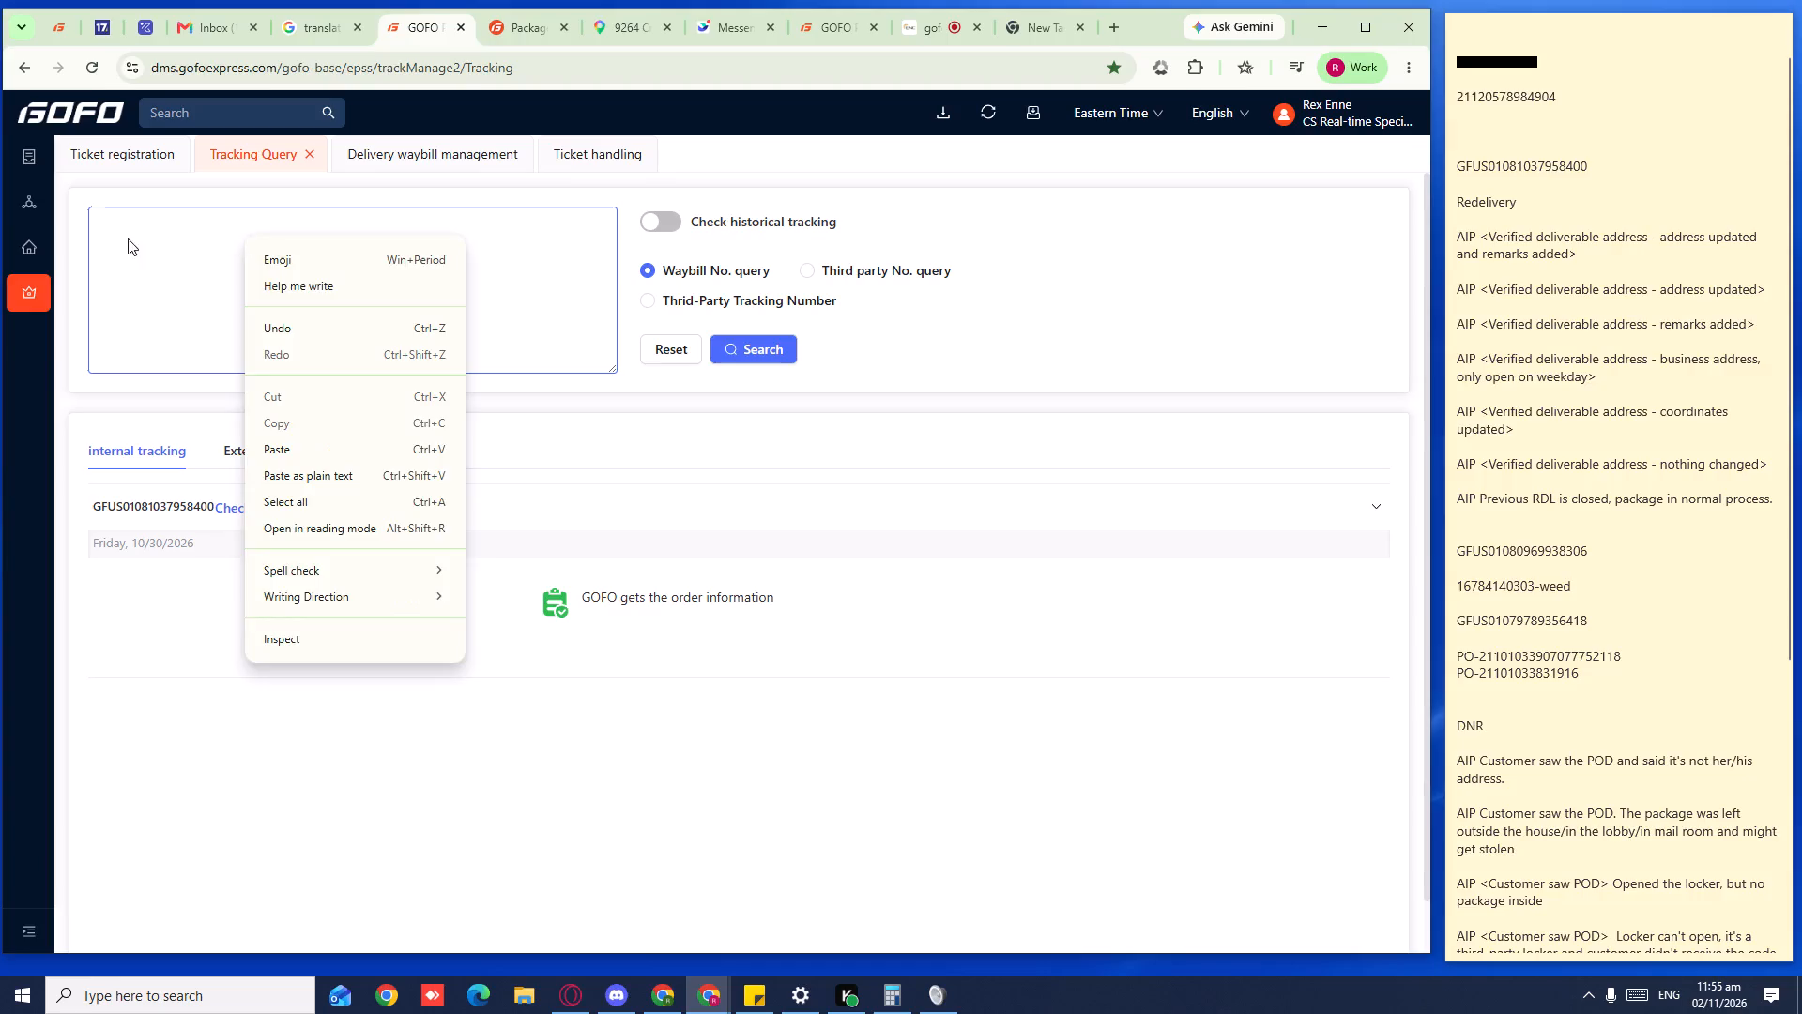
pyautogui.click(128, 238)
pyautogui.click(133, 220)
pyautogui.rightClick(134, 220)
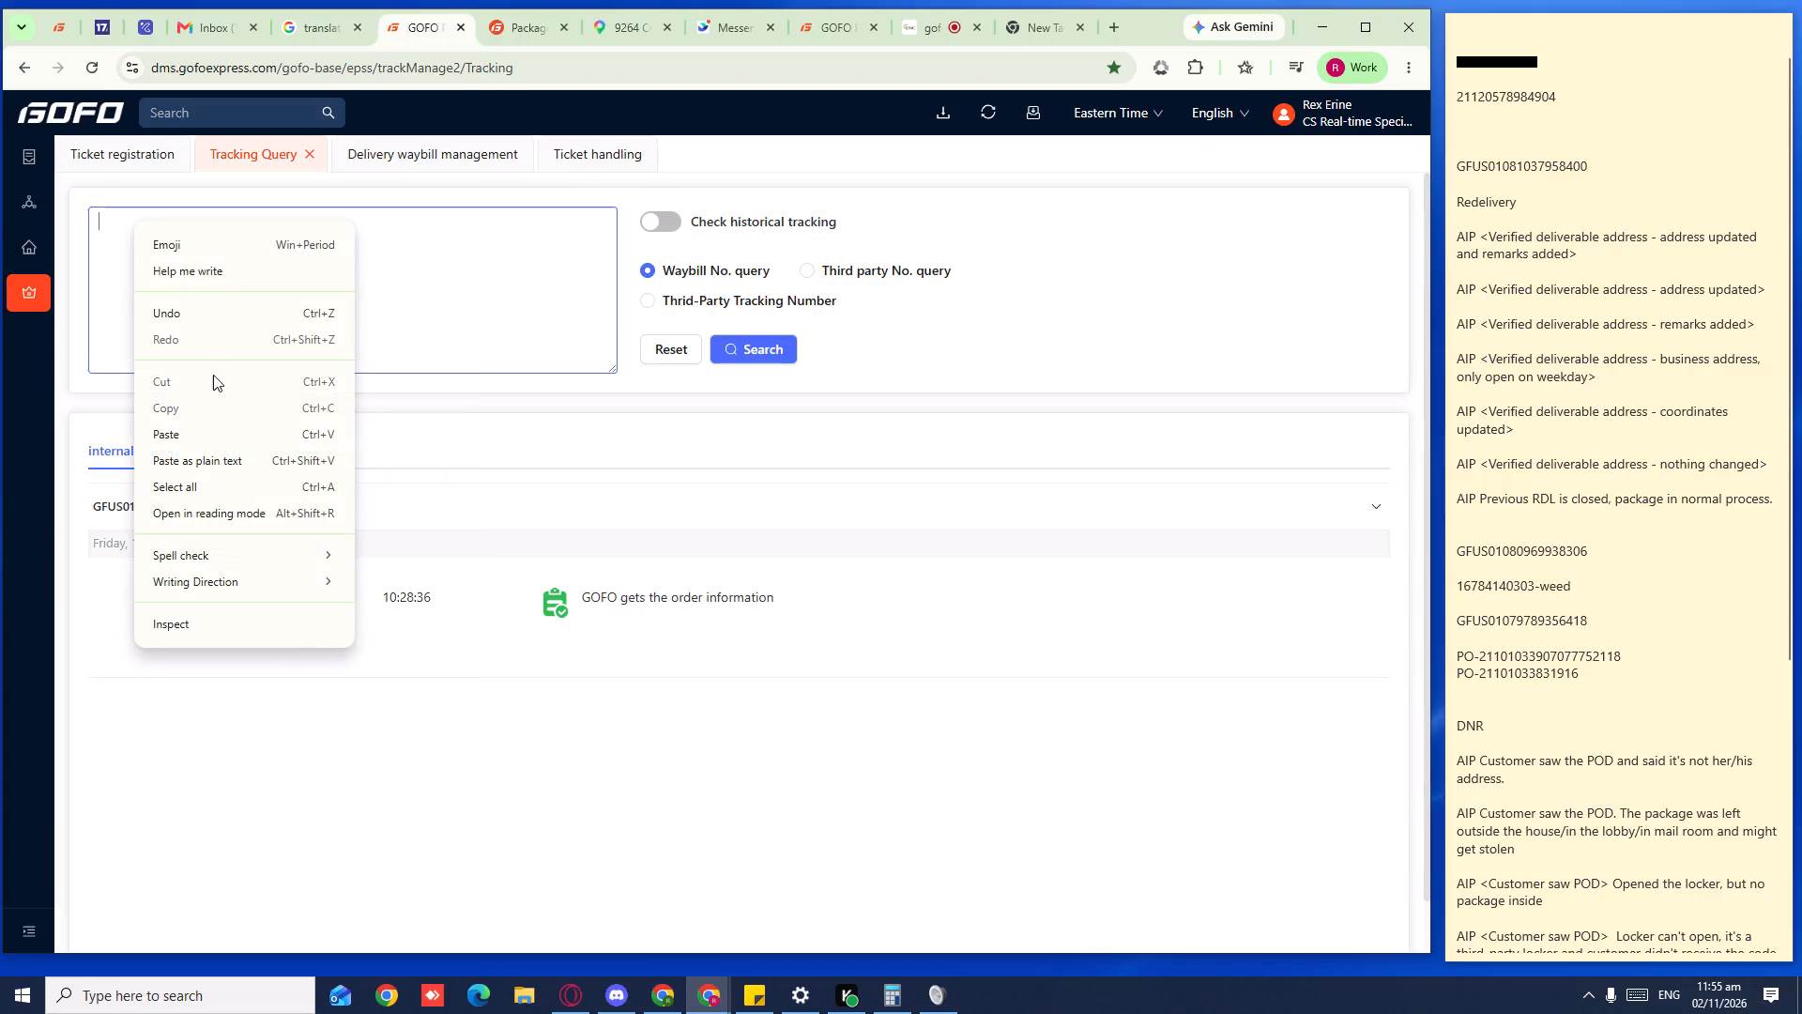
pyautogui.click(200, 432)
pyautogui.click(782, 352)
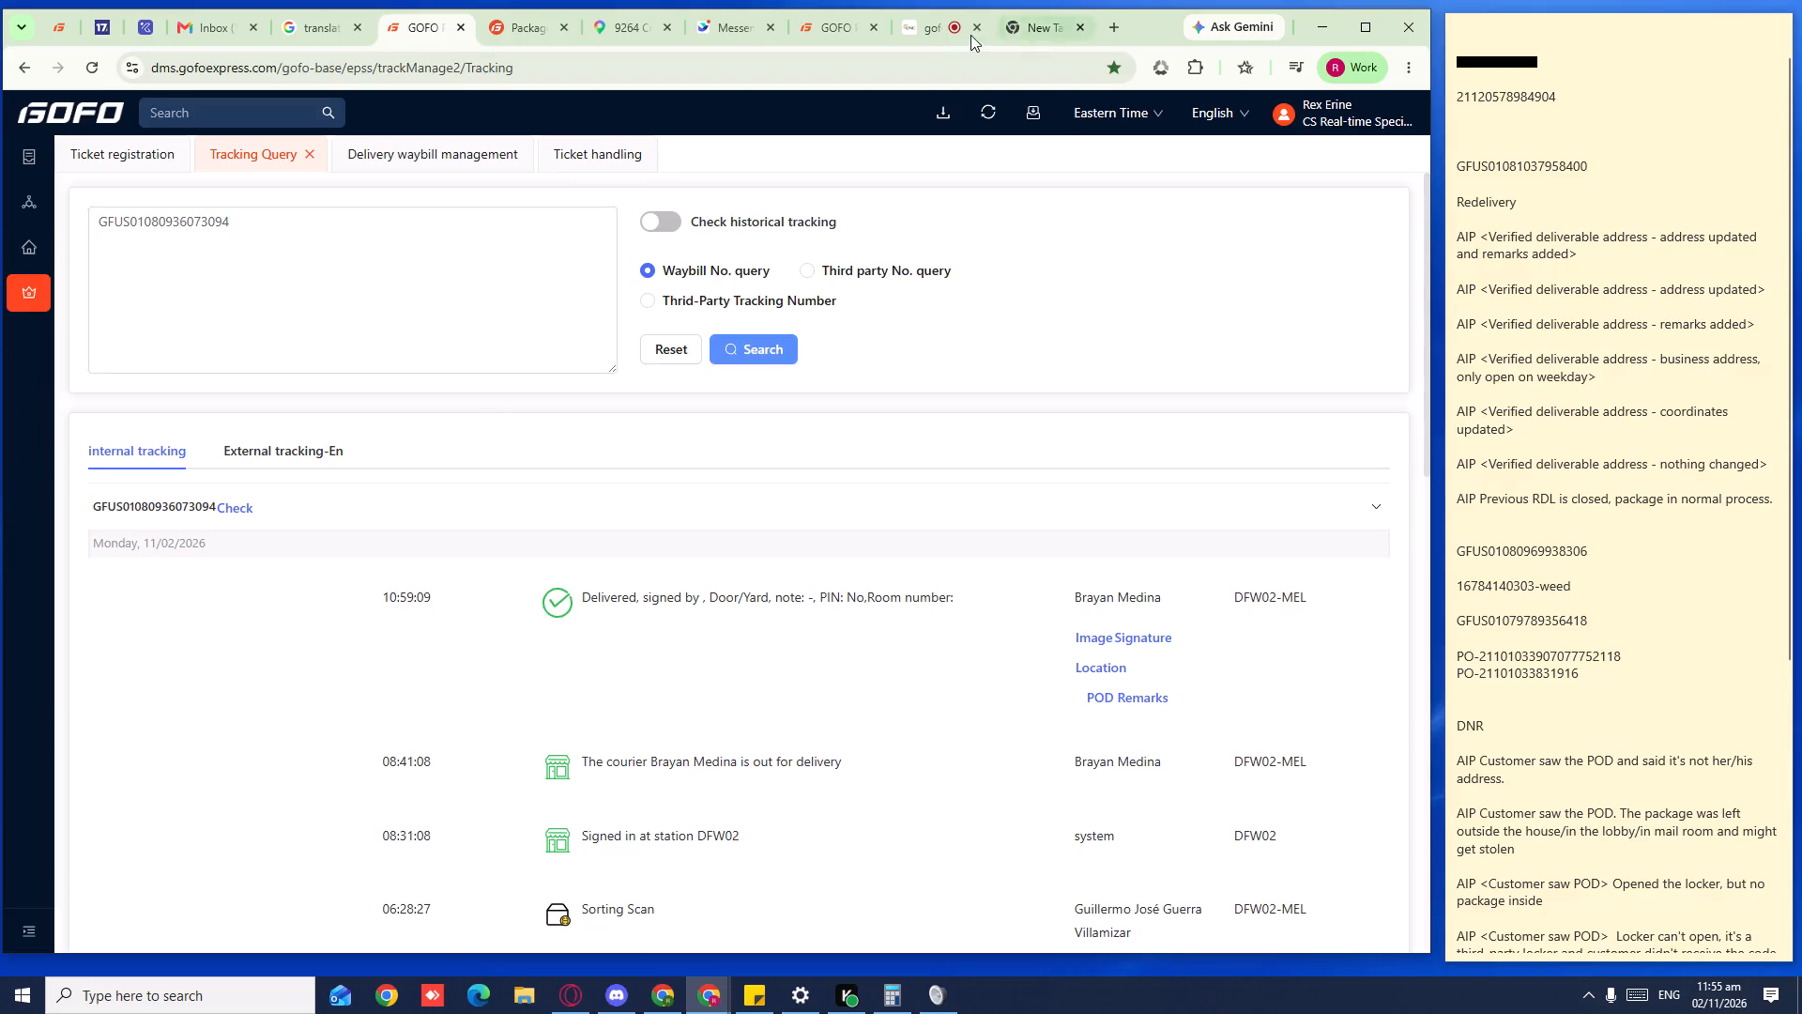
# Switch to the call center queue panel, move the call window aside, end the customer call, and return to Tracking Query.
pyautogui.click(908, 24)
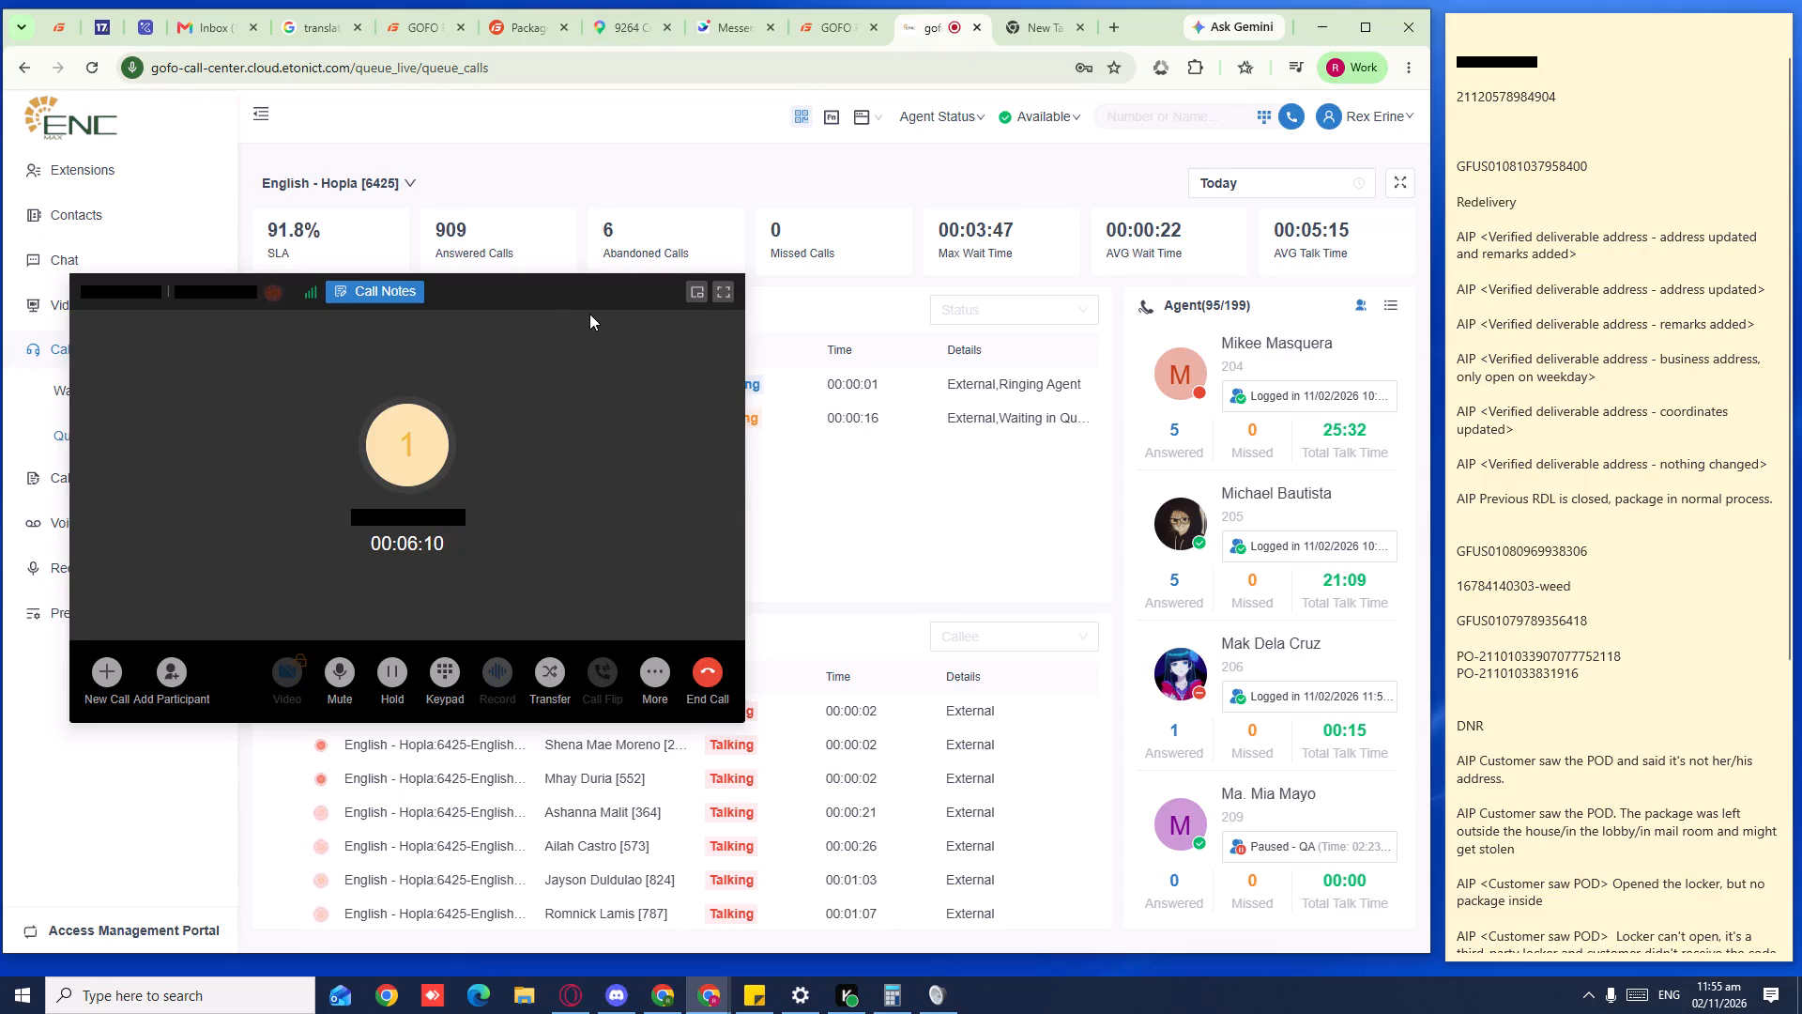
pyautogui.moveTo(501, 292); pyautogui.dragTo(517, 287)
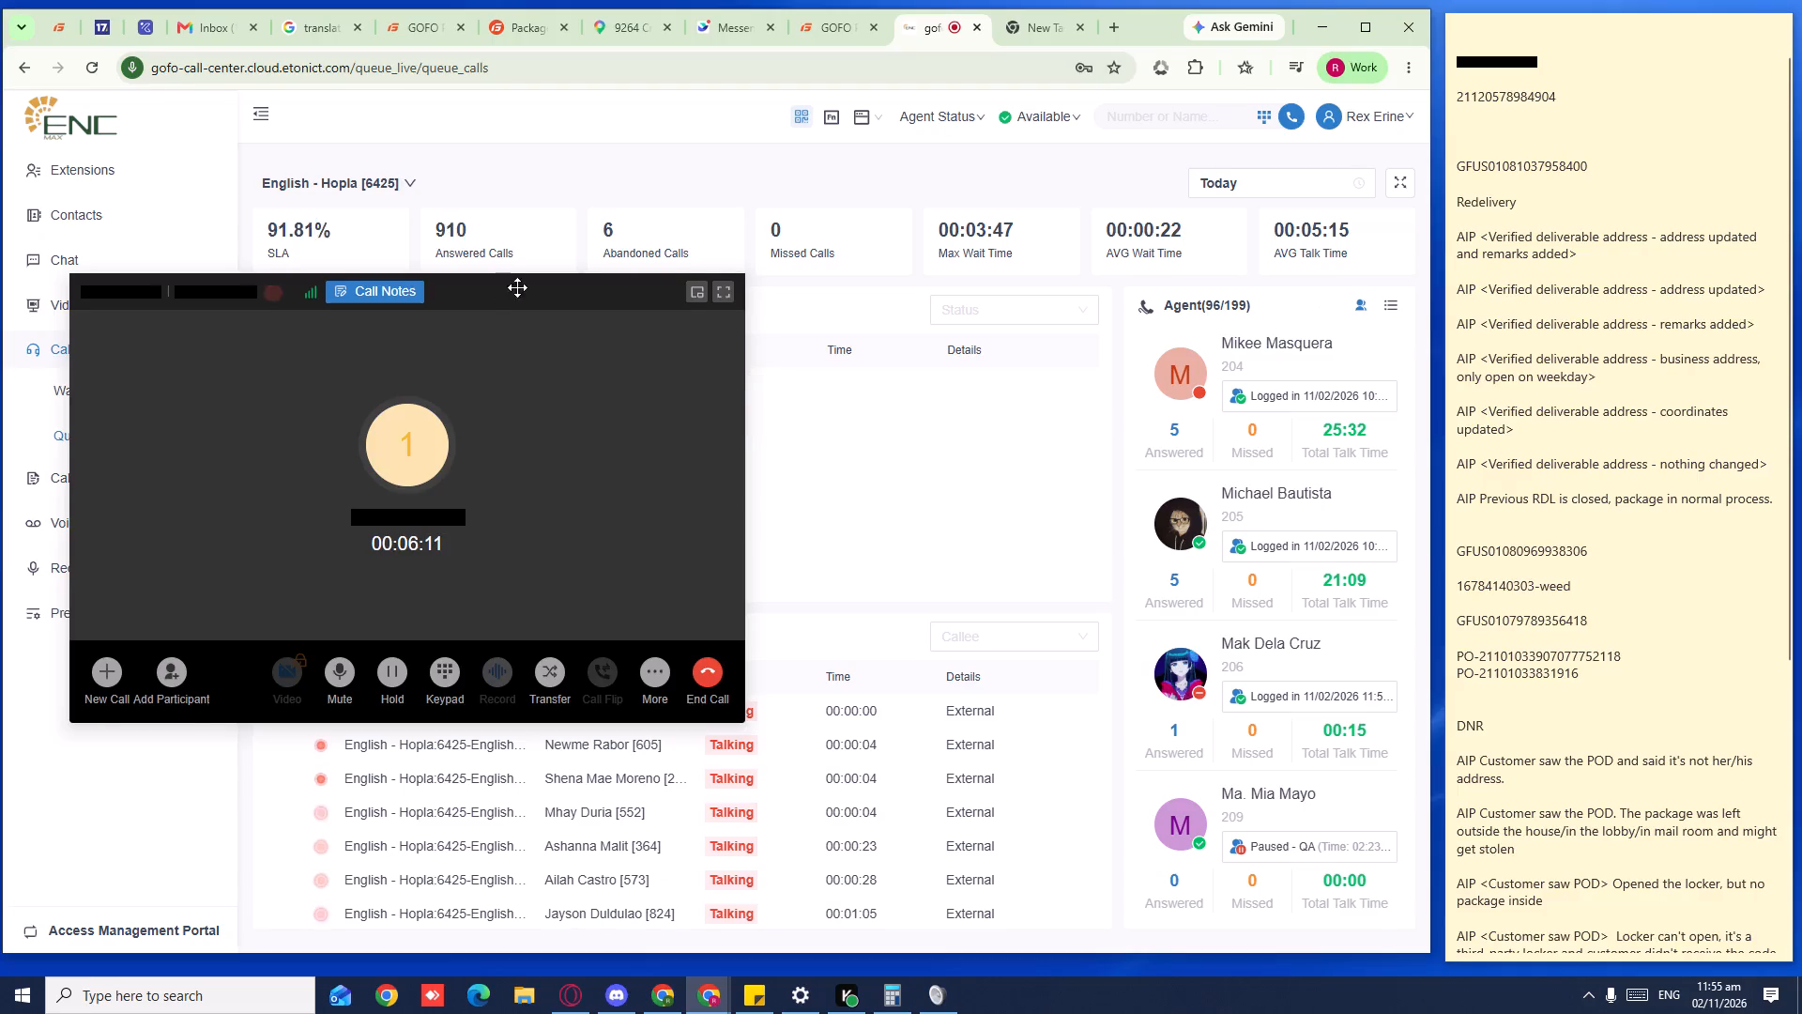
pyautogui.moveTo(517, 287); pyautogui.dragTo(475, 123)
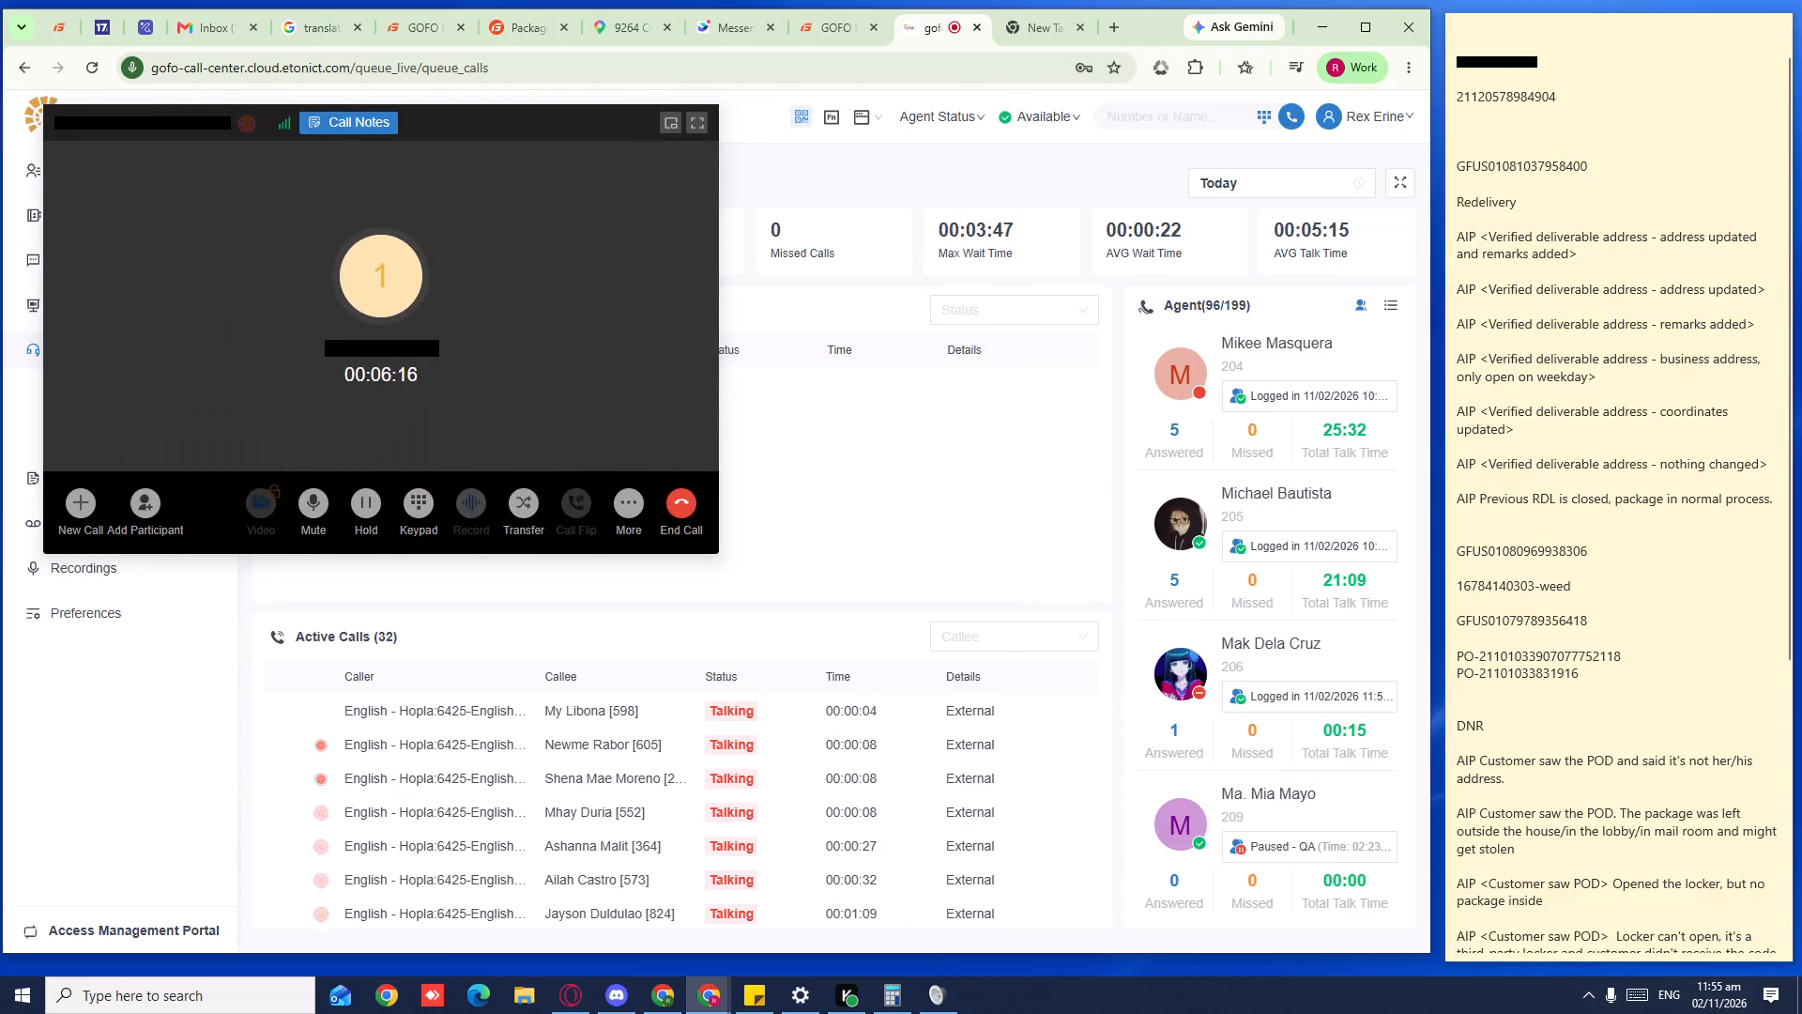
pyautogui.click(985, 644)
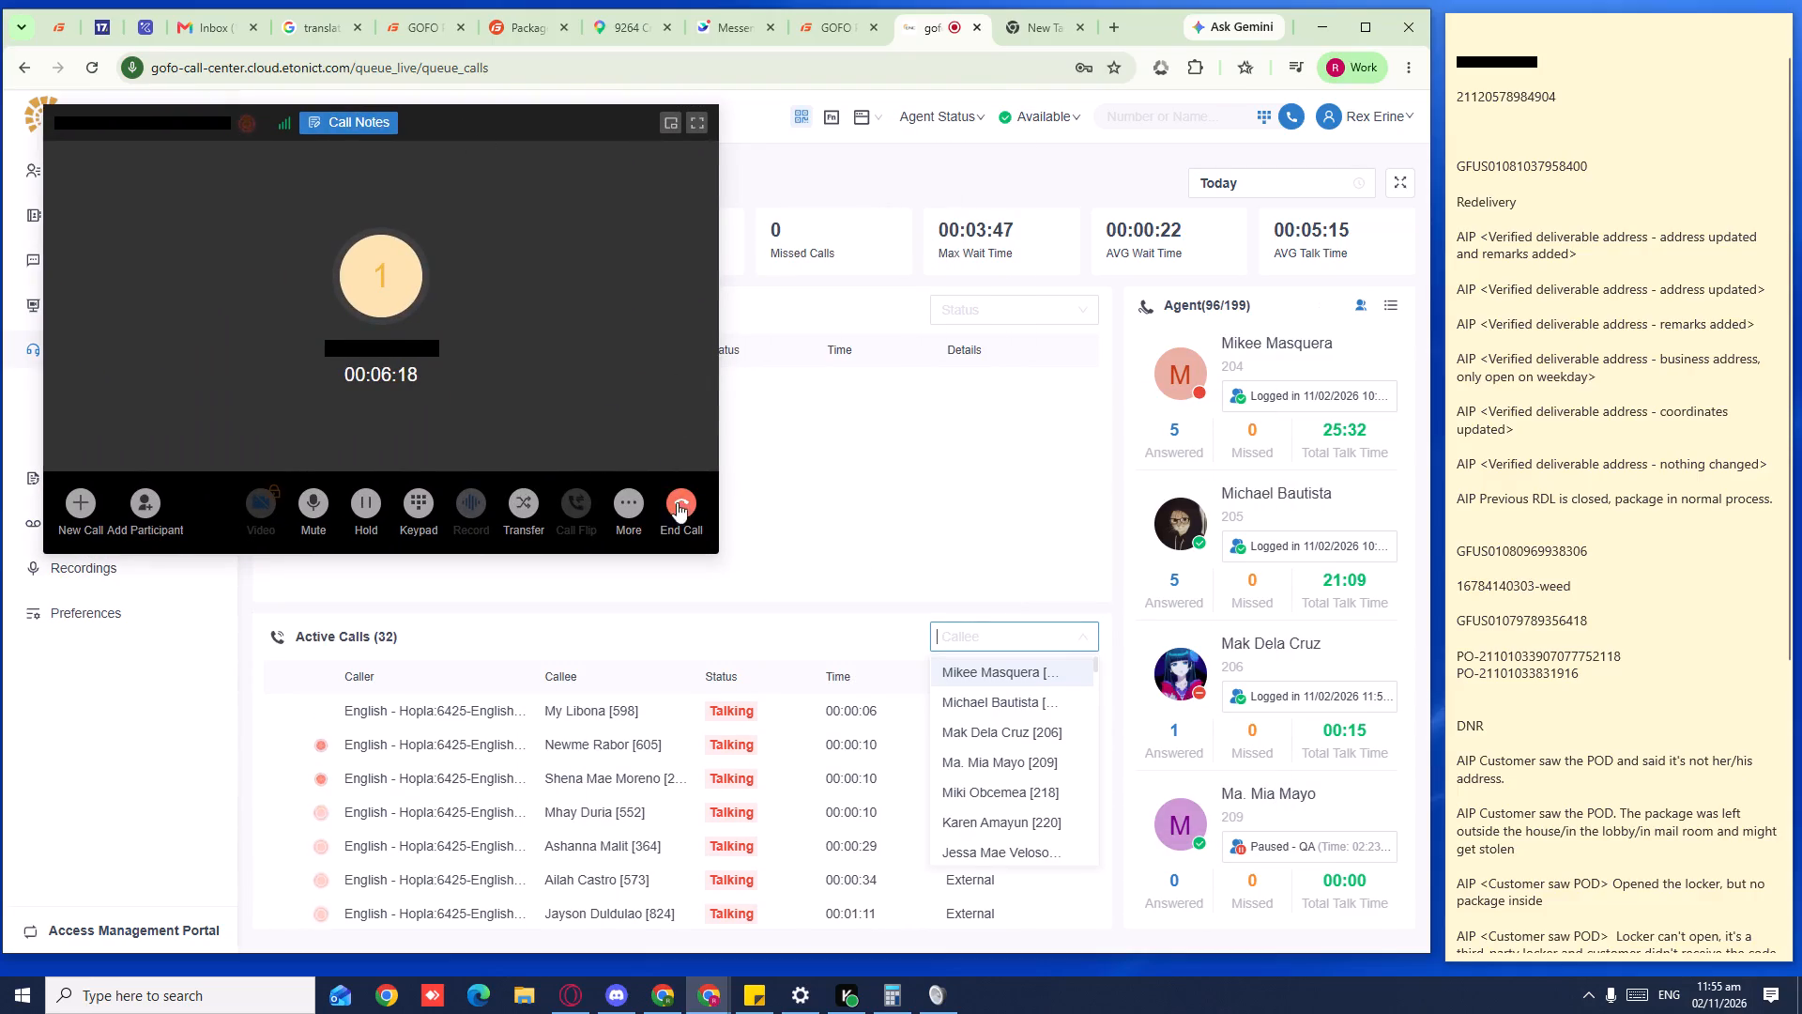
pyautogui.click(670, 490)
pyautogui.click(671, 508)
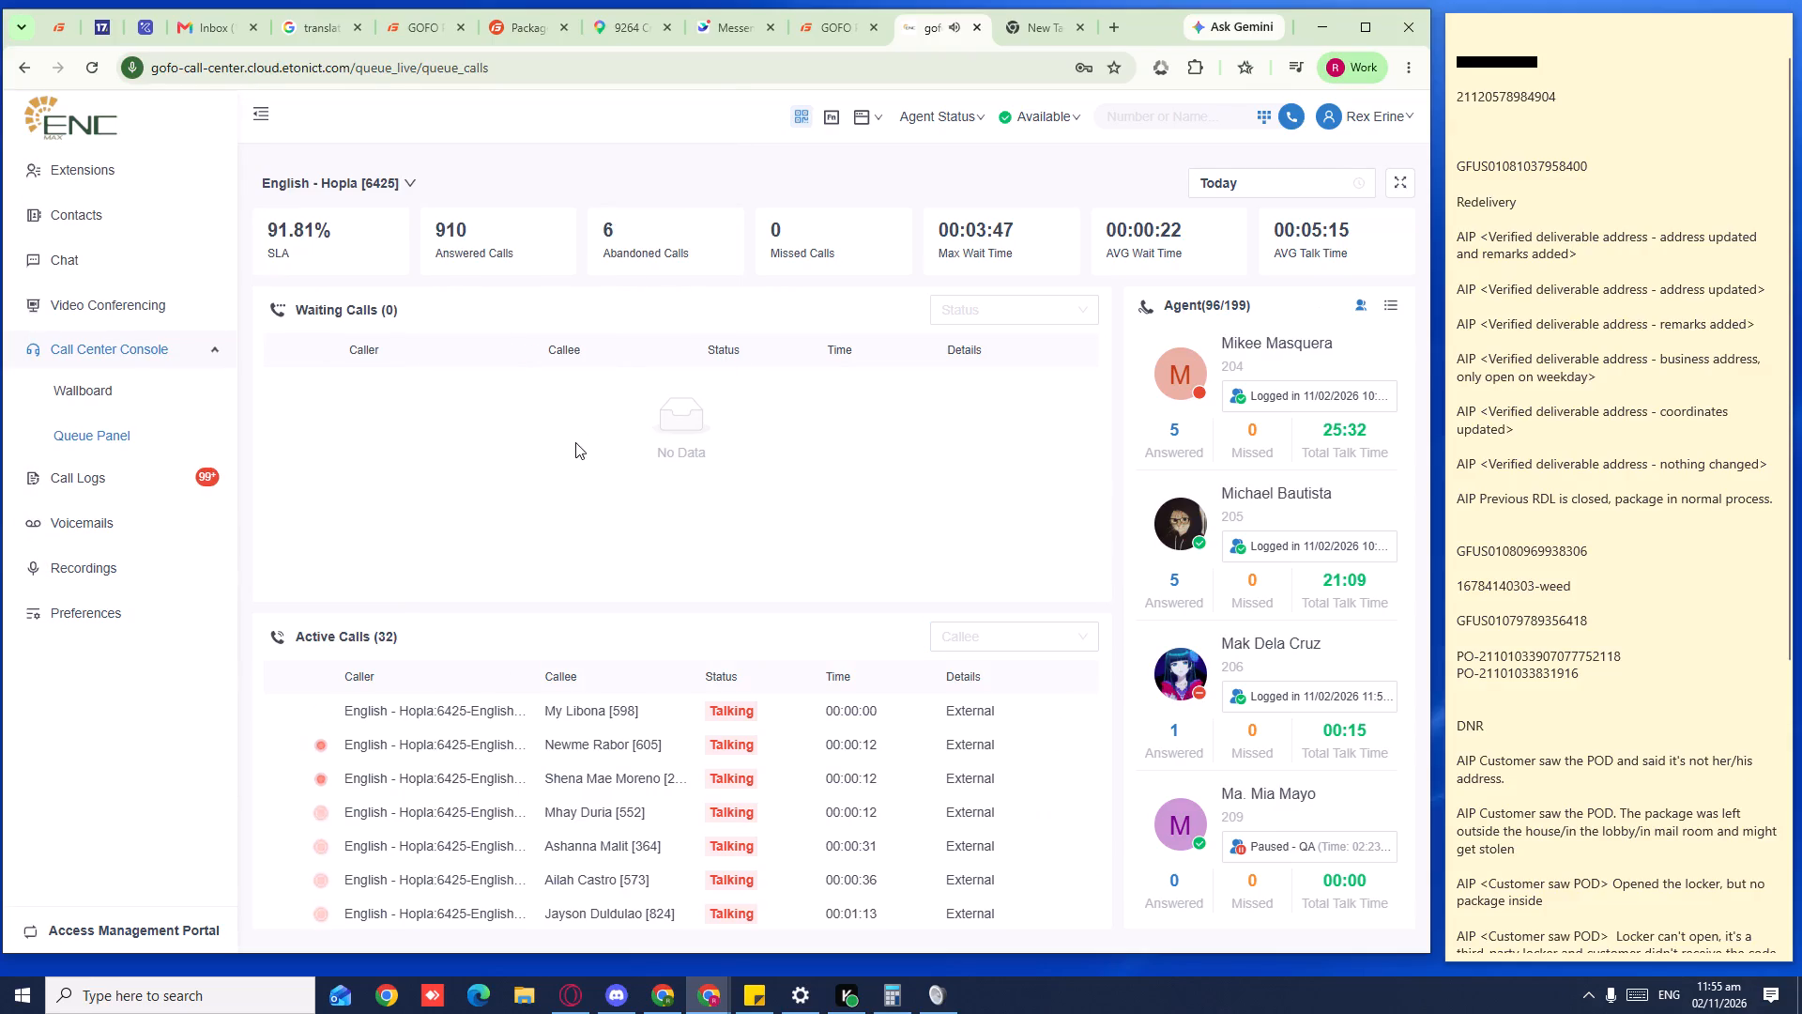
pyautogui.click(328, 40)
pyautogui.click(404, 37)
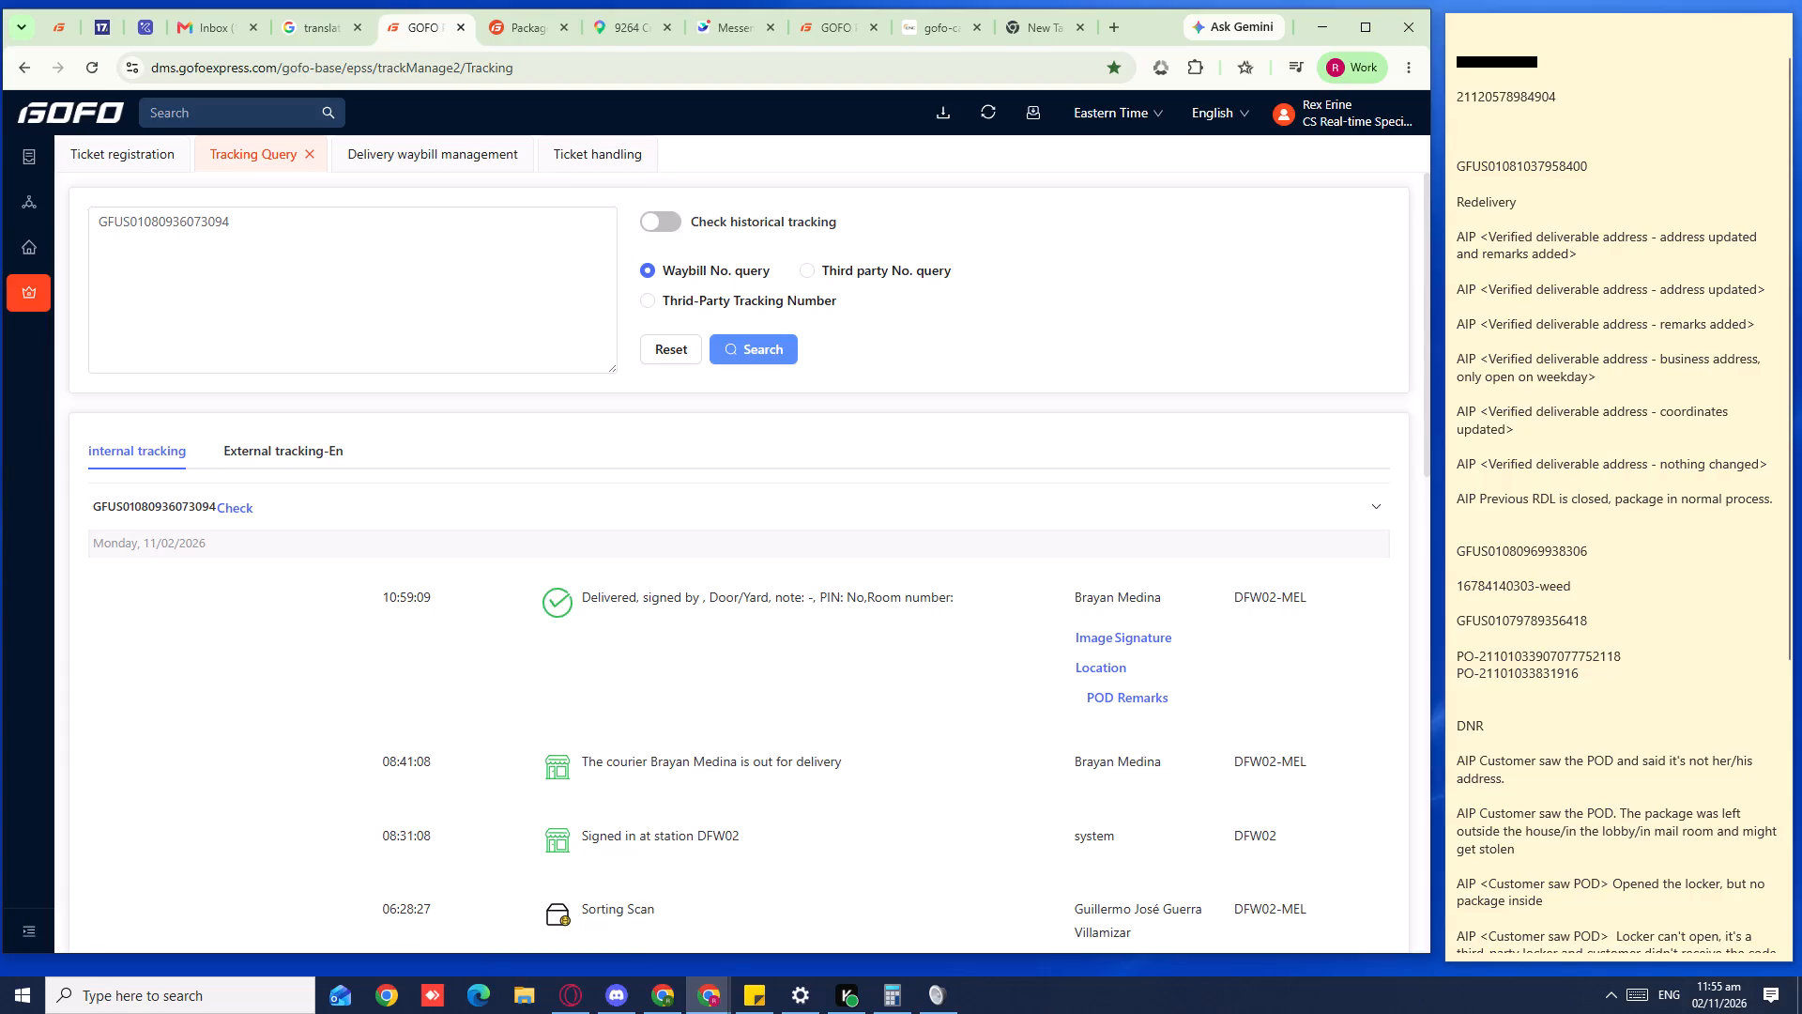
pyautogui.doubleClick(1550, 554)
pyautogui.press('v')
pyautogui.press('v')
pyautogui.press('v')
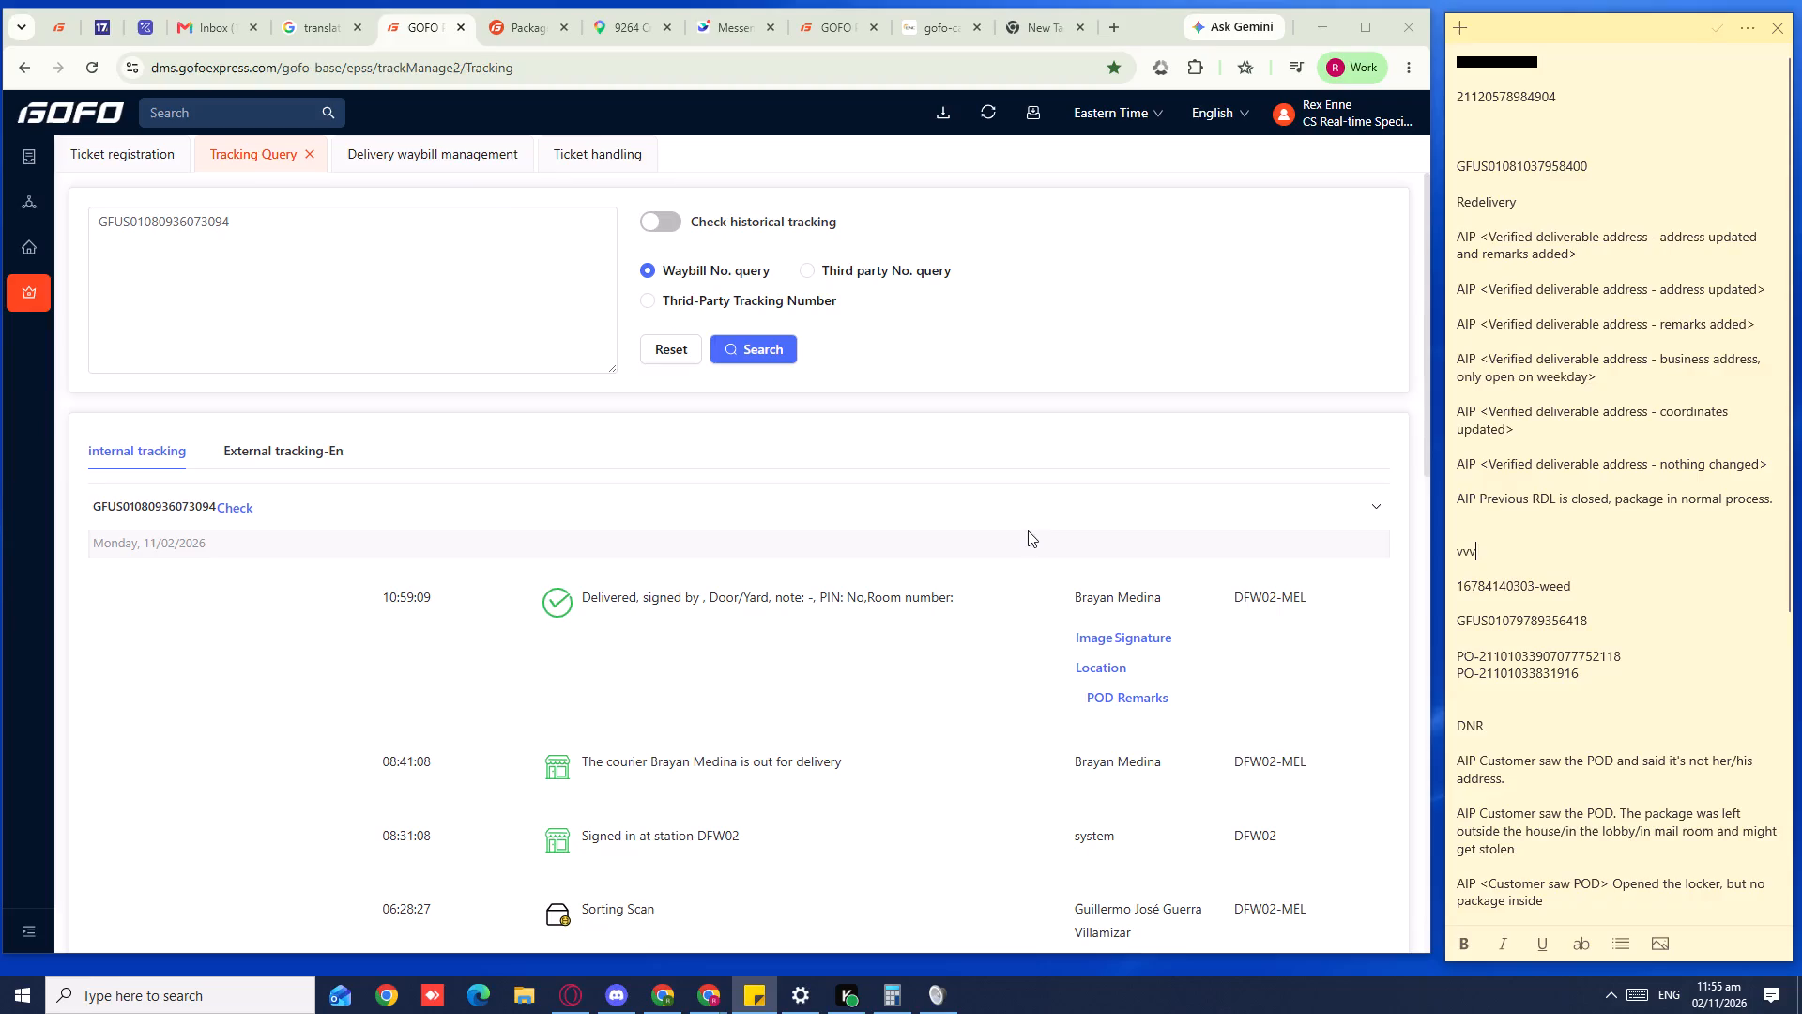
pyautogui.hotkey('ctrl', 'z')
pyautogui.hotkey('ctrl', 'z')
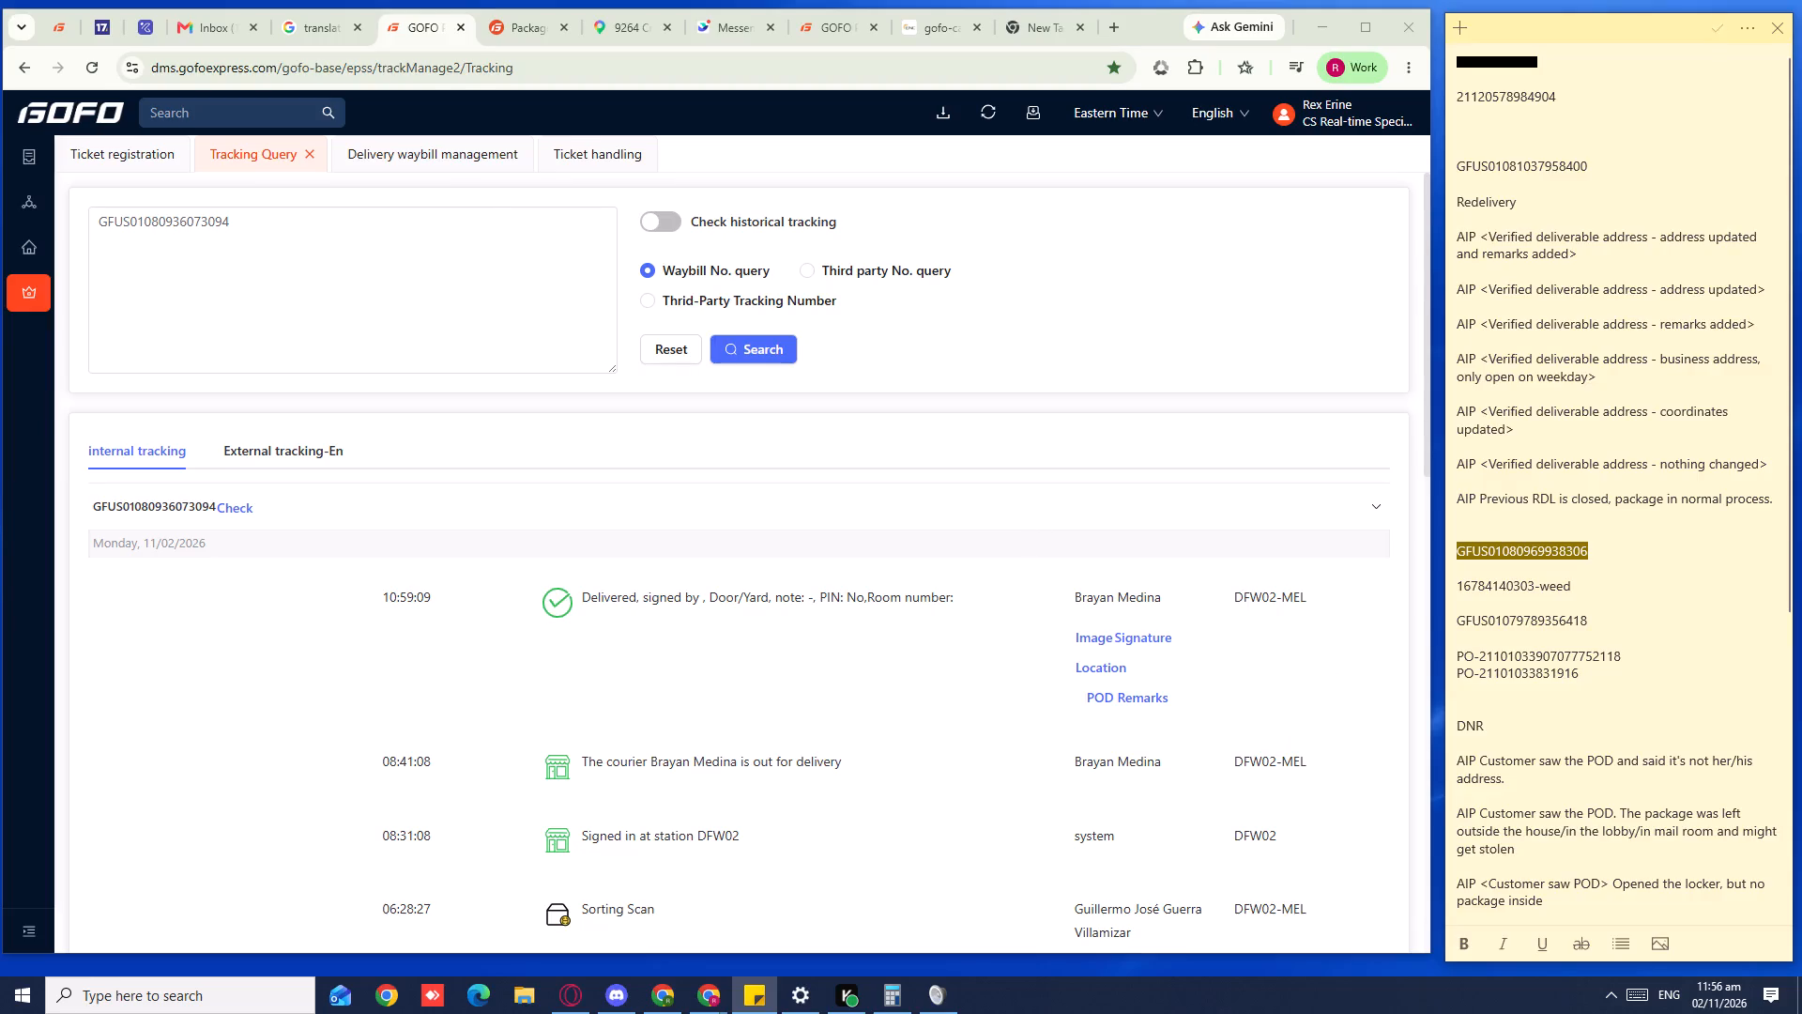
pyautogui.doubleClick(1540, 551)
pyautogui.hotkey('ctrl', 'c')
pyautogui.hotkey('ctrl', 'c')
pyautogui.hotkey('ctrl', 'c')
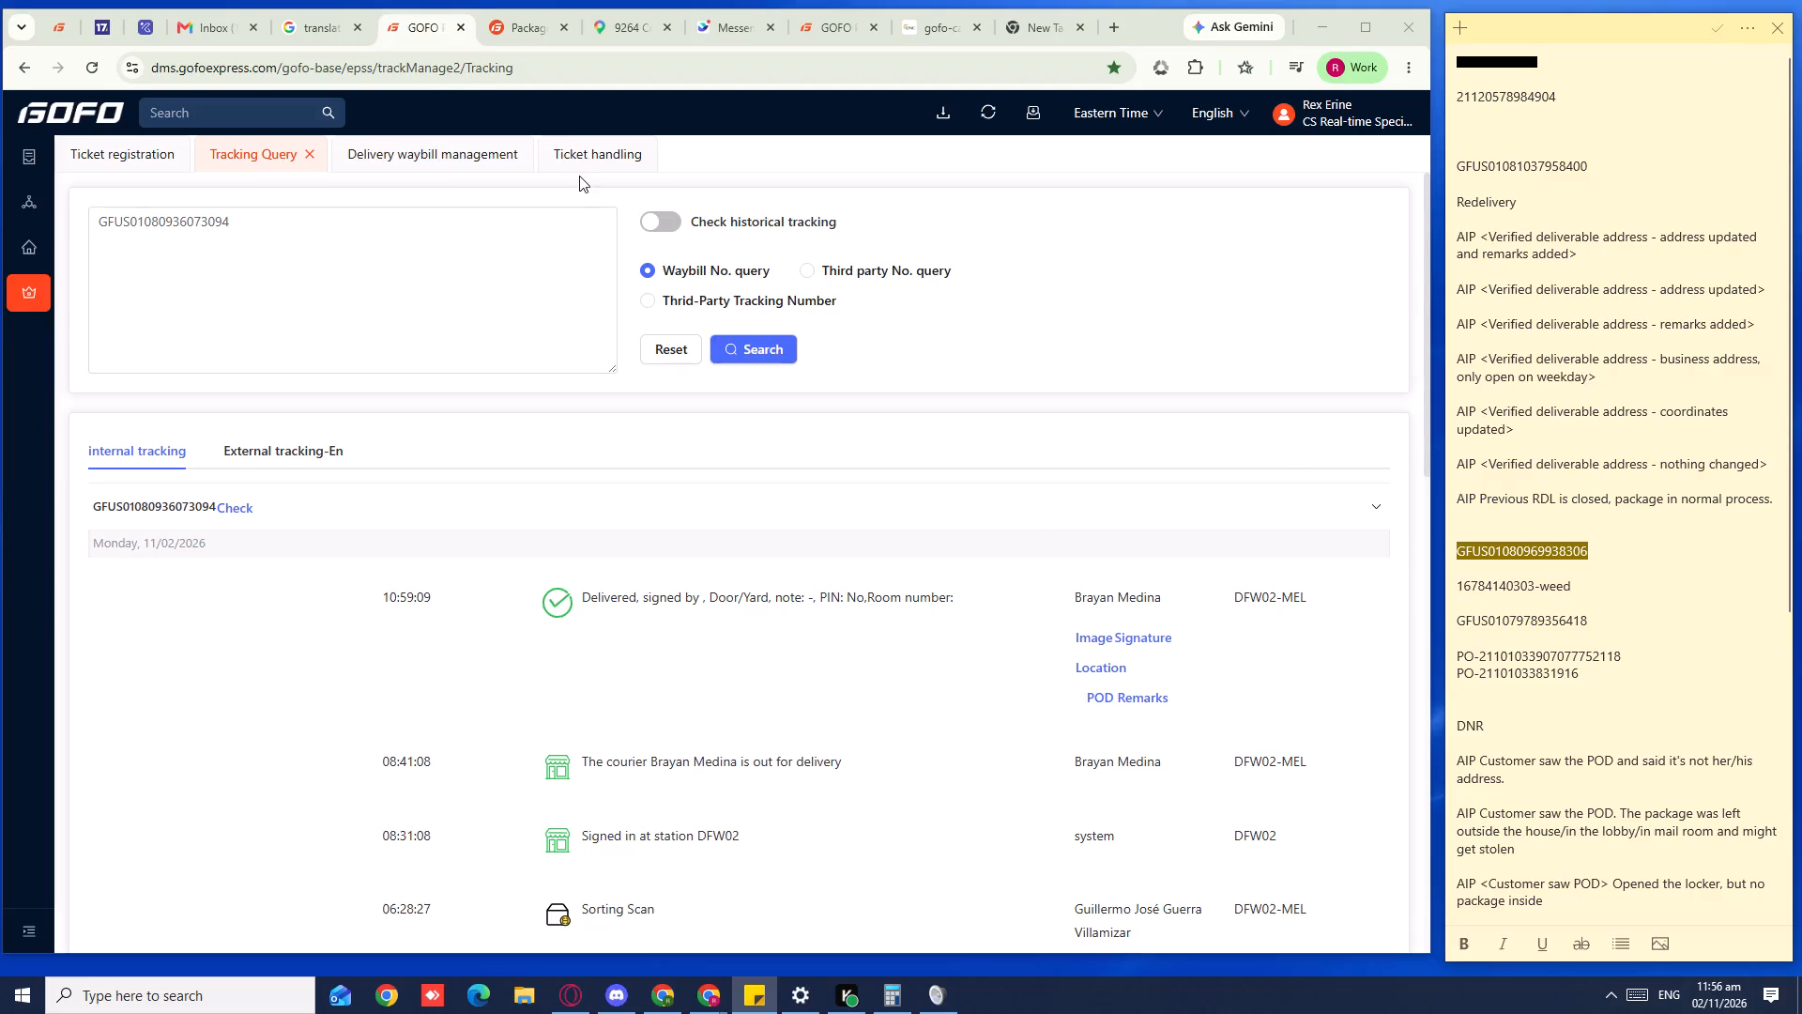
pyautogui.click(581, 165)
pyautogui.click(395, 248)
pyautogui.click(389, 248)
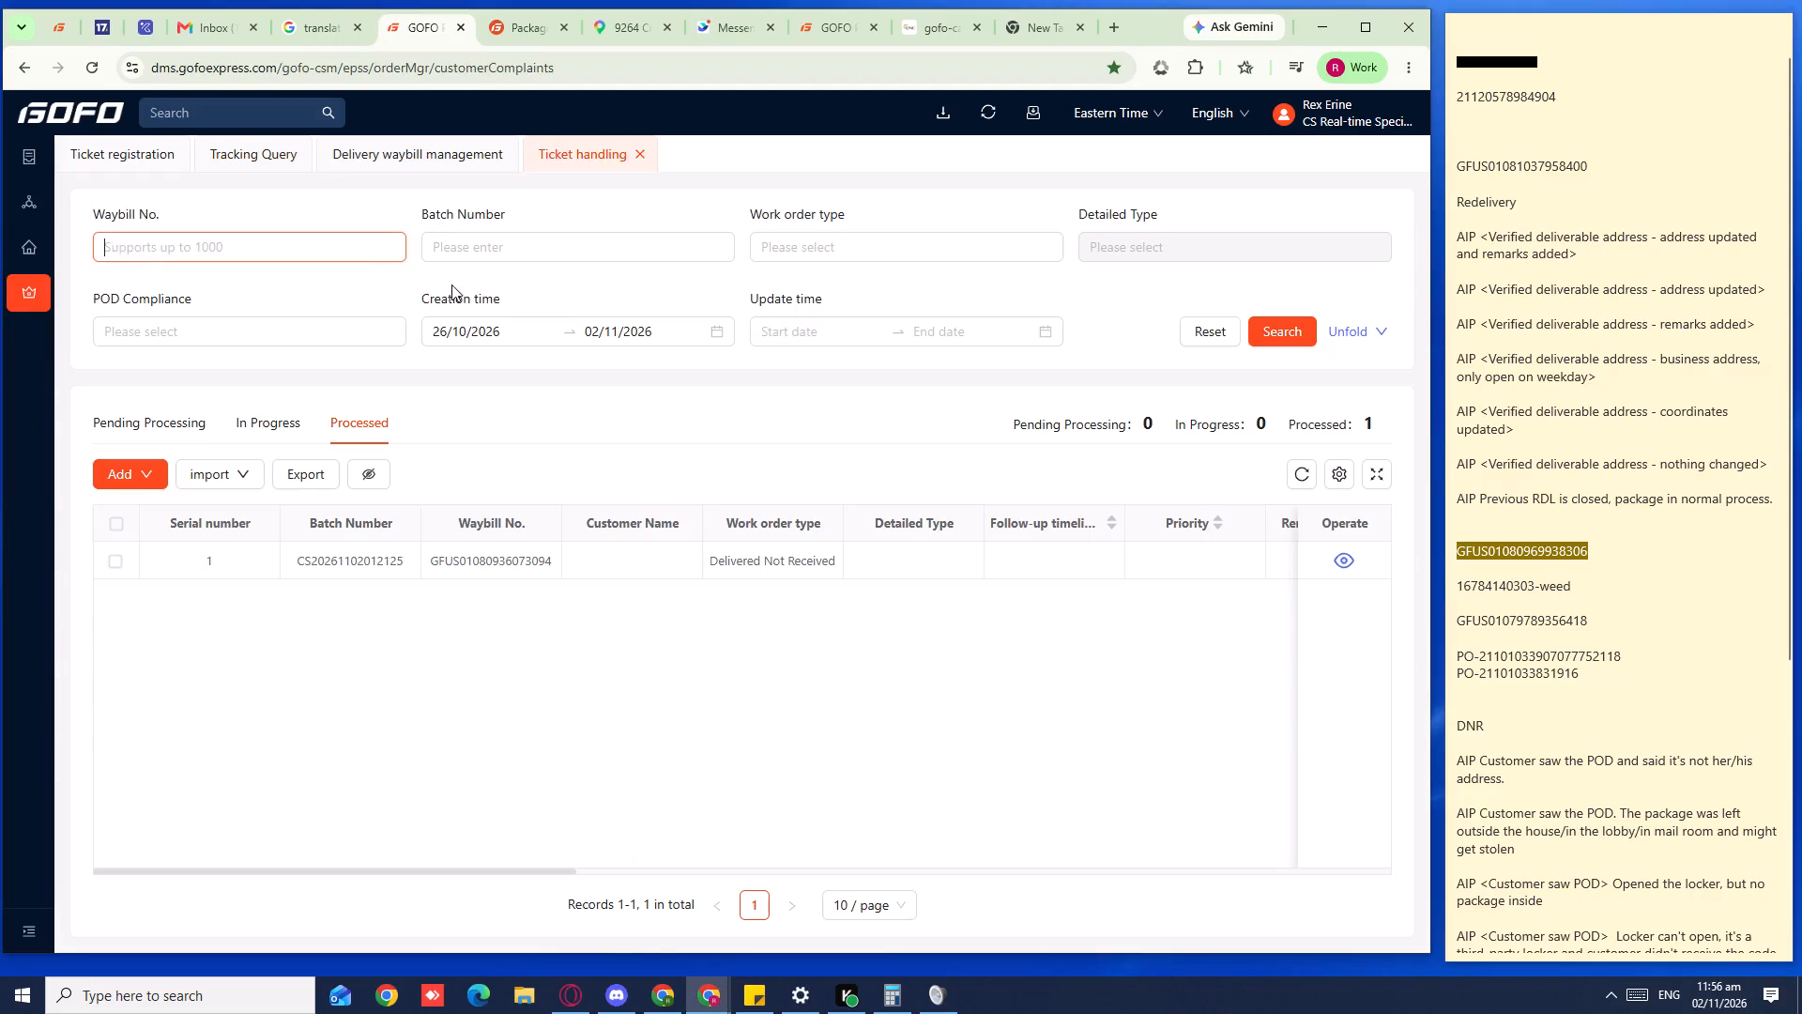
pyautogui.hotkey('ctrl', 'v')
pyautogui.click(1267, 323)
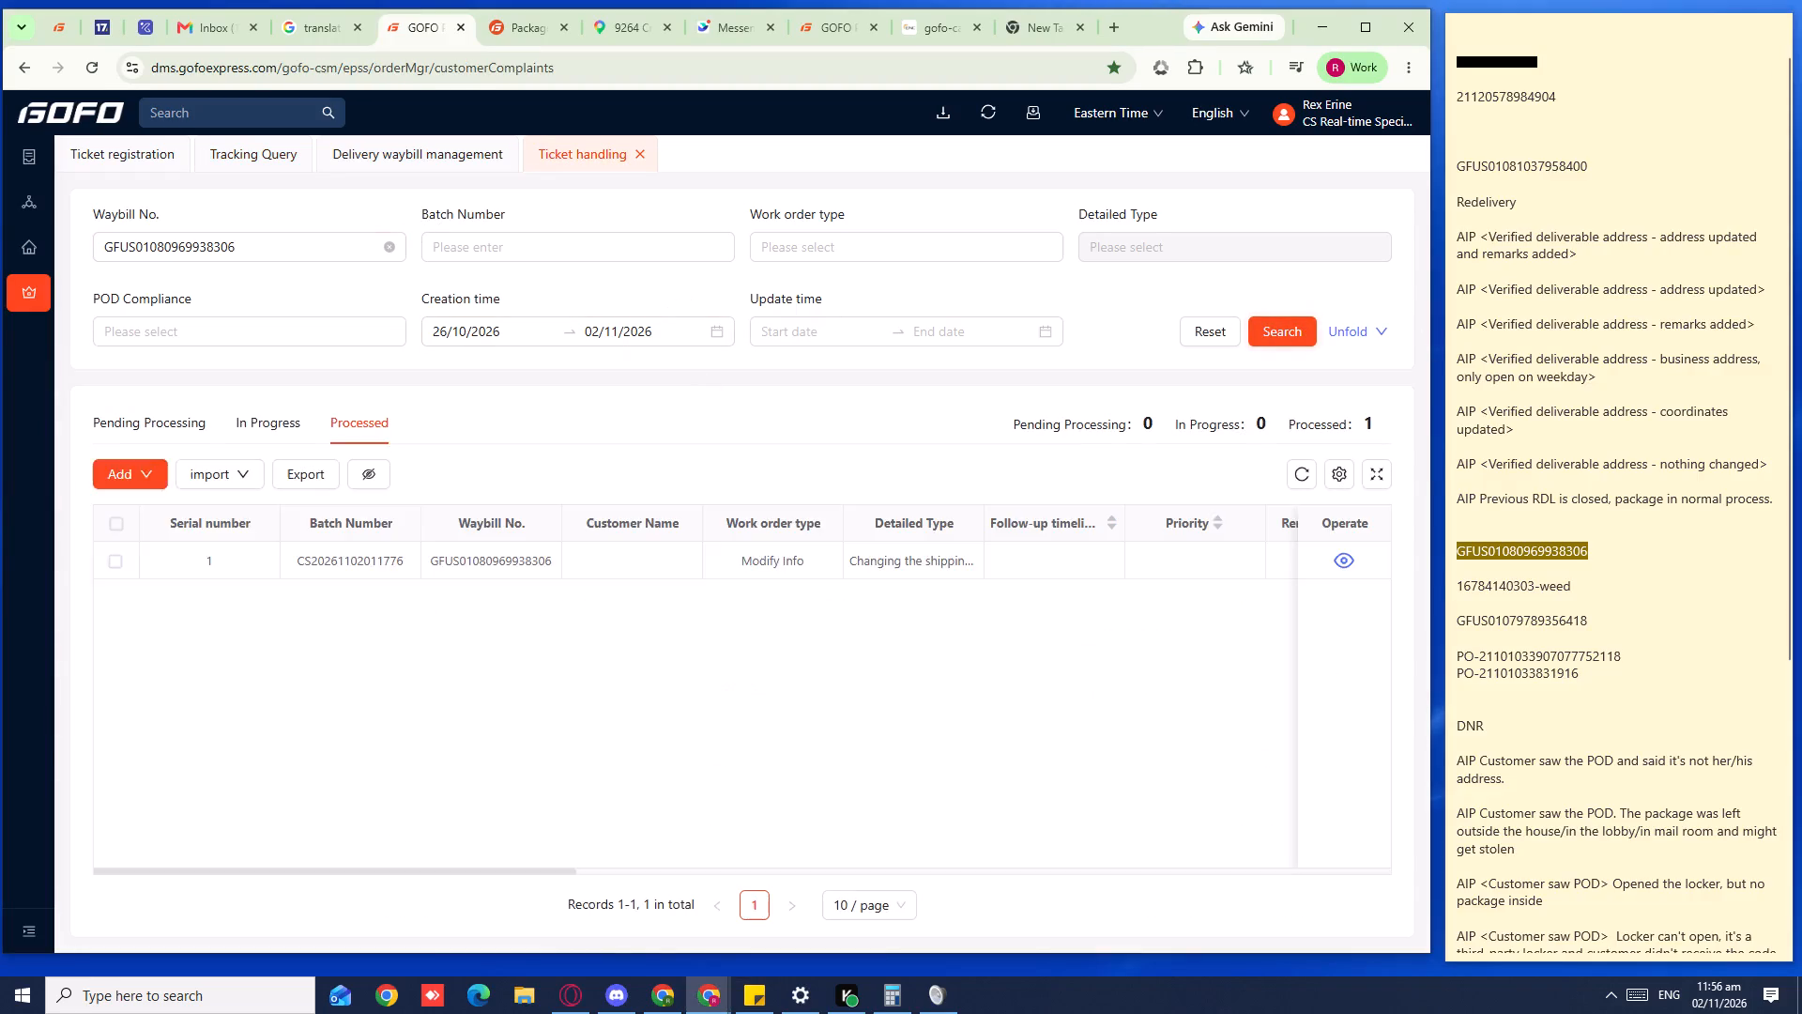
pyautogui.click(400, 161)
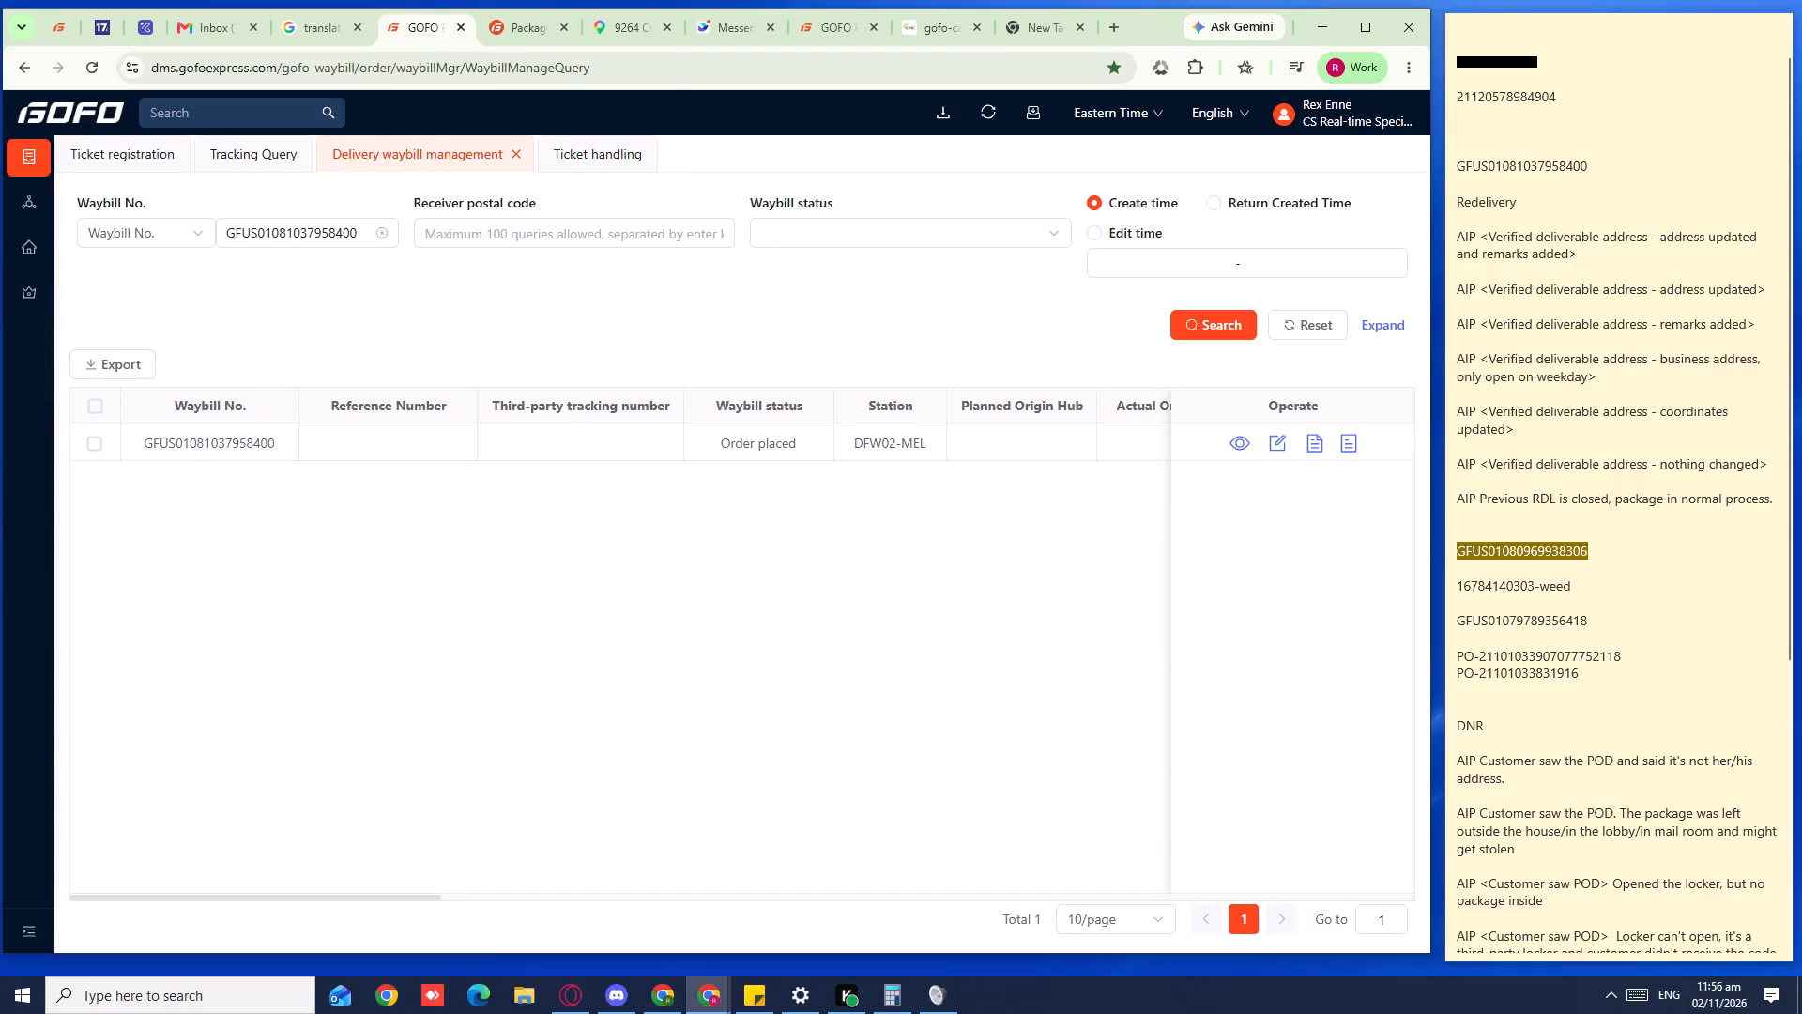
pyautogui.click(1214, 331)
pyautogui.click(1272, 430)
pyautogui.click(1274, 436)
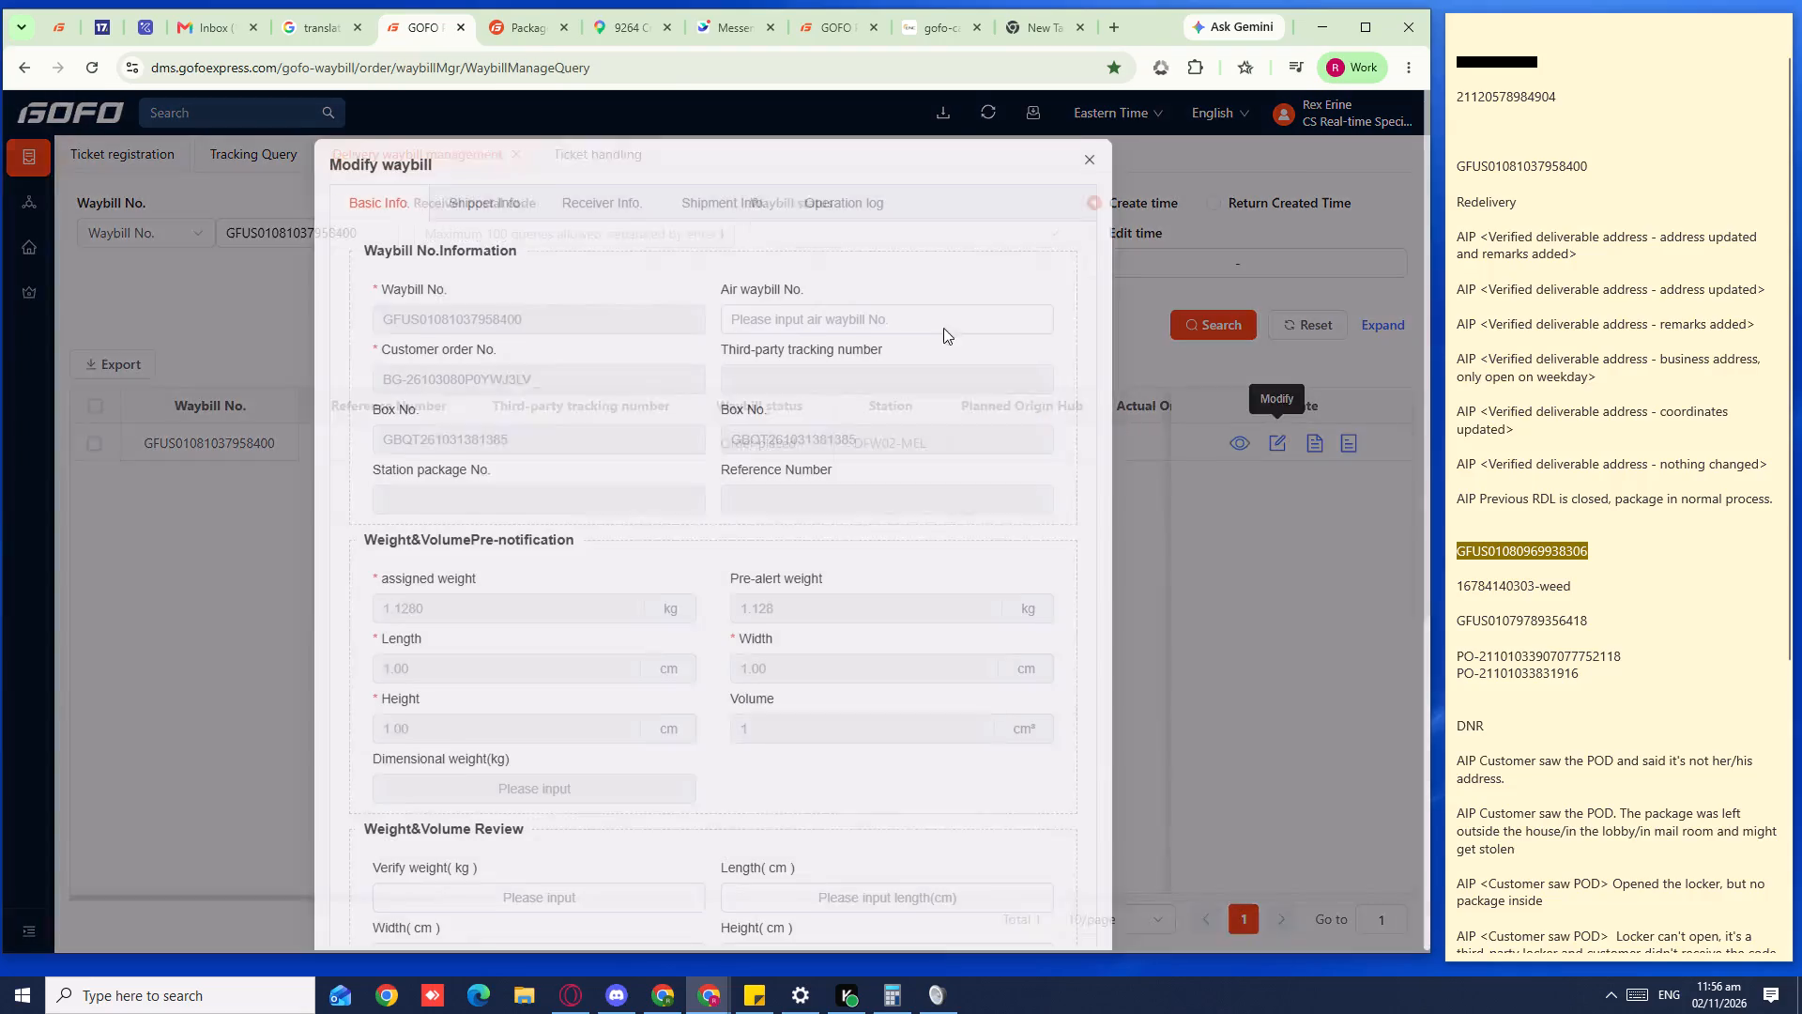
pyautogui.click(597, 197)
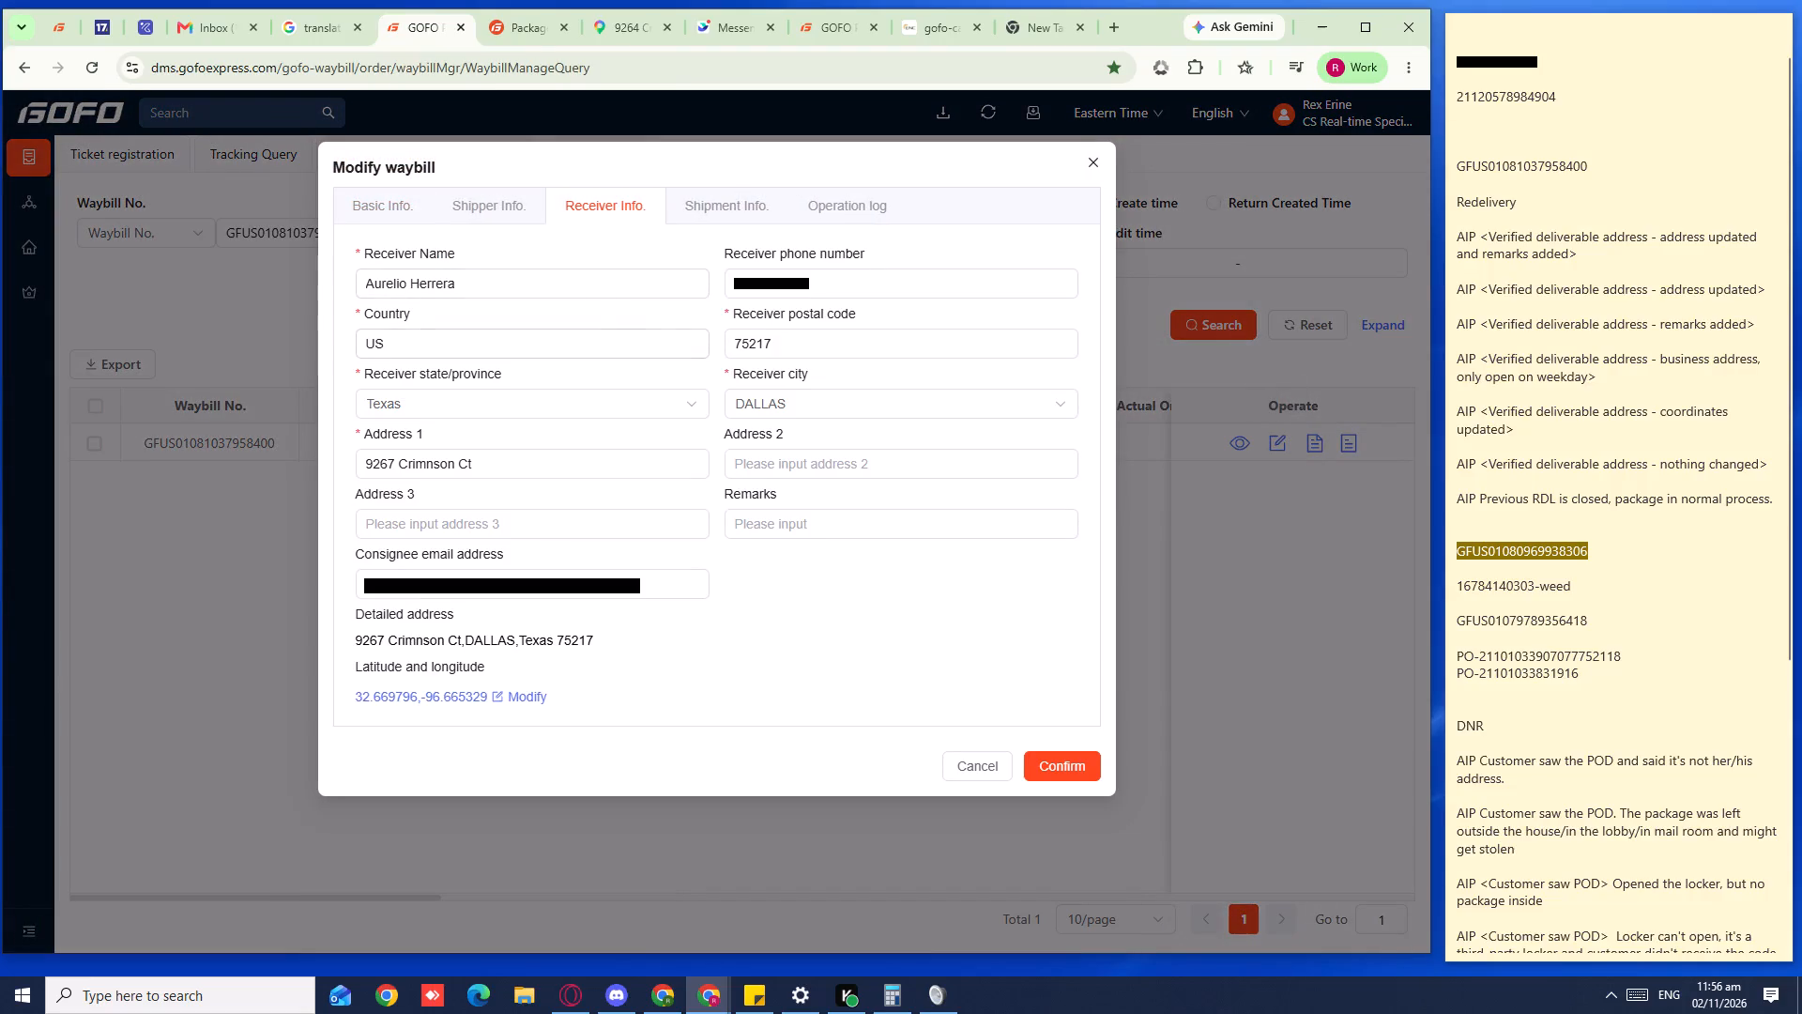
pyautogui.click(396, 206)
pyautogui.moveTo(619, 332); pyautogui.dragTo(0, 273)
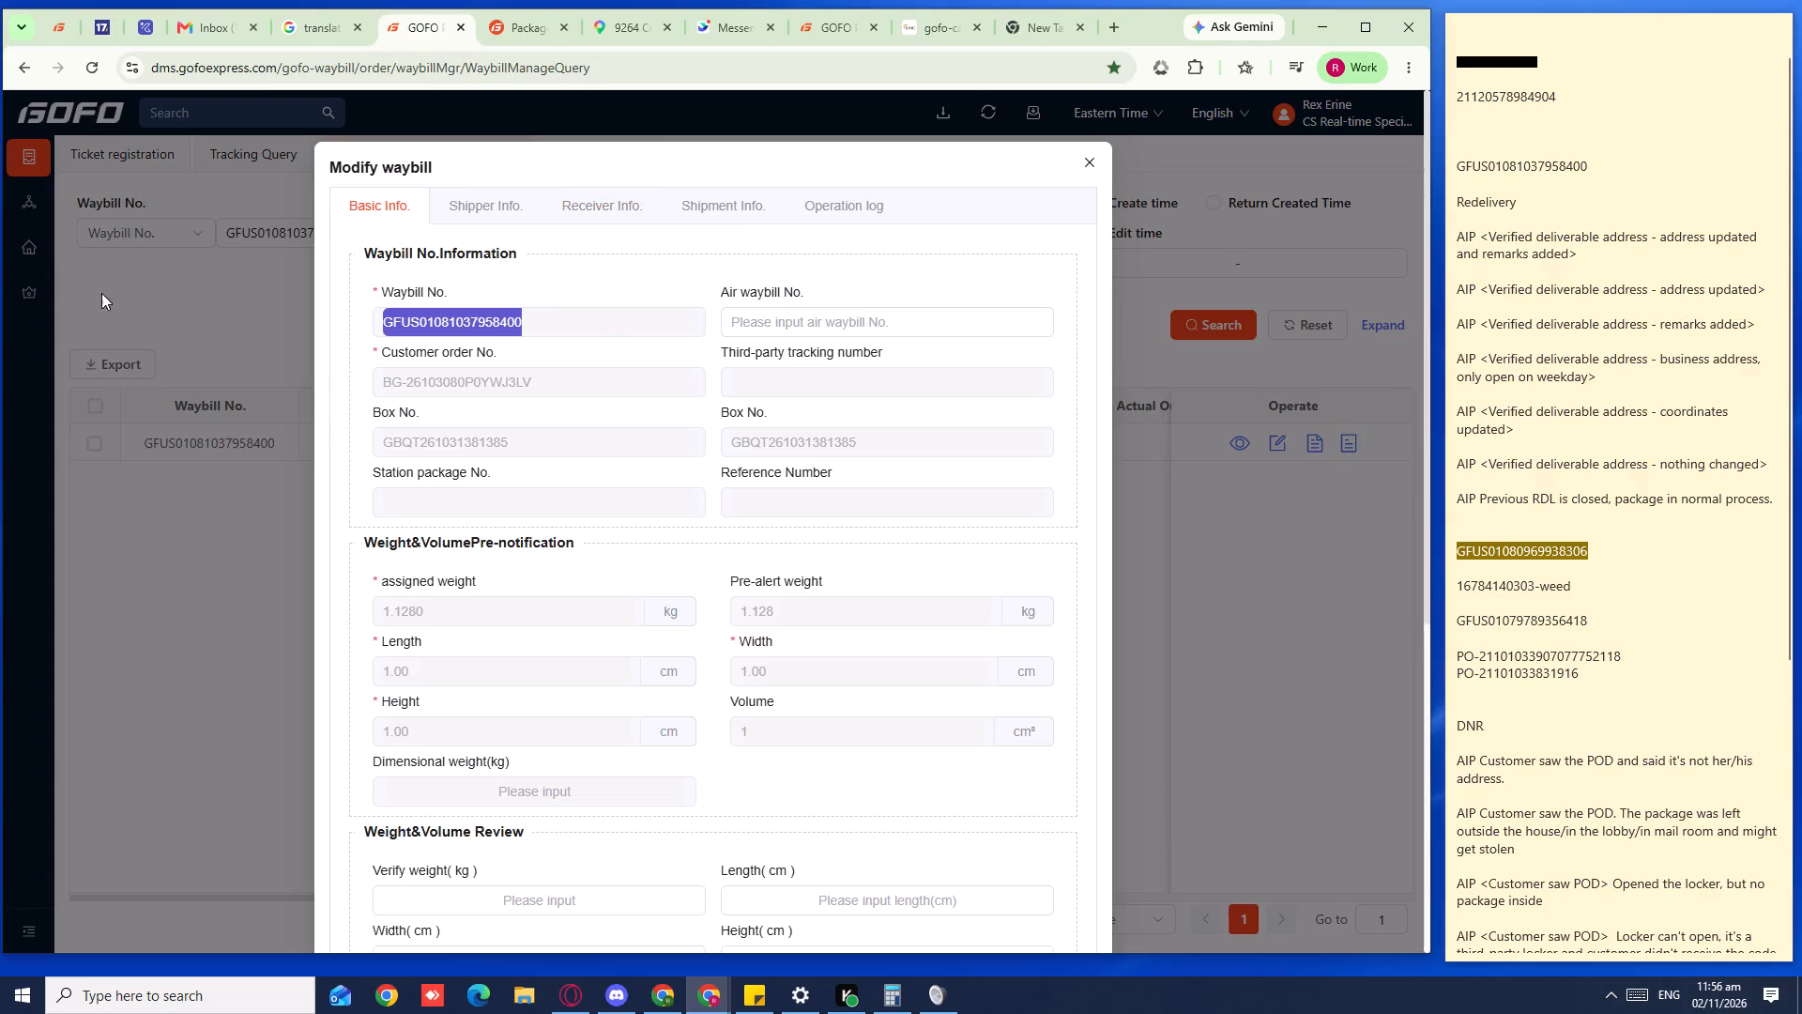
pyautogui.hotkey('ctrl', 'c')
pyautogui.hotkey('ctrl', 'c')
pyautogui.hotkey('ctrl', 'c')
pyautogui.hotkey('ctrl', 'c')
pyautogui.hotkey('ctrl', 'c')
pyautogui.hotkey('ctrl', 'c')
pyautogui.click(1090, 163)
pyautogui.click(588, 138)
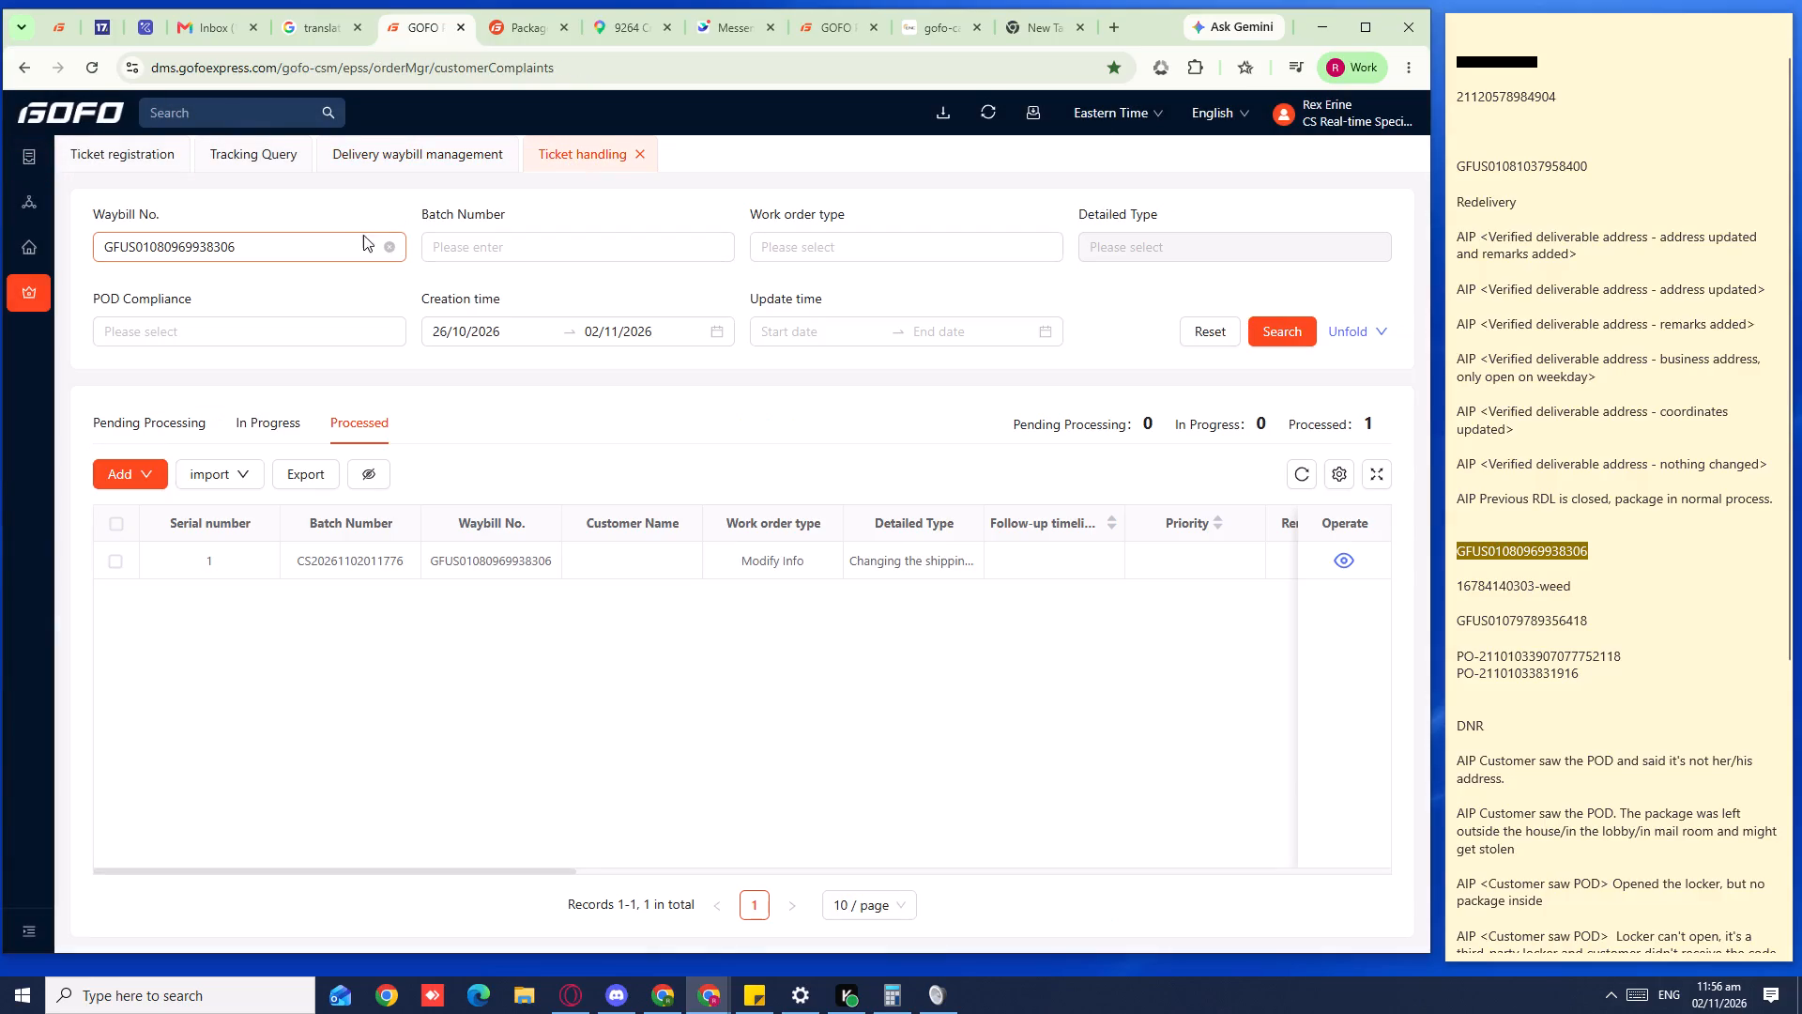
pyautogui.click(392, 238)
pyautogui.hotkey('ctrl', 'v')
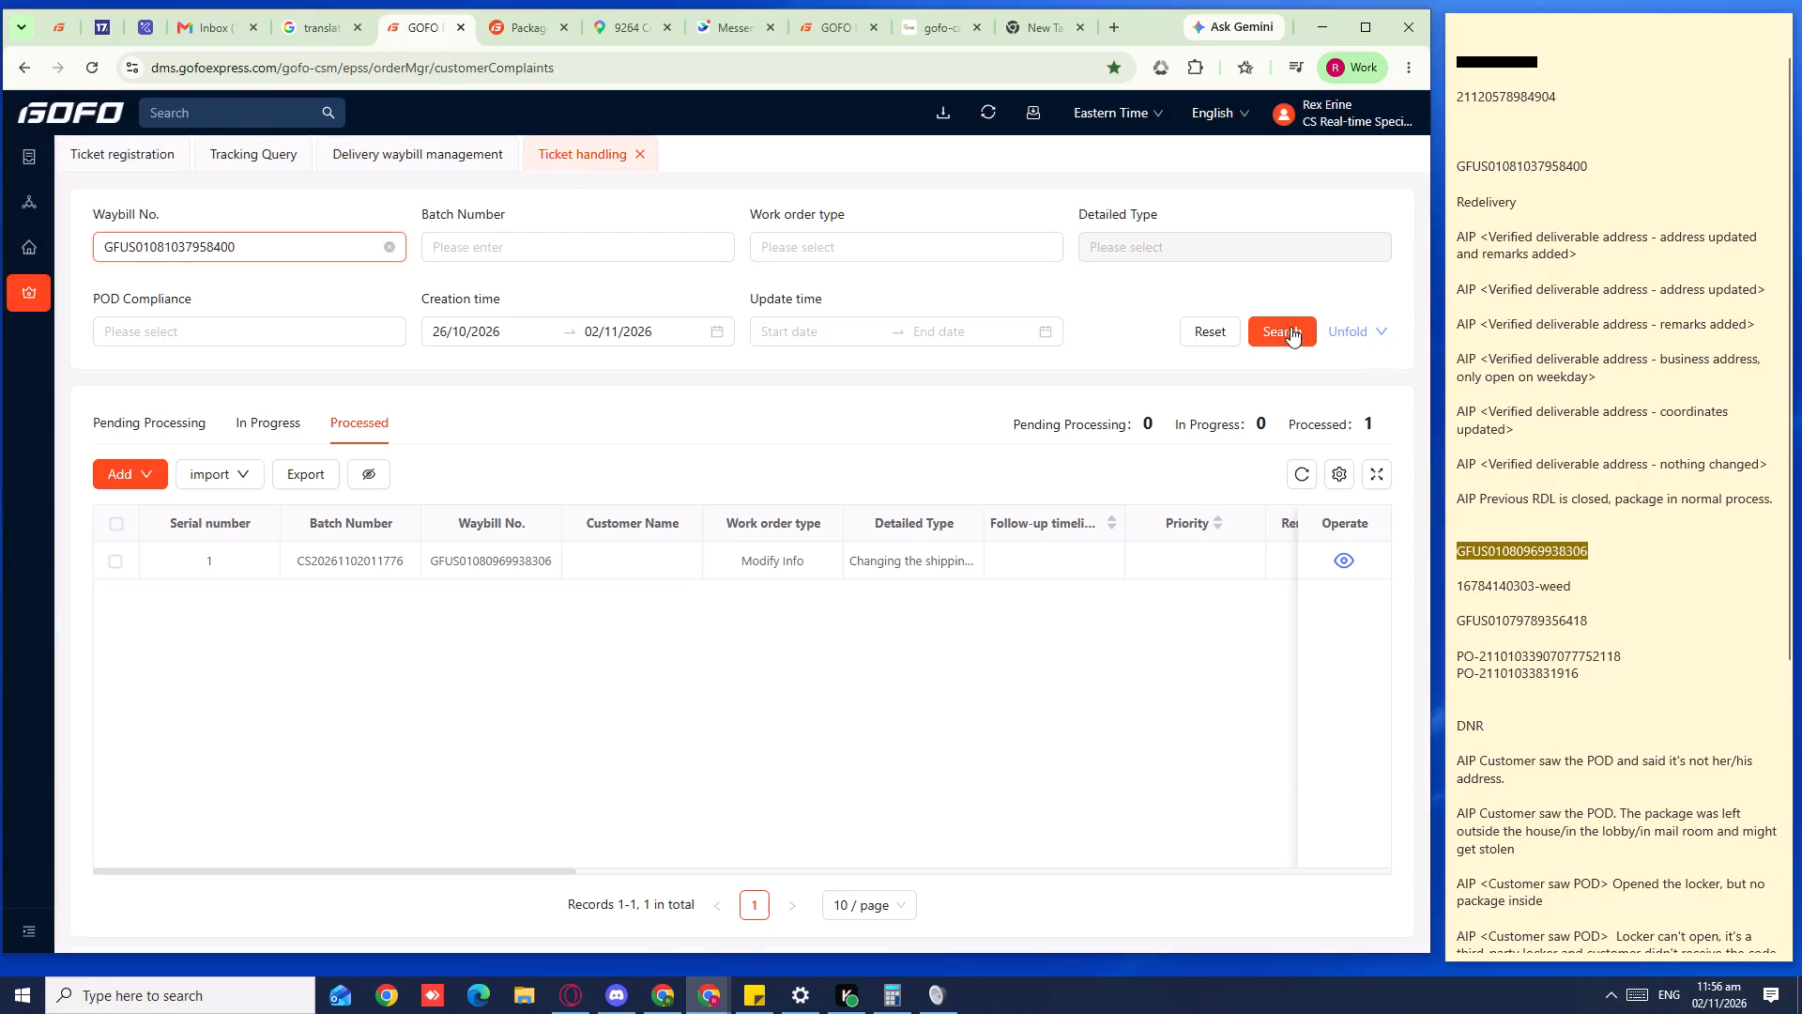
pyautogui.click(1290, 327)
pyautogui.click(145, 159)
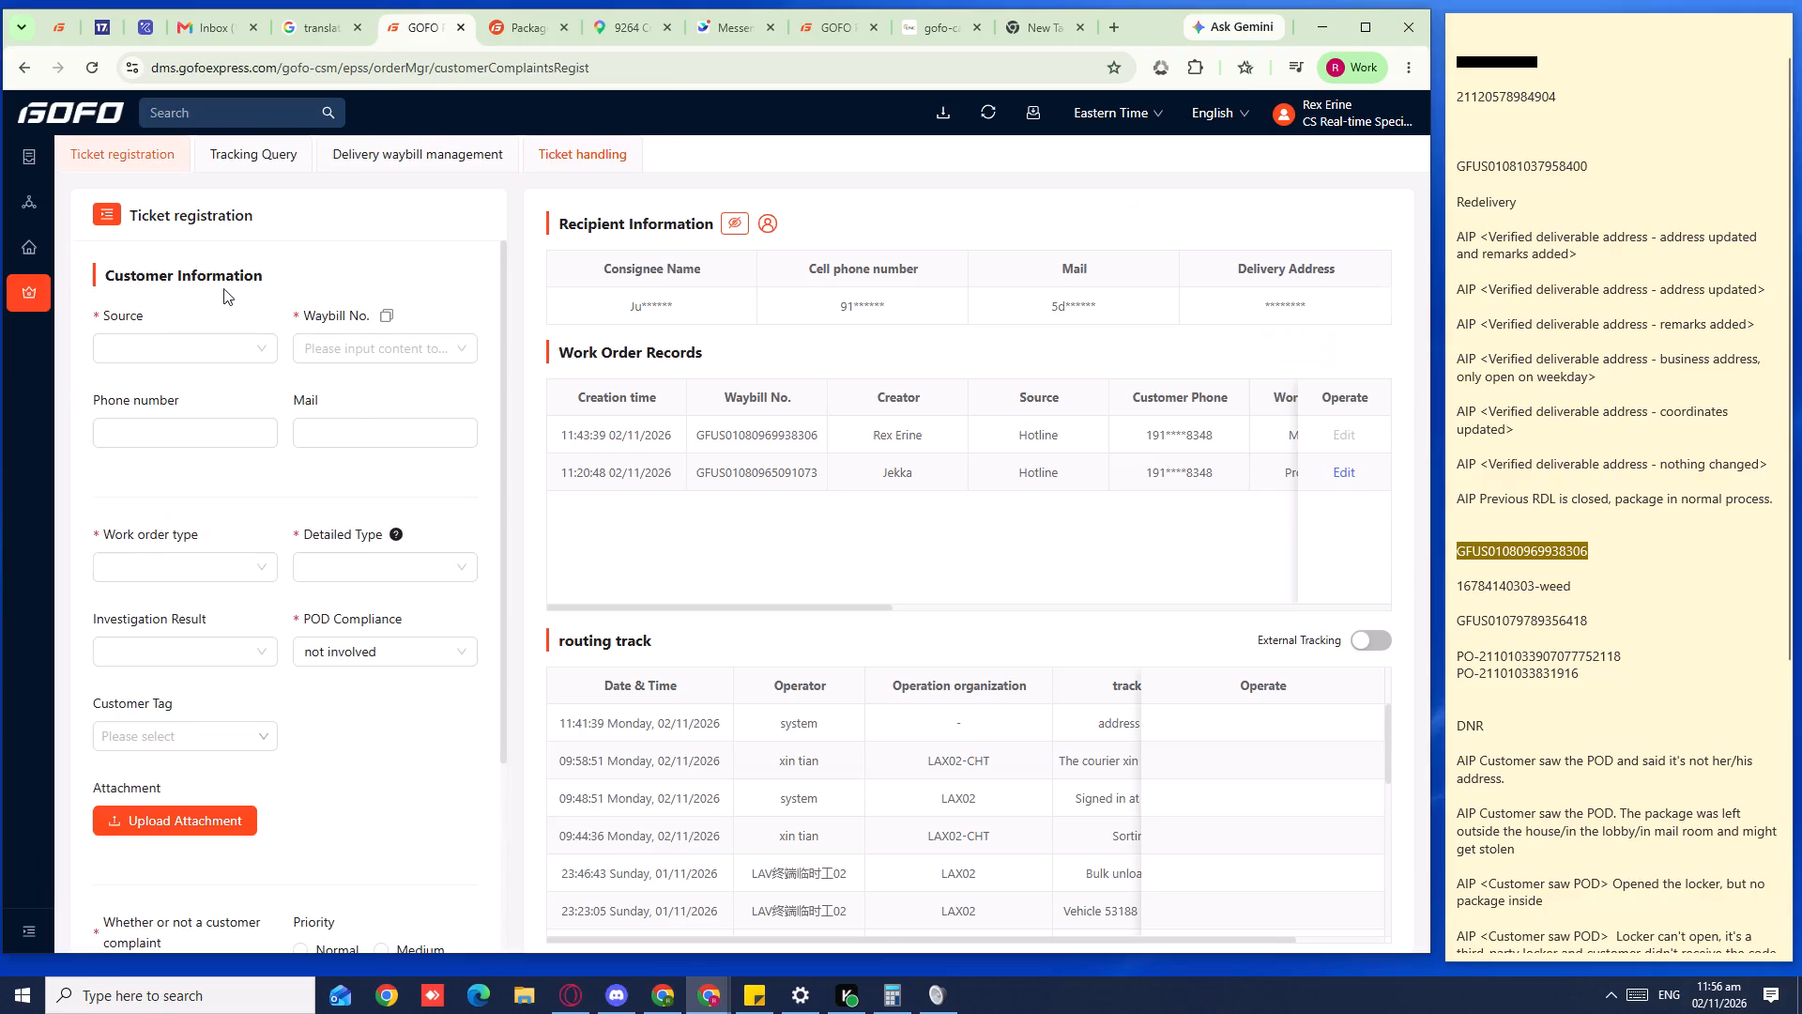
pyautogui.click(252, 351)
pyautogui.click(200, 388)
pyautogui.click(386, 365)
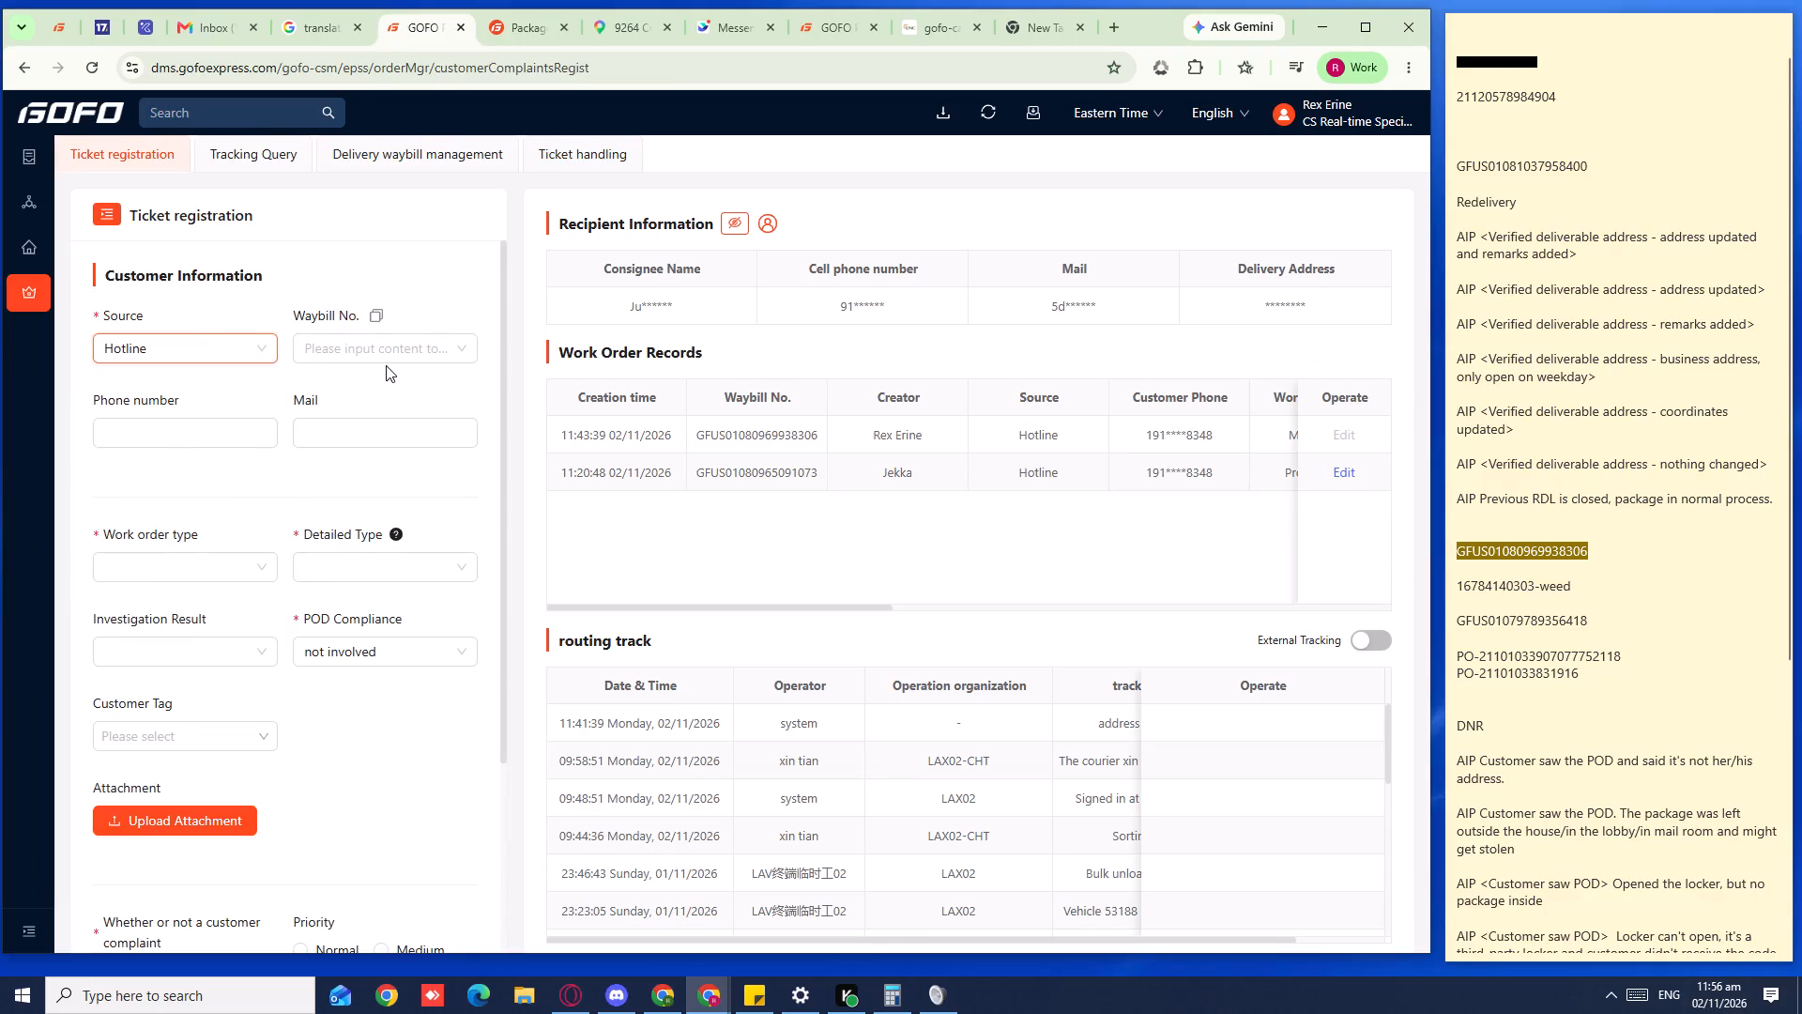
pyautogui.keyDown('ctrl'); pyautogui.click(370, 342); pyautogui.keyUp('ctrl')
pyautogui.hotkey('ctrl', 'v')
pyautogui.click(230, 443)
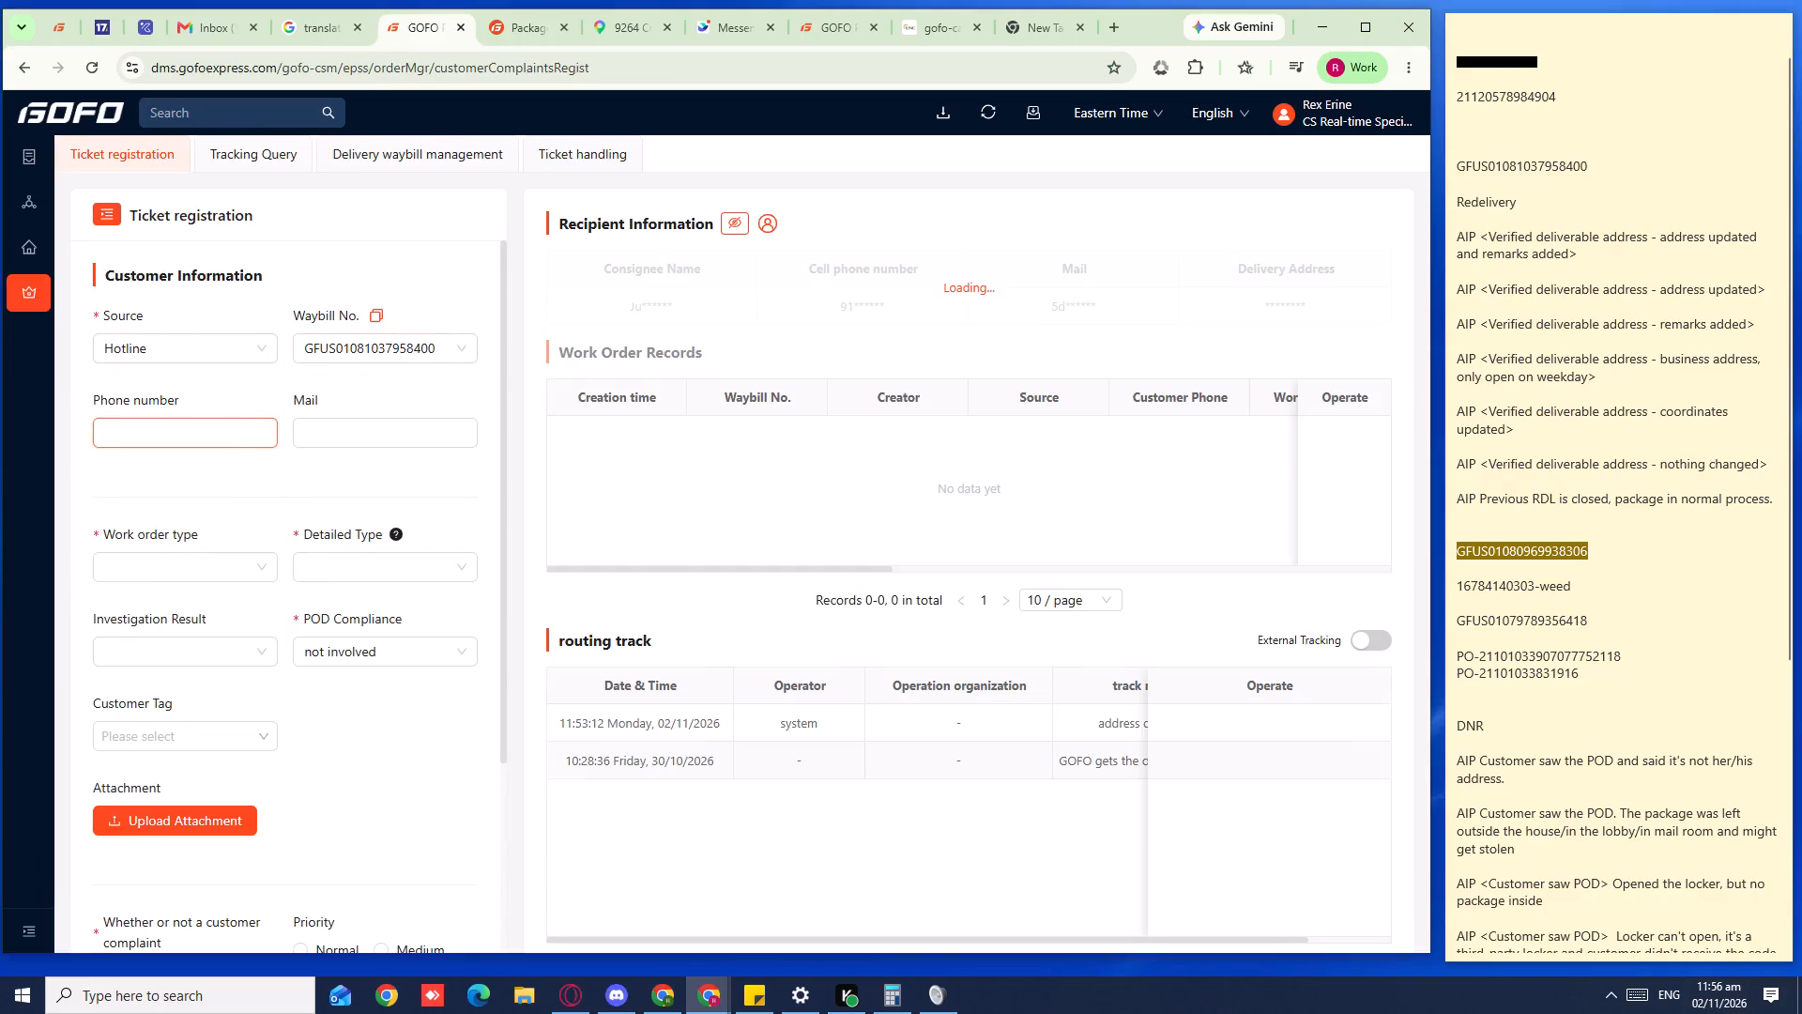
# Copy the customer's phone number from the sticky note into the ticket's phone number field.
pyautogui.click(1493, 72)
pyautogui.doubleClick(1491, 63)
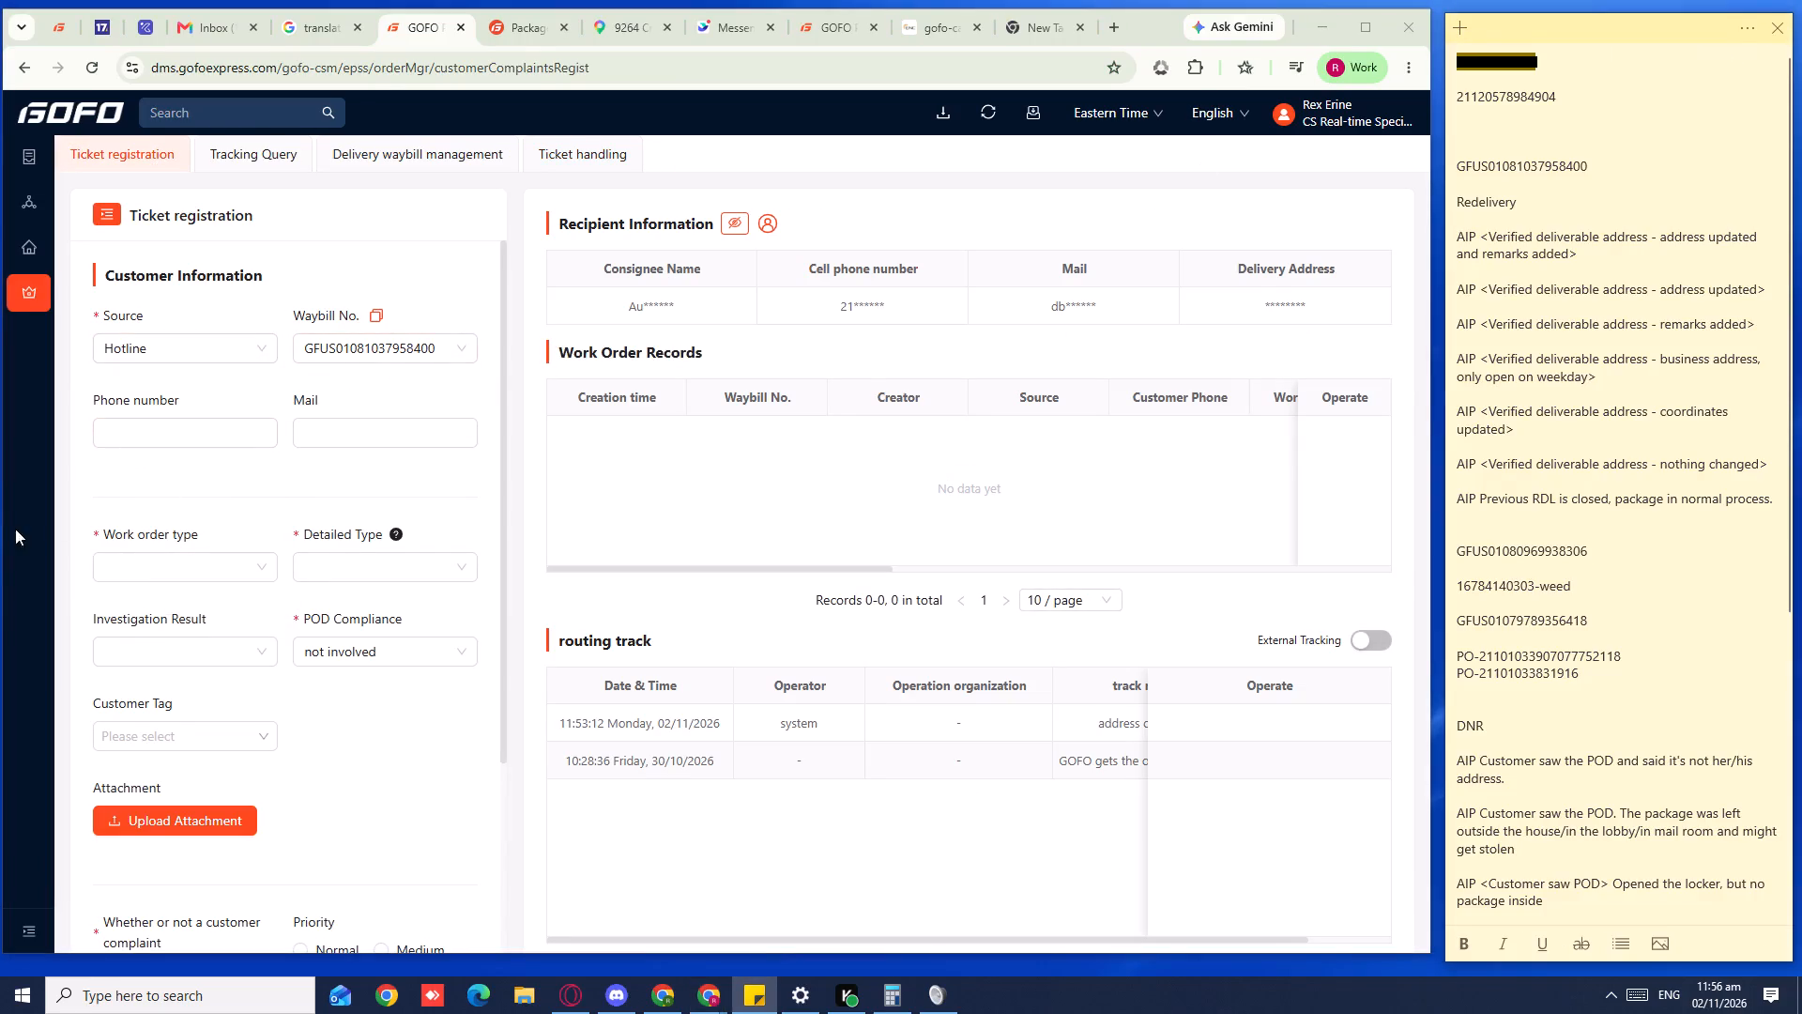
pyautogui.hotkey('ctrl', 'c')
pyautogui.hotkey('ctrl', 'c')
pyautogui.click(202, 433)
pyautogui.hotkey('ctrl', 'v')
# Set the work order type to Modify Info, the detailed type to Change of shipping info, and customer complaint to No.
pyautogui.click(184, 558)
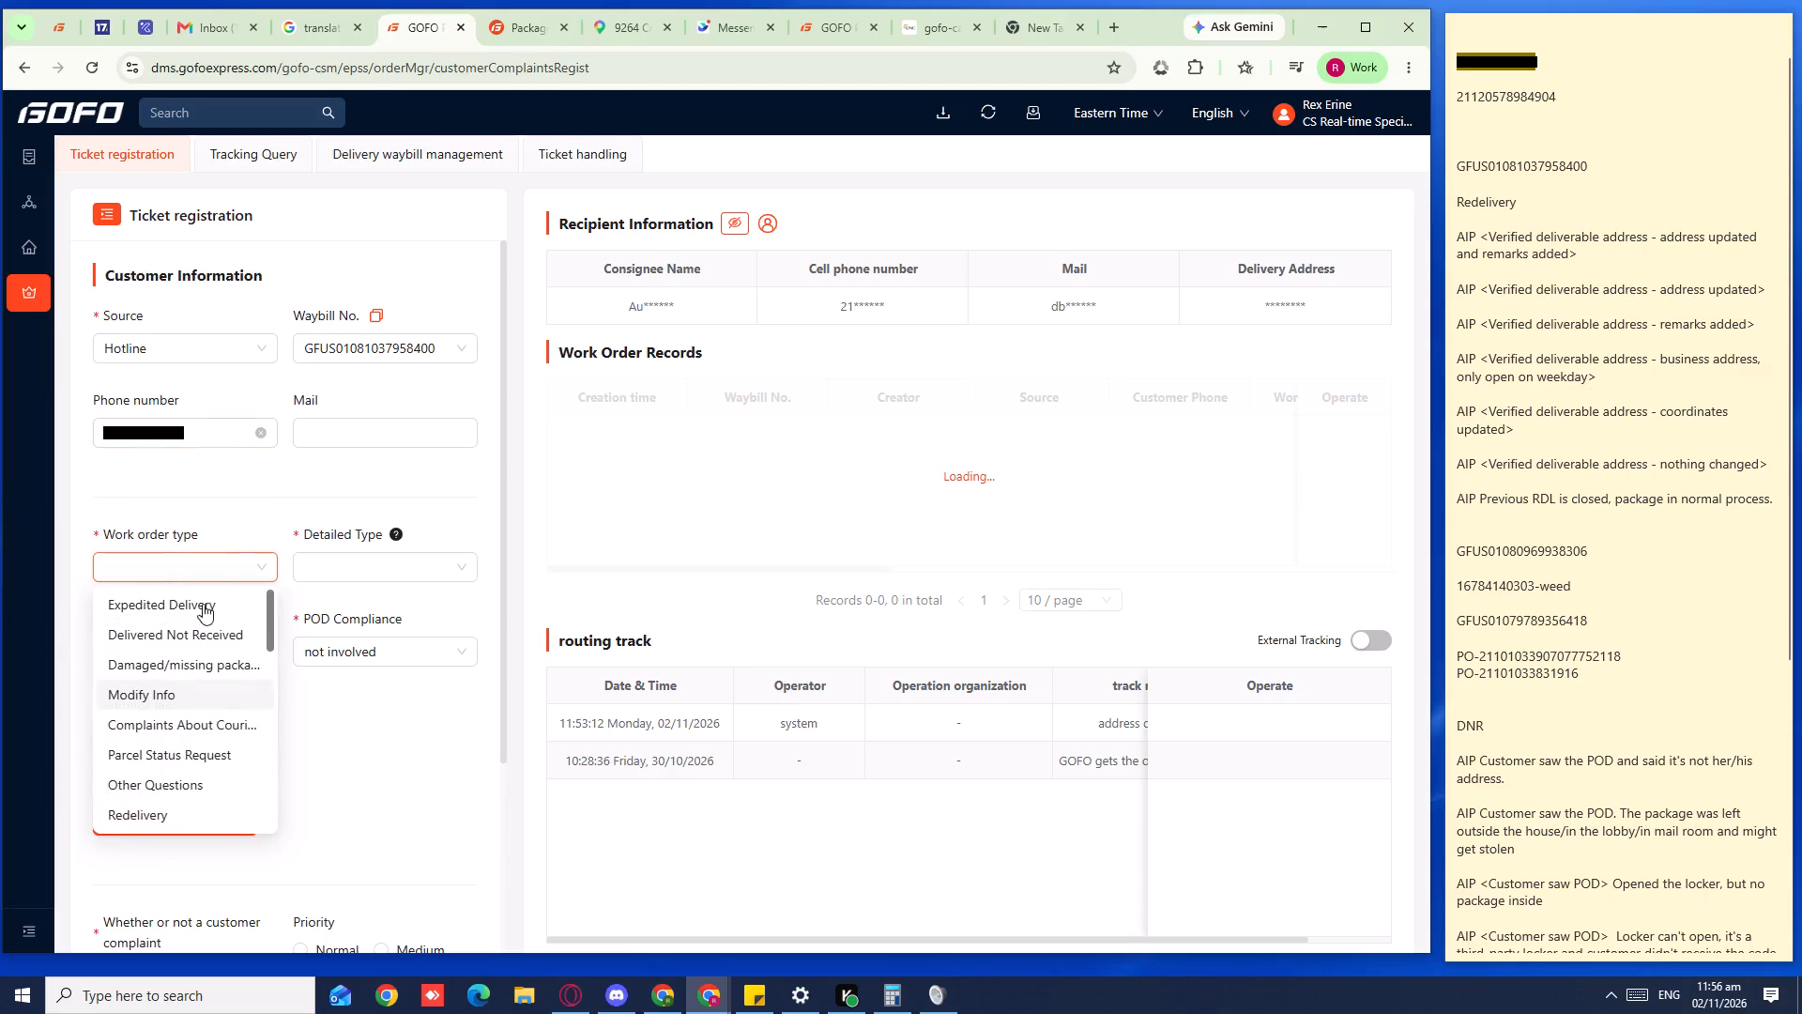
pyautogui.click(172, 692)
pyautogui.click(408, 570)
pyautogui.click(395, 598)
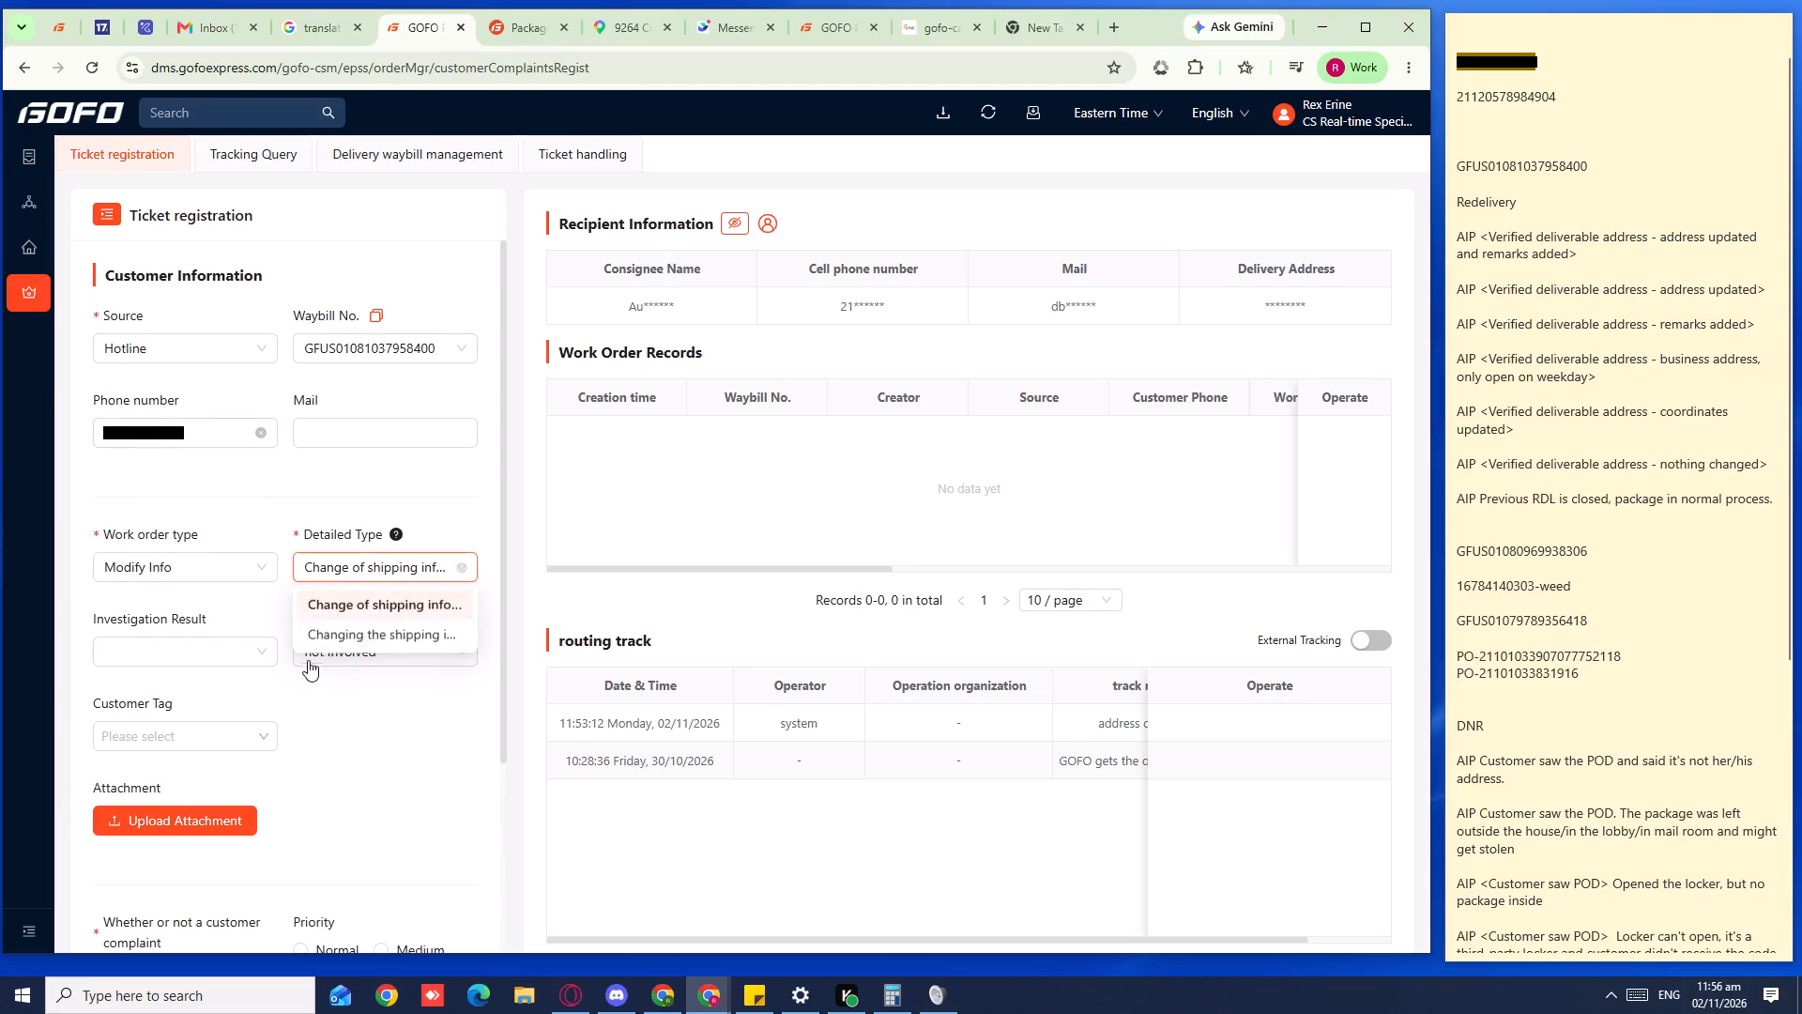
pyautogui.scroll(-3, 302, 664)
pyautogui.click(109, 711)
pyautogui.click(115, 693)
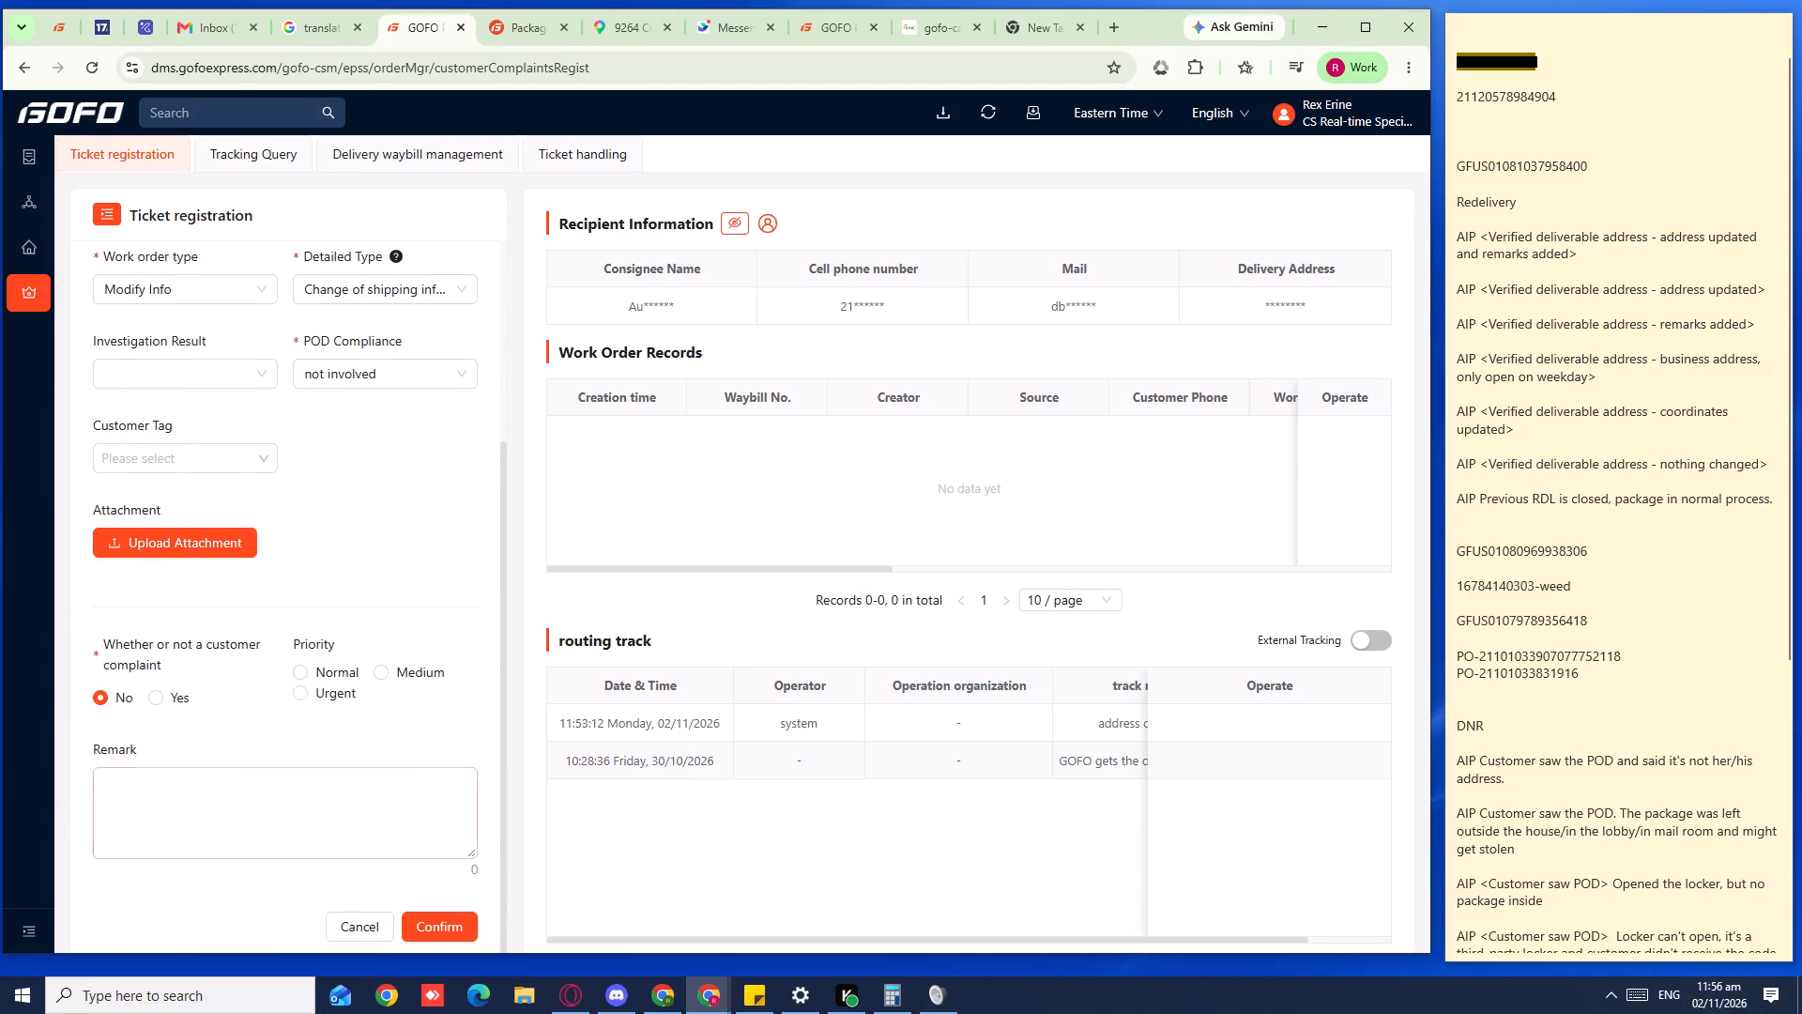
# Enter the remark "AIP, corrected address" and submit the ticket.
pyautogui.click(209, 815)
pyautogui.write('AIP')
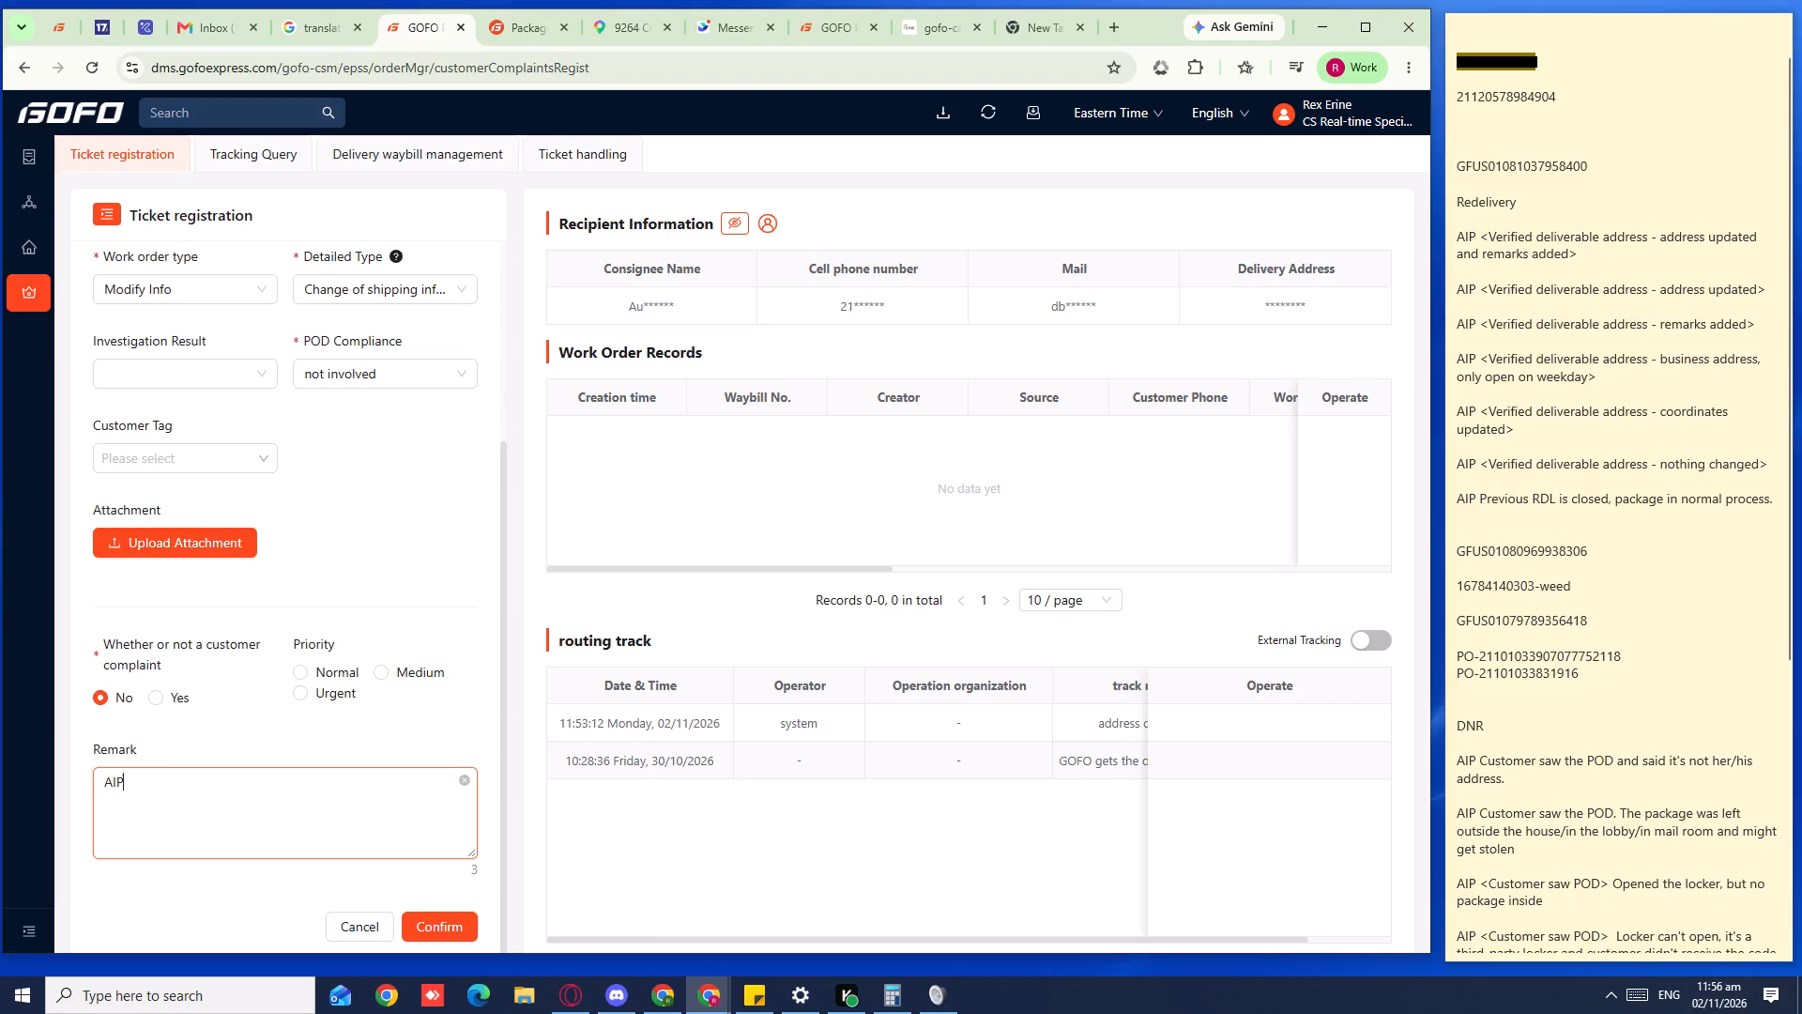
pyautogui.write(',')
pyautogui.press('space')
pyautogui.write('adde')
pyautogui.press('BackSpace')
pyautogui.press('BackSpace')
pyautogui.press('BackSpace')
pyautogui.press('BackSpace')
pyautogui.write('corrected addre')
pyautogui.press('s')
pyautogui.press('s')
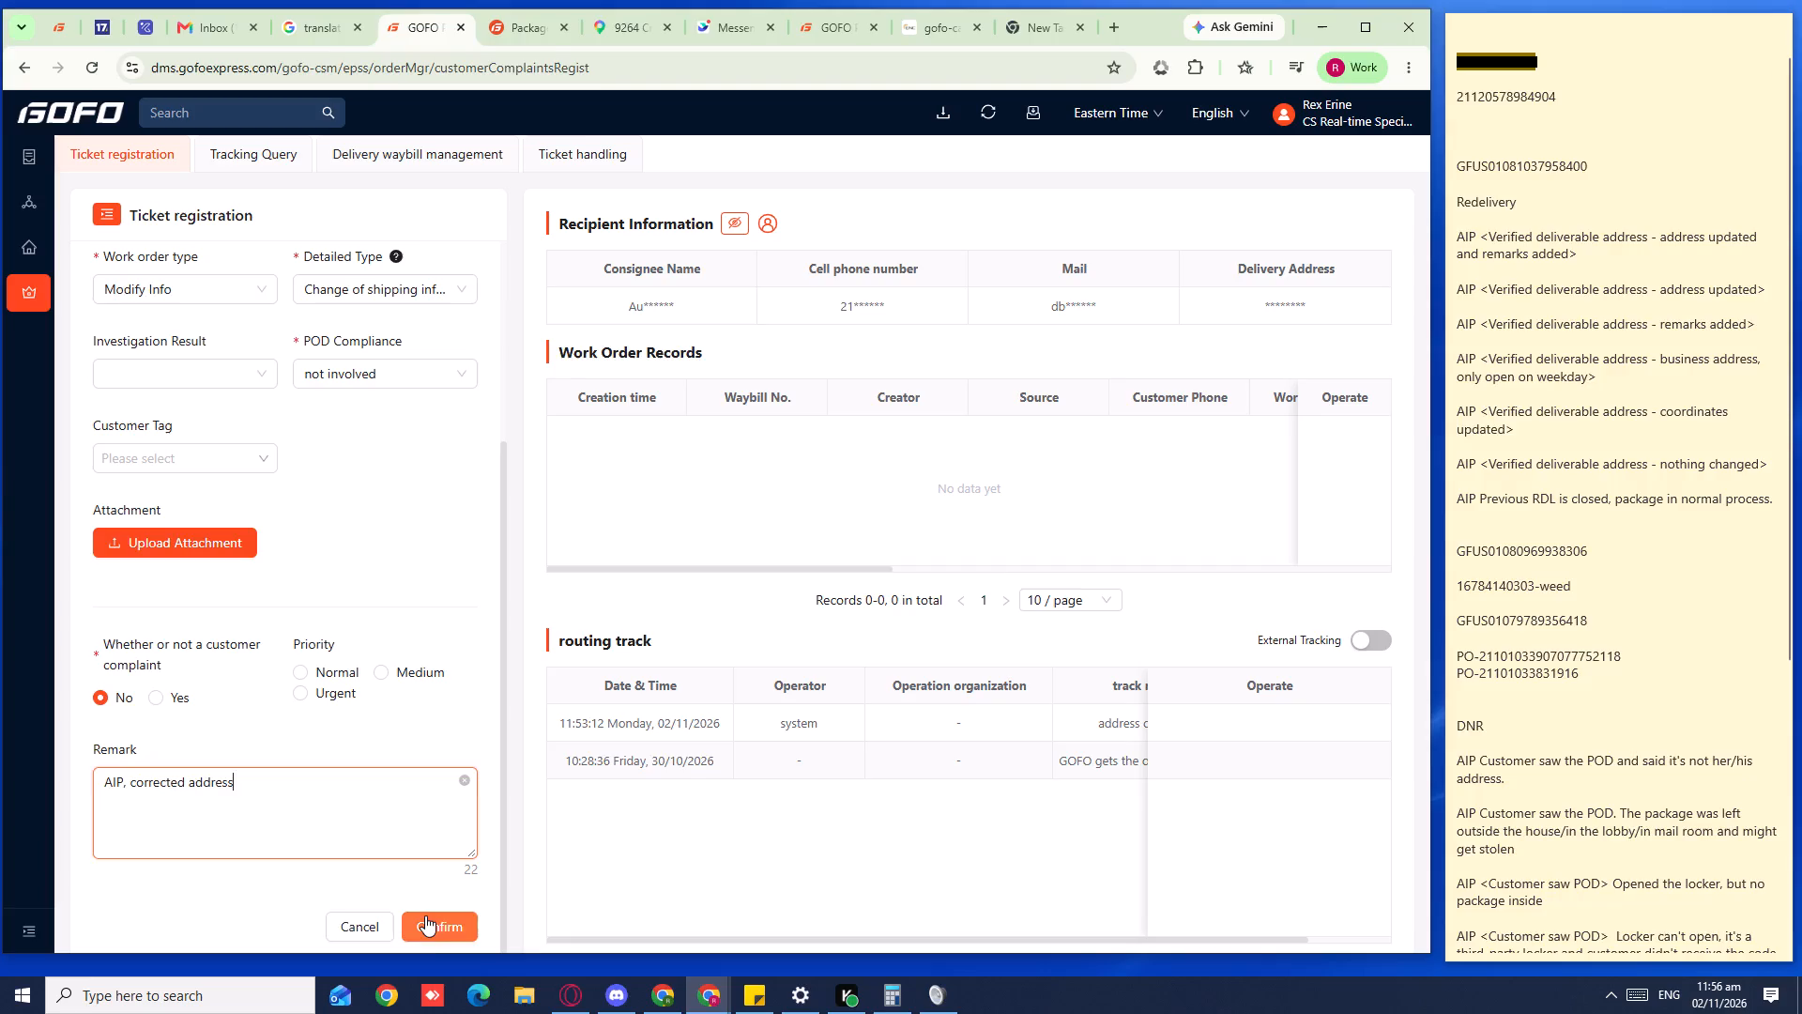
pyautogui.click(425, 915)
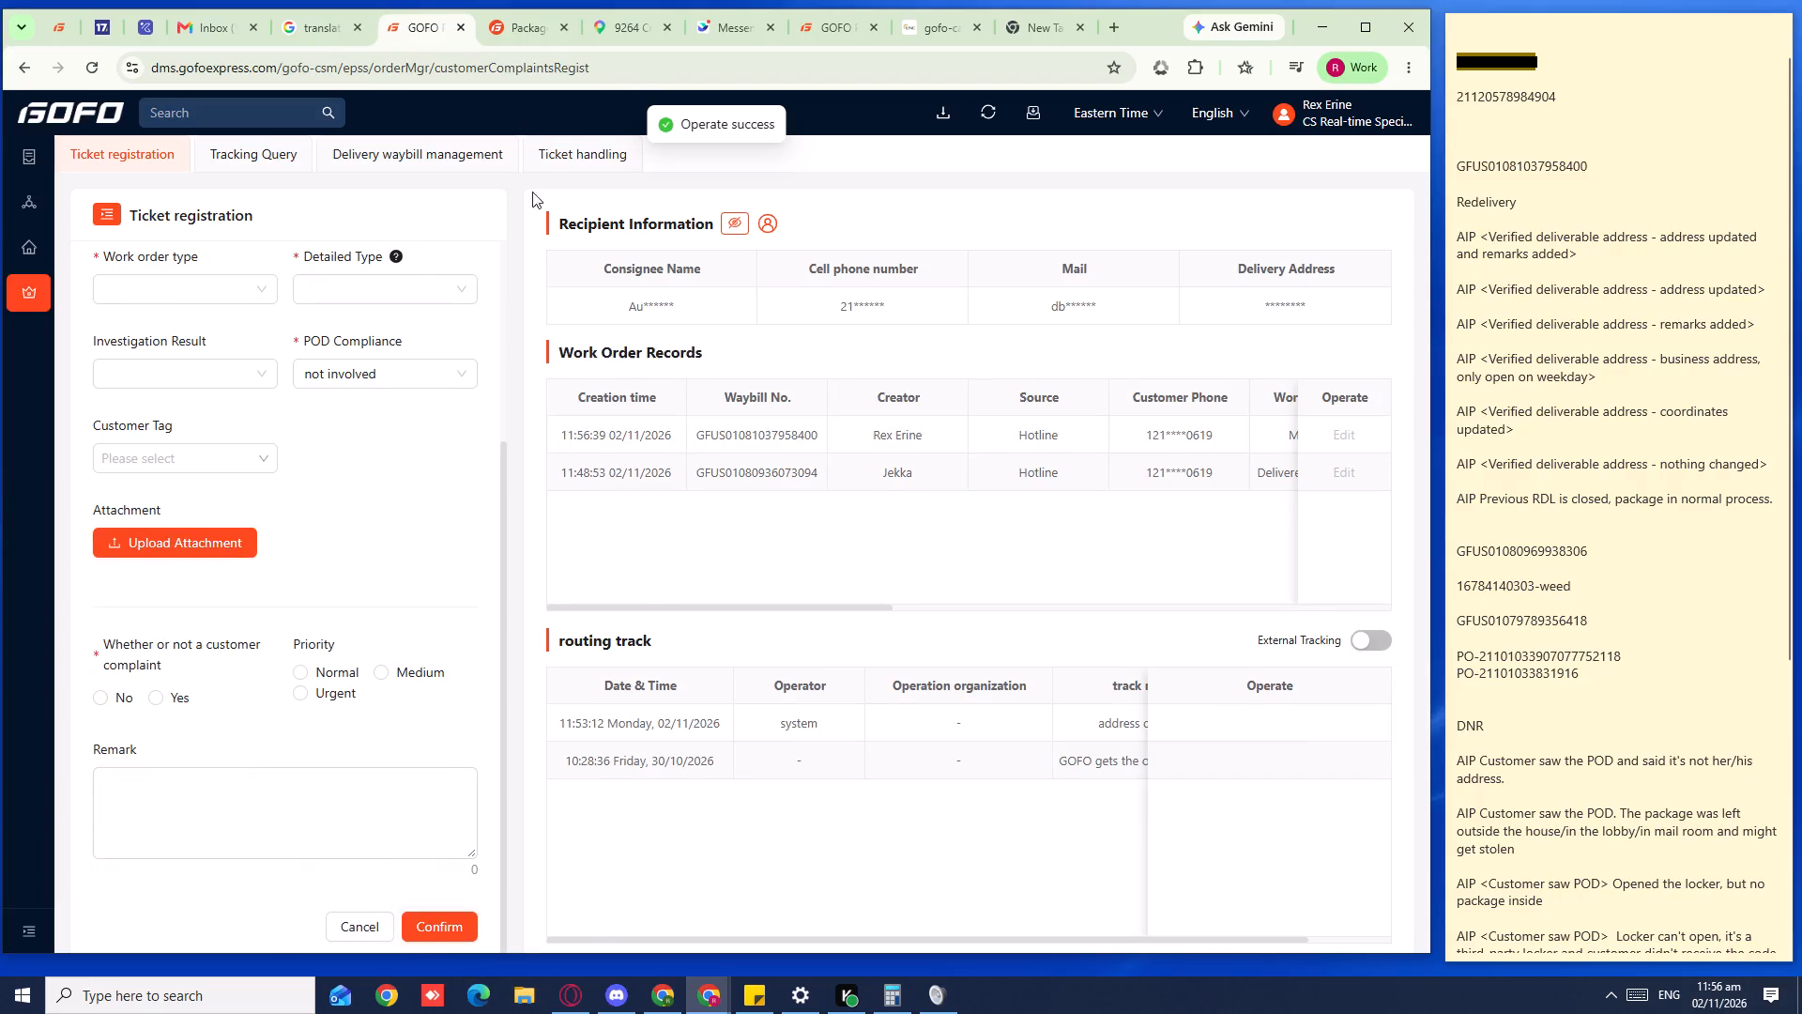
# Clear the previous waybill numbers from the Ticket handling, Delivery waybill management and Tracking Query searches, and return to Ticket registration.
pyautogui.click(568, 177)
pyautogui.click(595, 147)
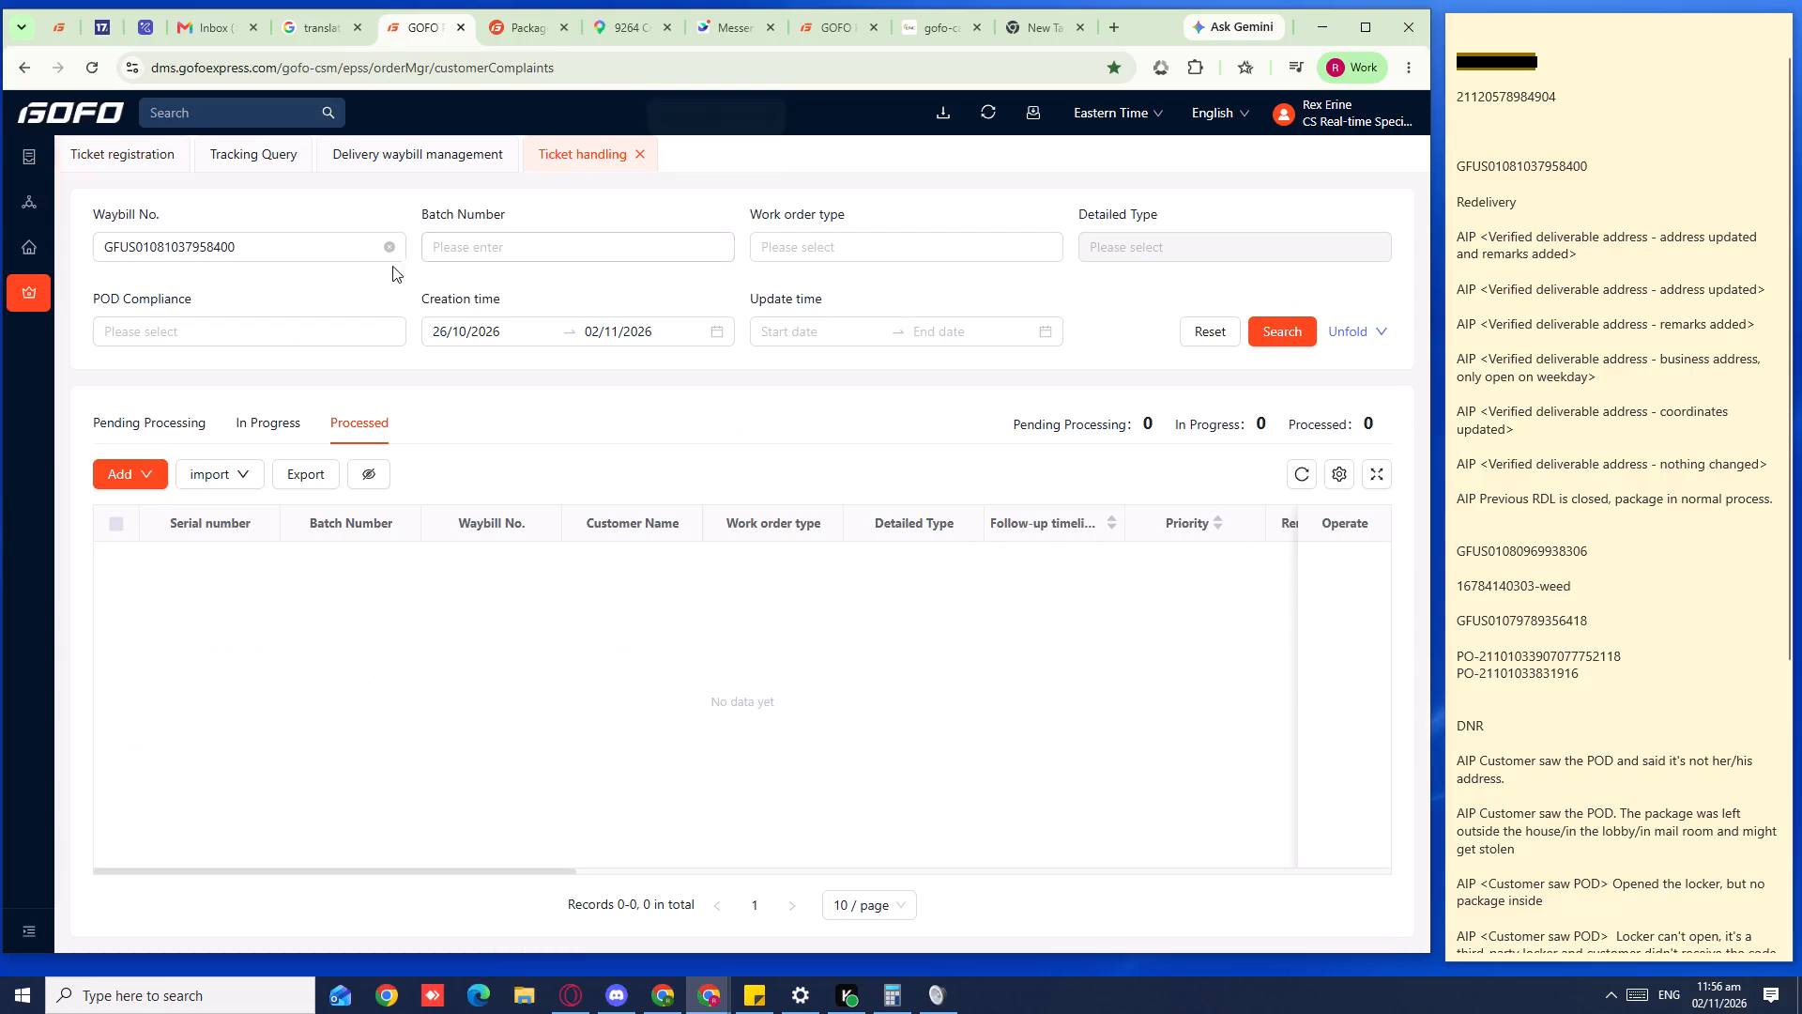
pyautogui.click(383, 246)
pyautogui.click(387, 251)
pyautogui.click(411, 181)
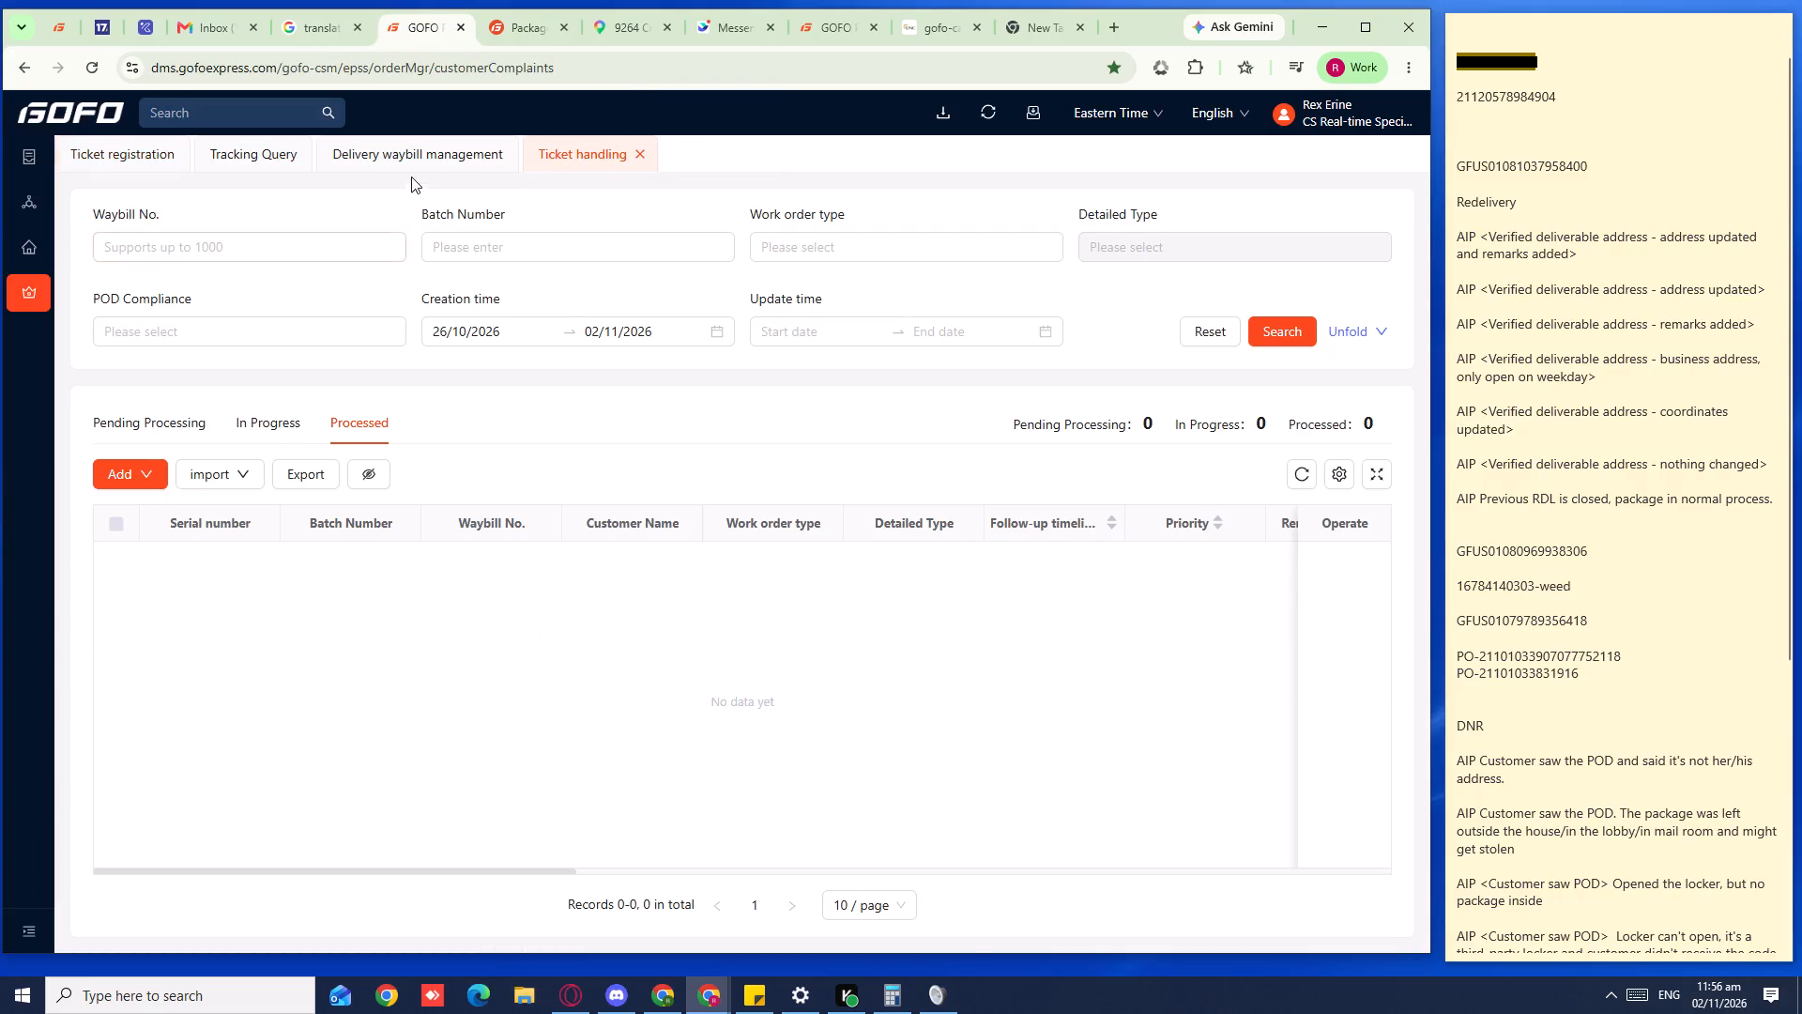
pyautogui.click(408, 159)
pyautogui.click(395, 232)
pyautogui.click(386, 230)
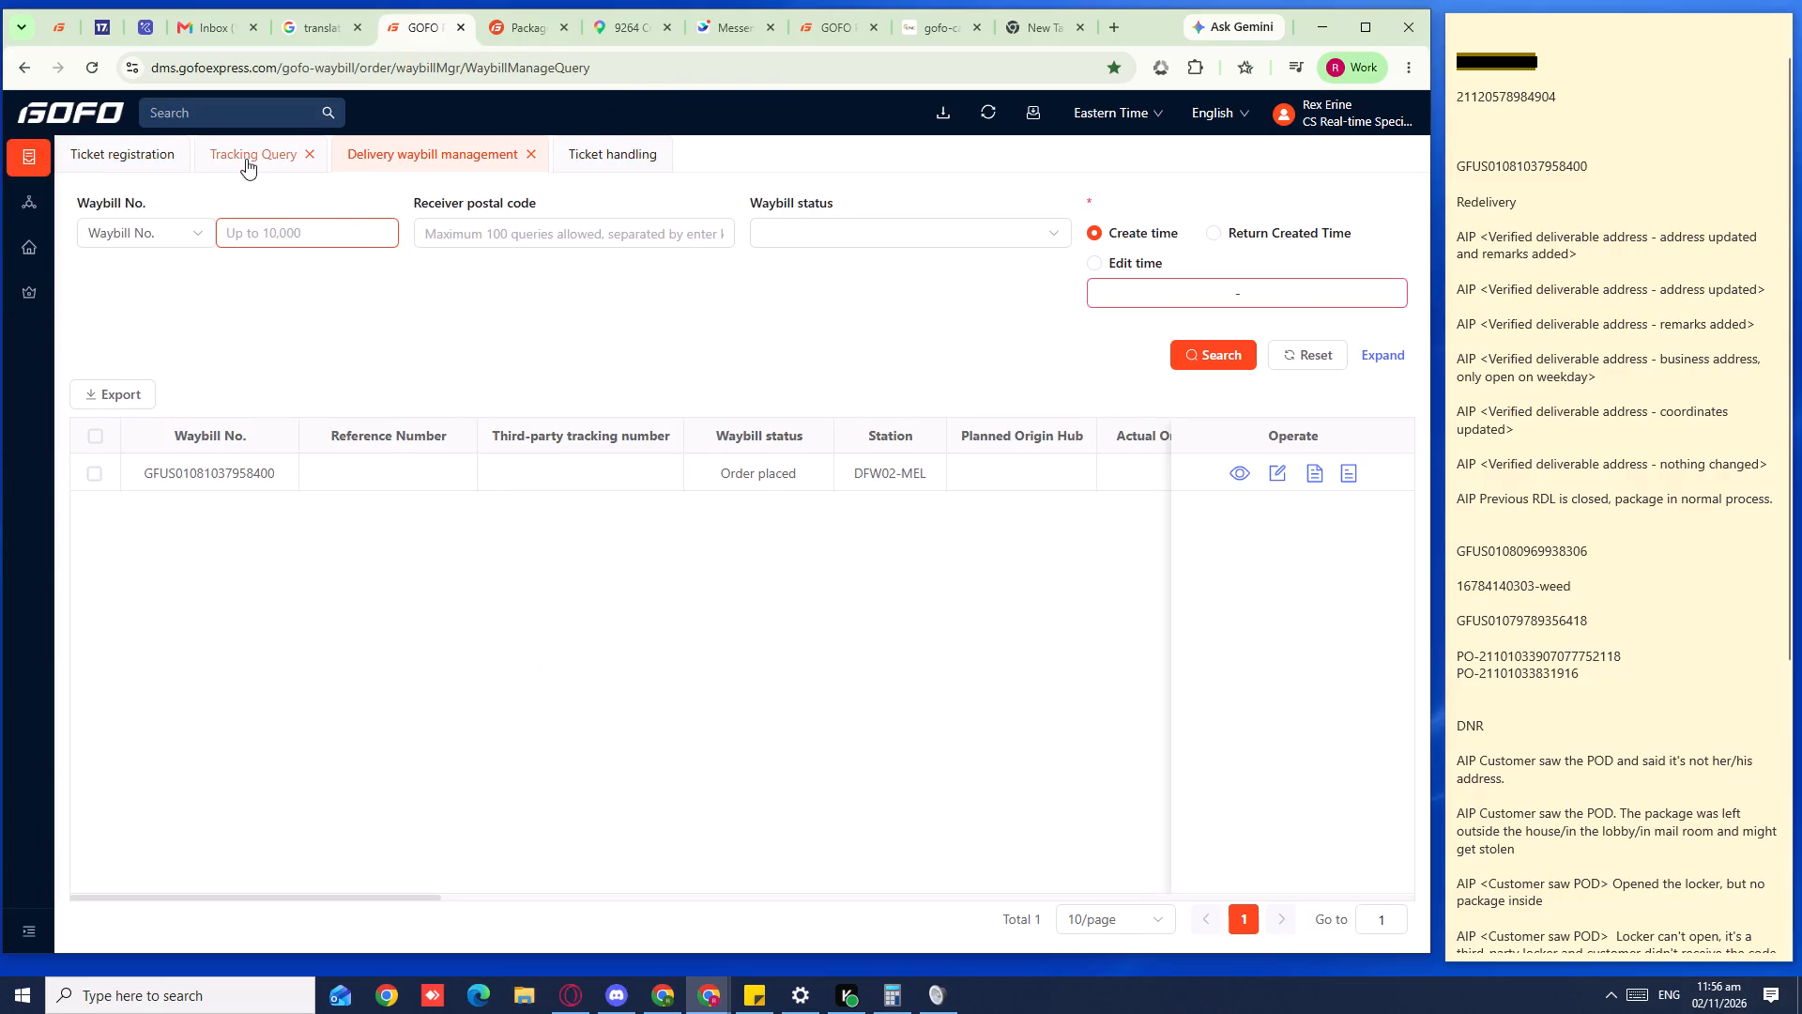
pyautogui.click(246, 159)
pyautogui.moveTo(275, 234); pyautogui.dragTo(0, 128)
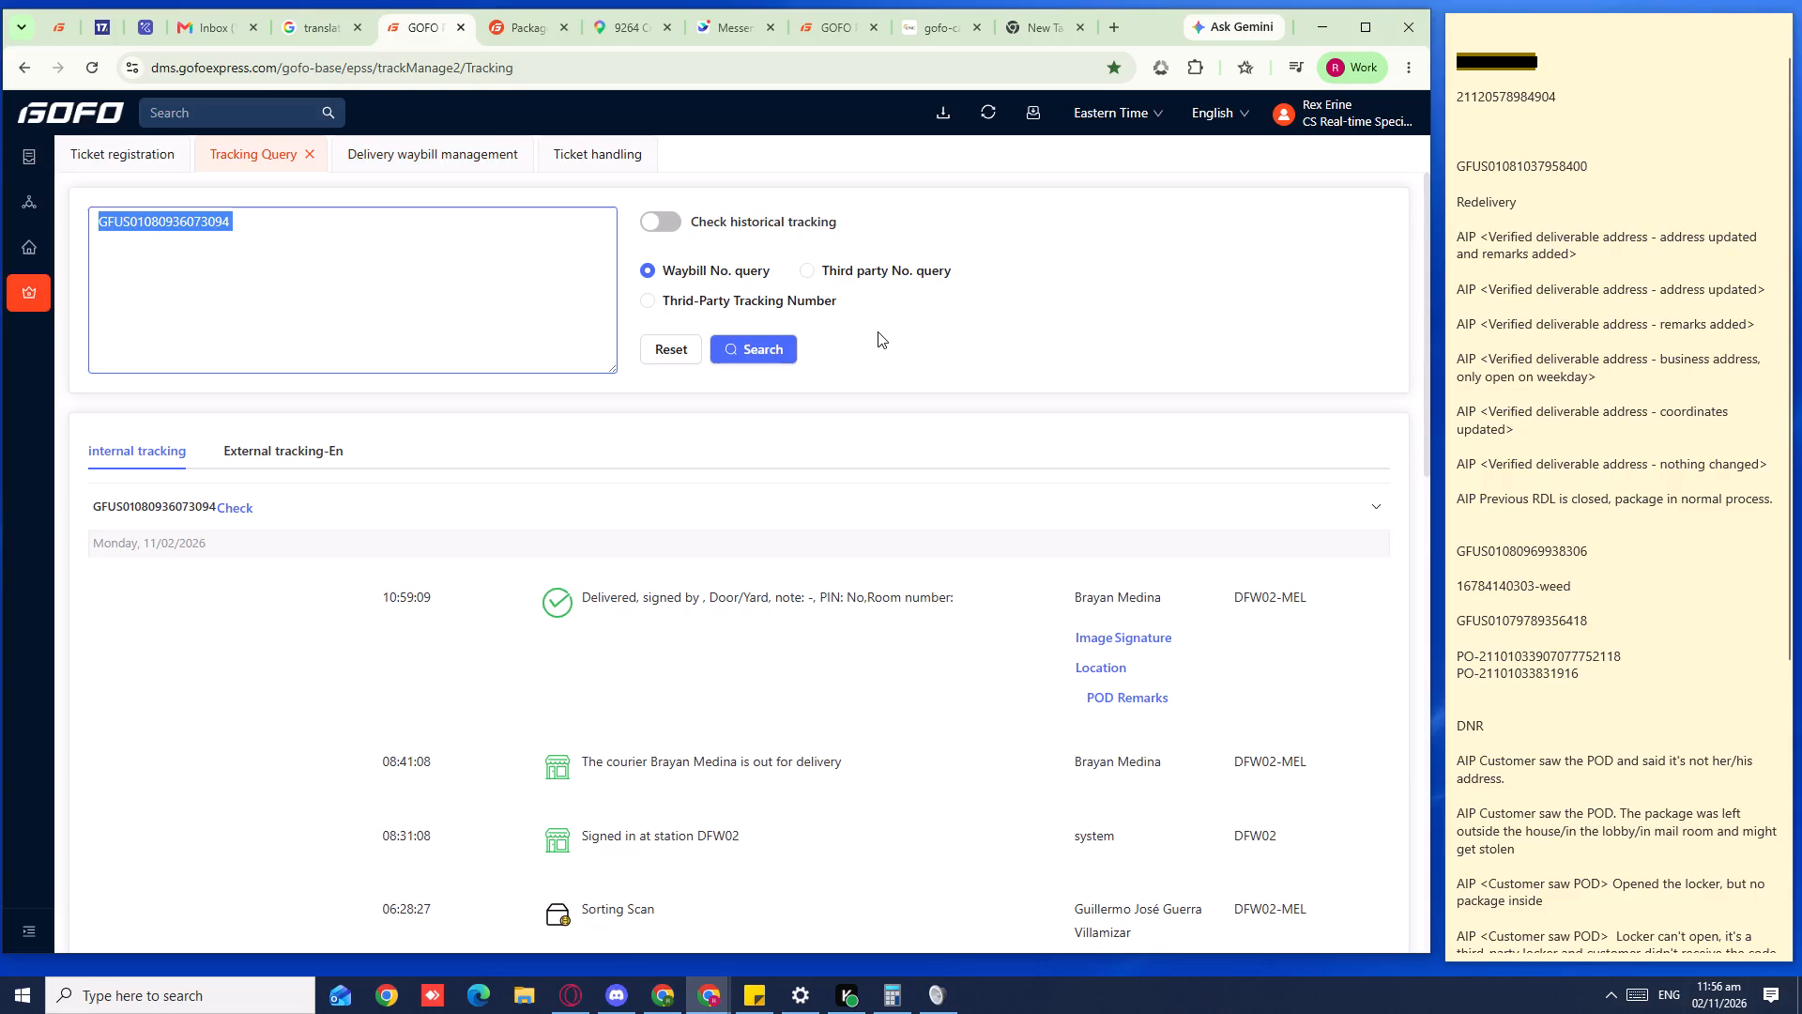
pyautogui.press('Delete')
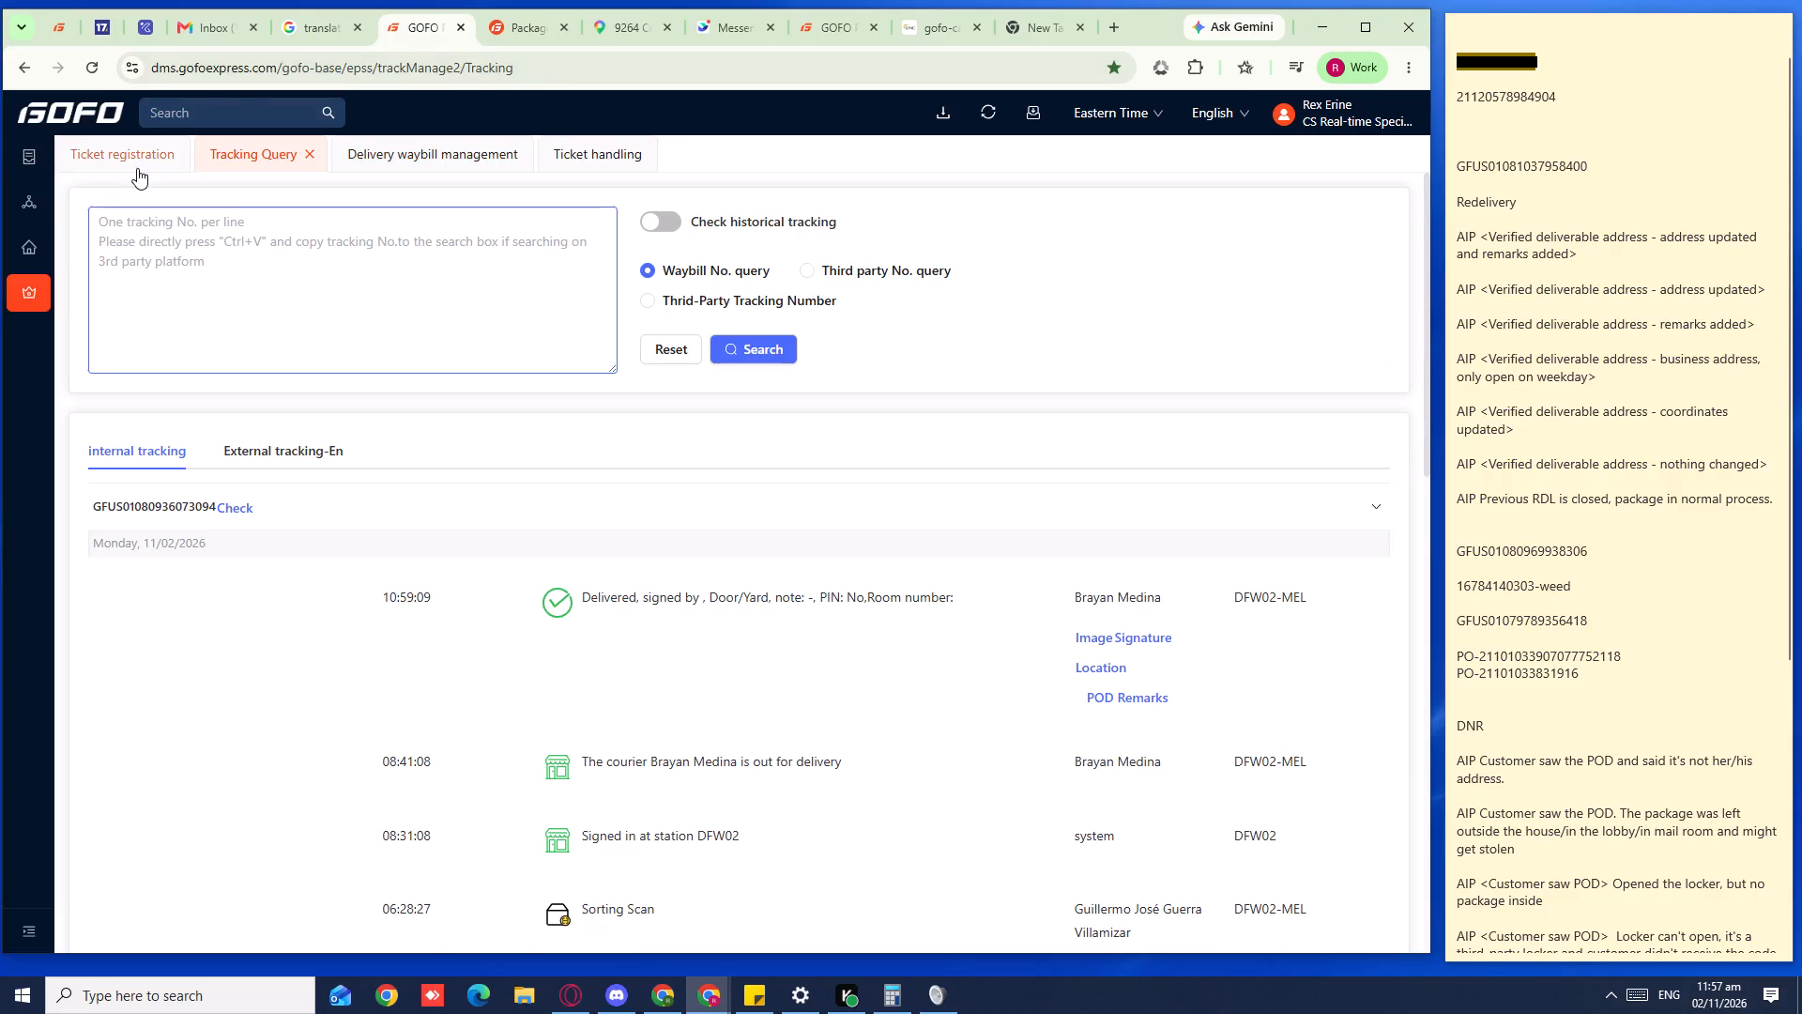
pyautogui.click(137, 168)
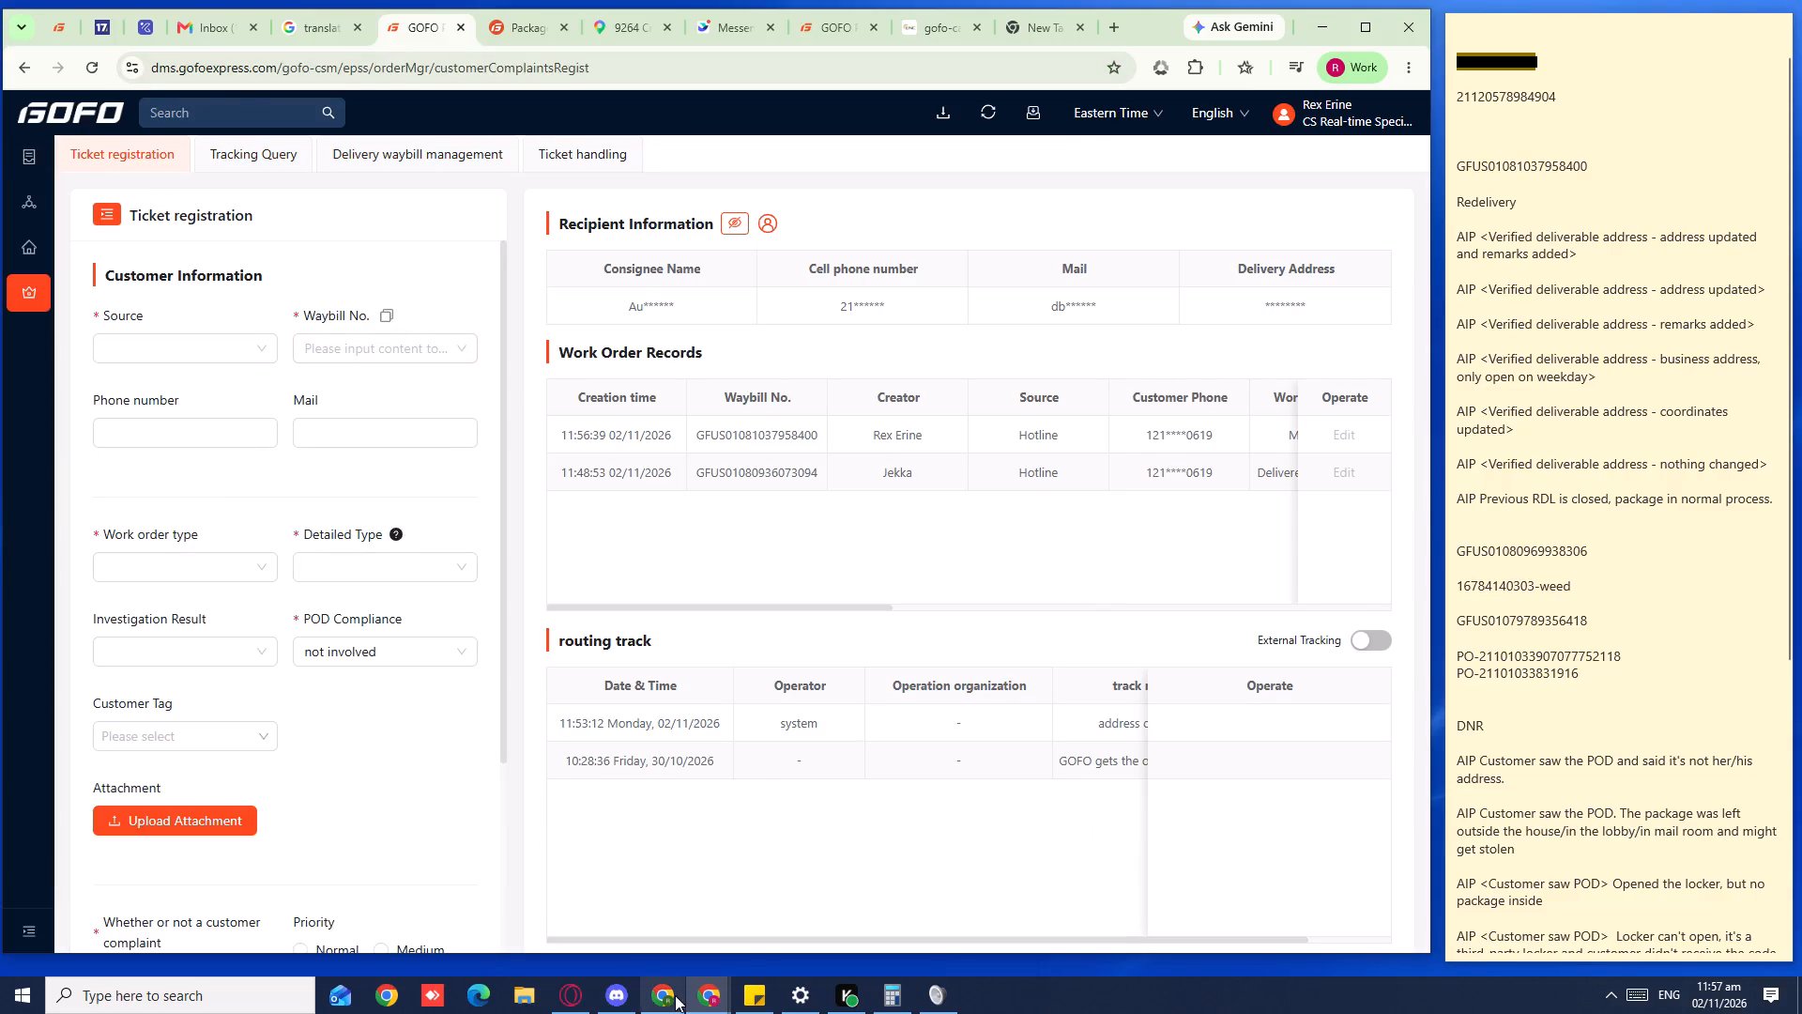
# Switch to the Facebook window, view the reel from the newest reaction notification, and close the reel and the open group chat.
pyautogui.click(696, 1013)
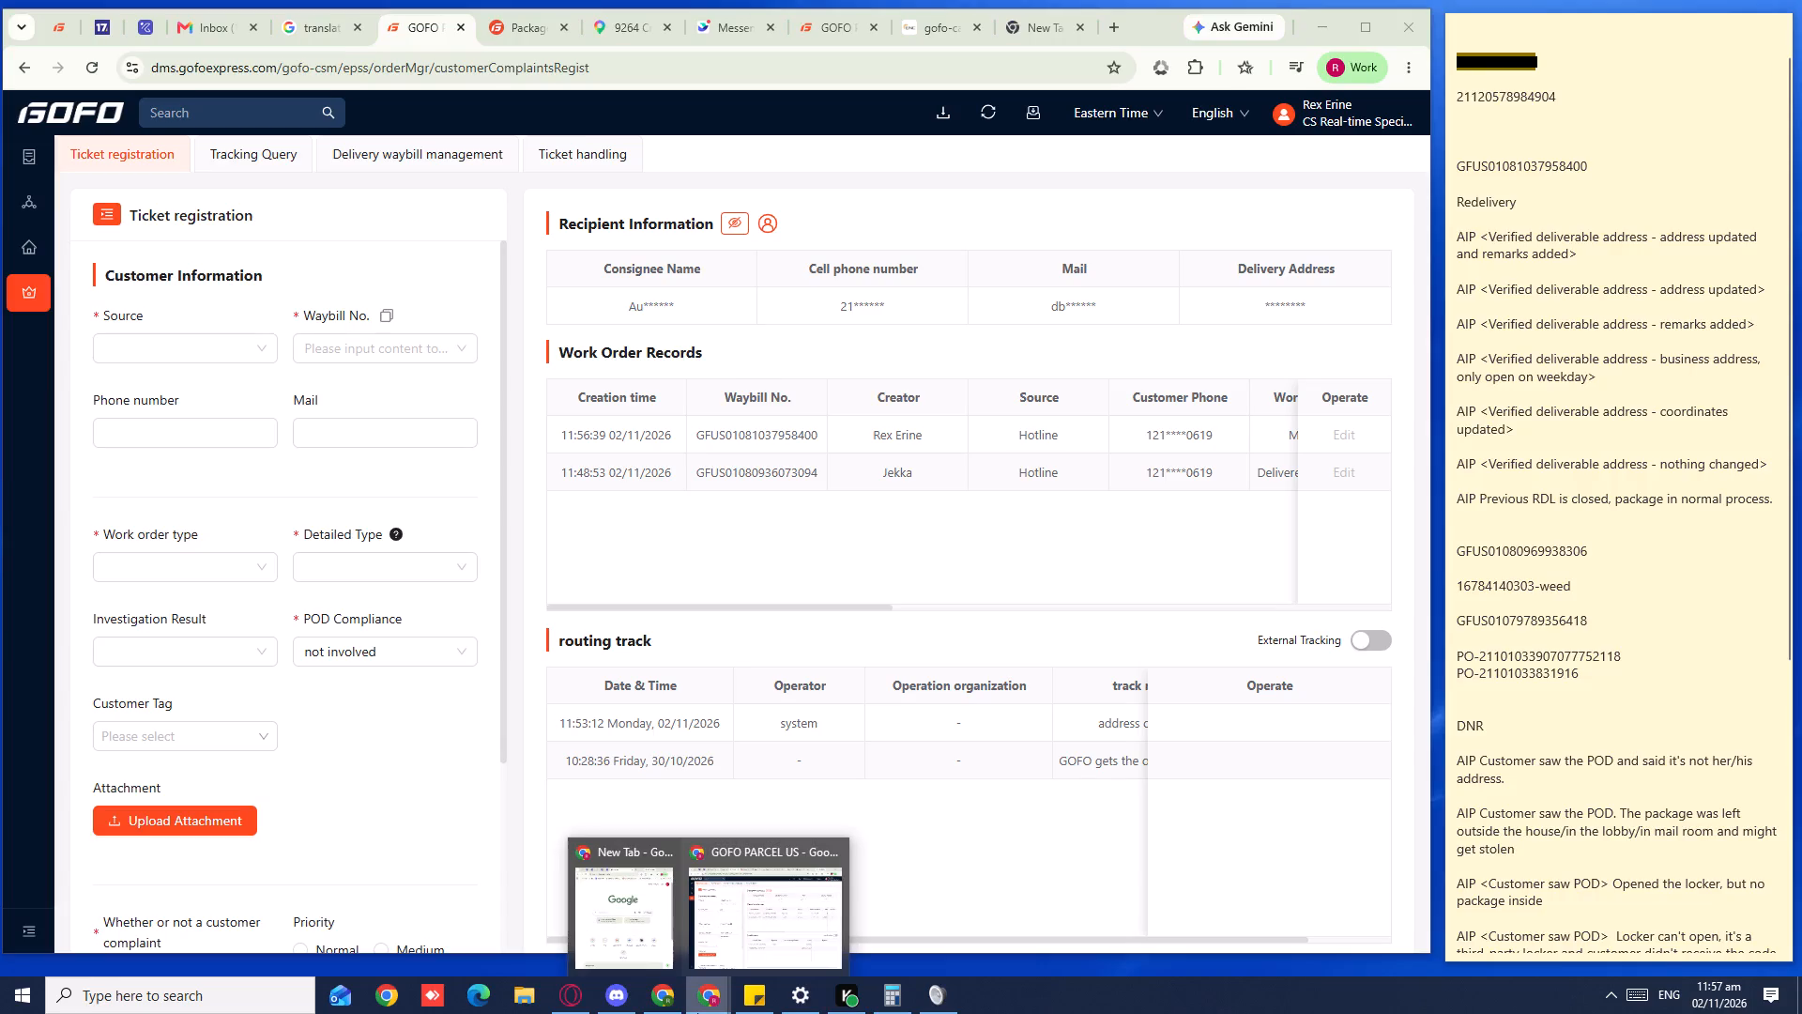
pyautogui.click(653, 1003)
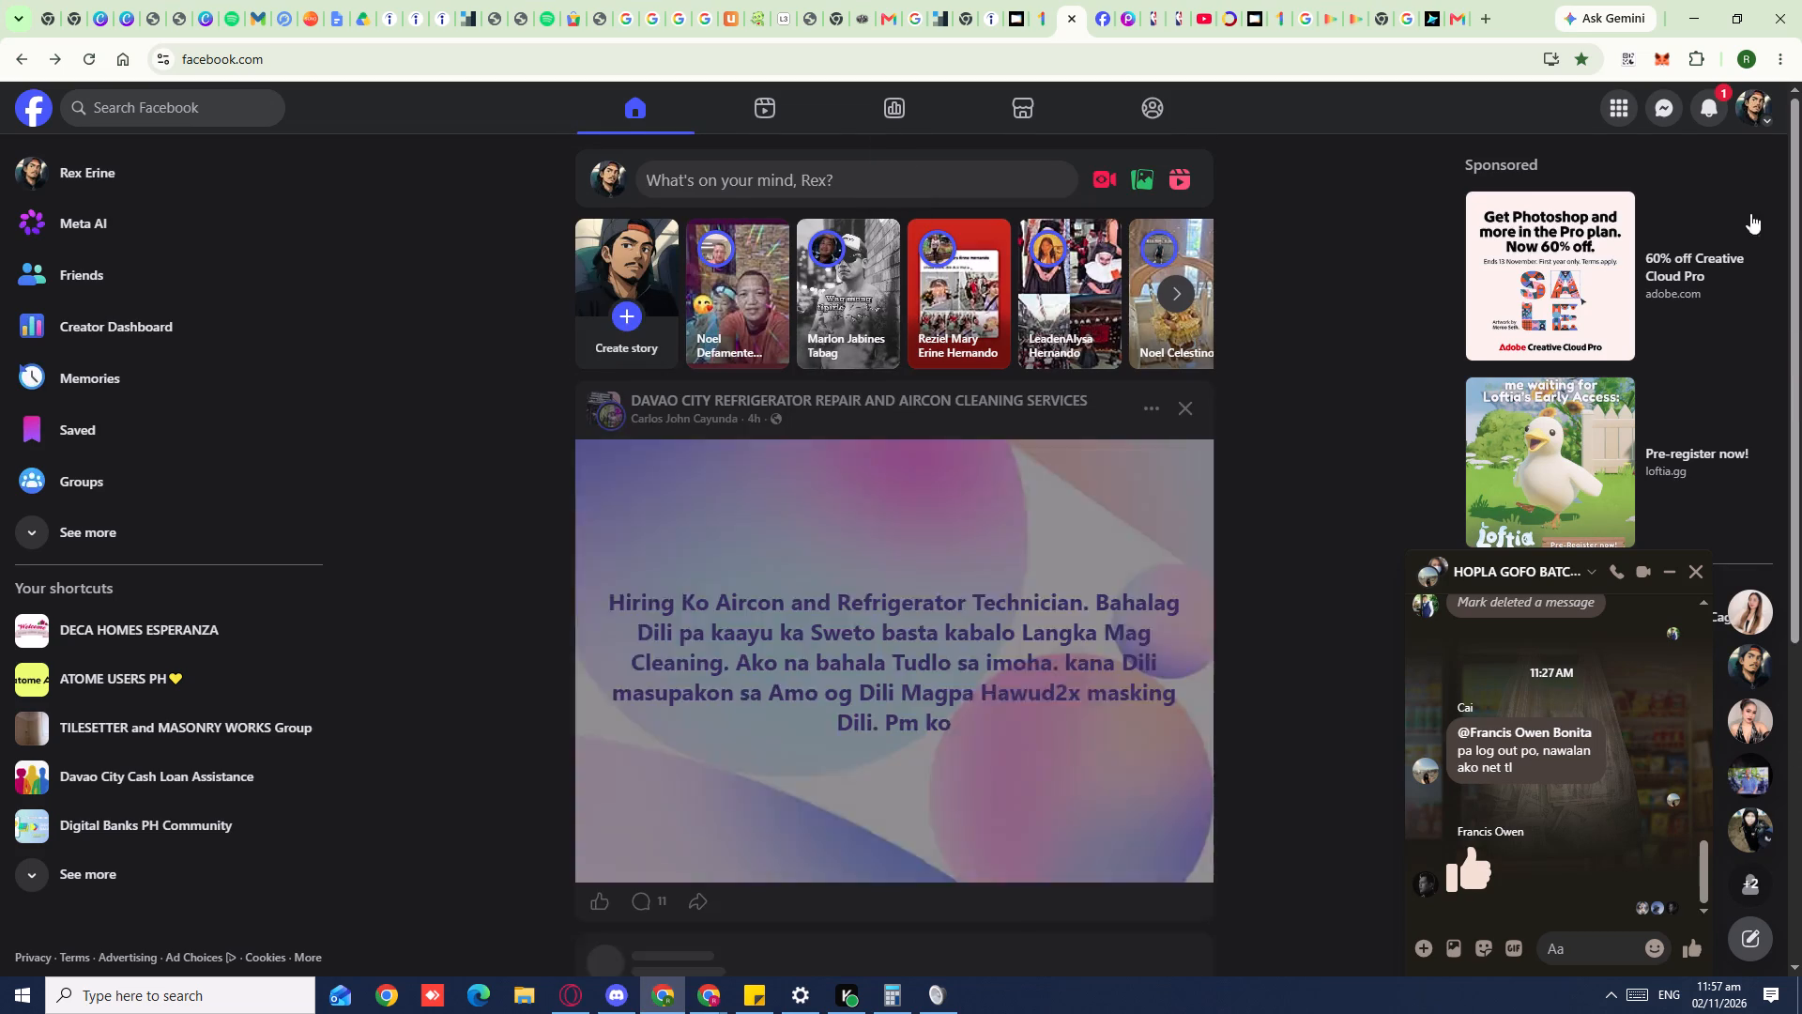
pyautogui.click(1703, 101)
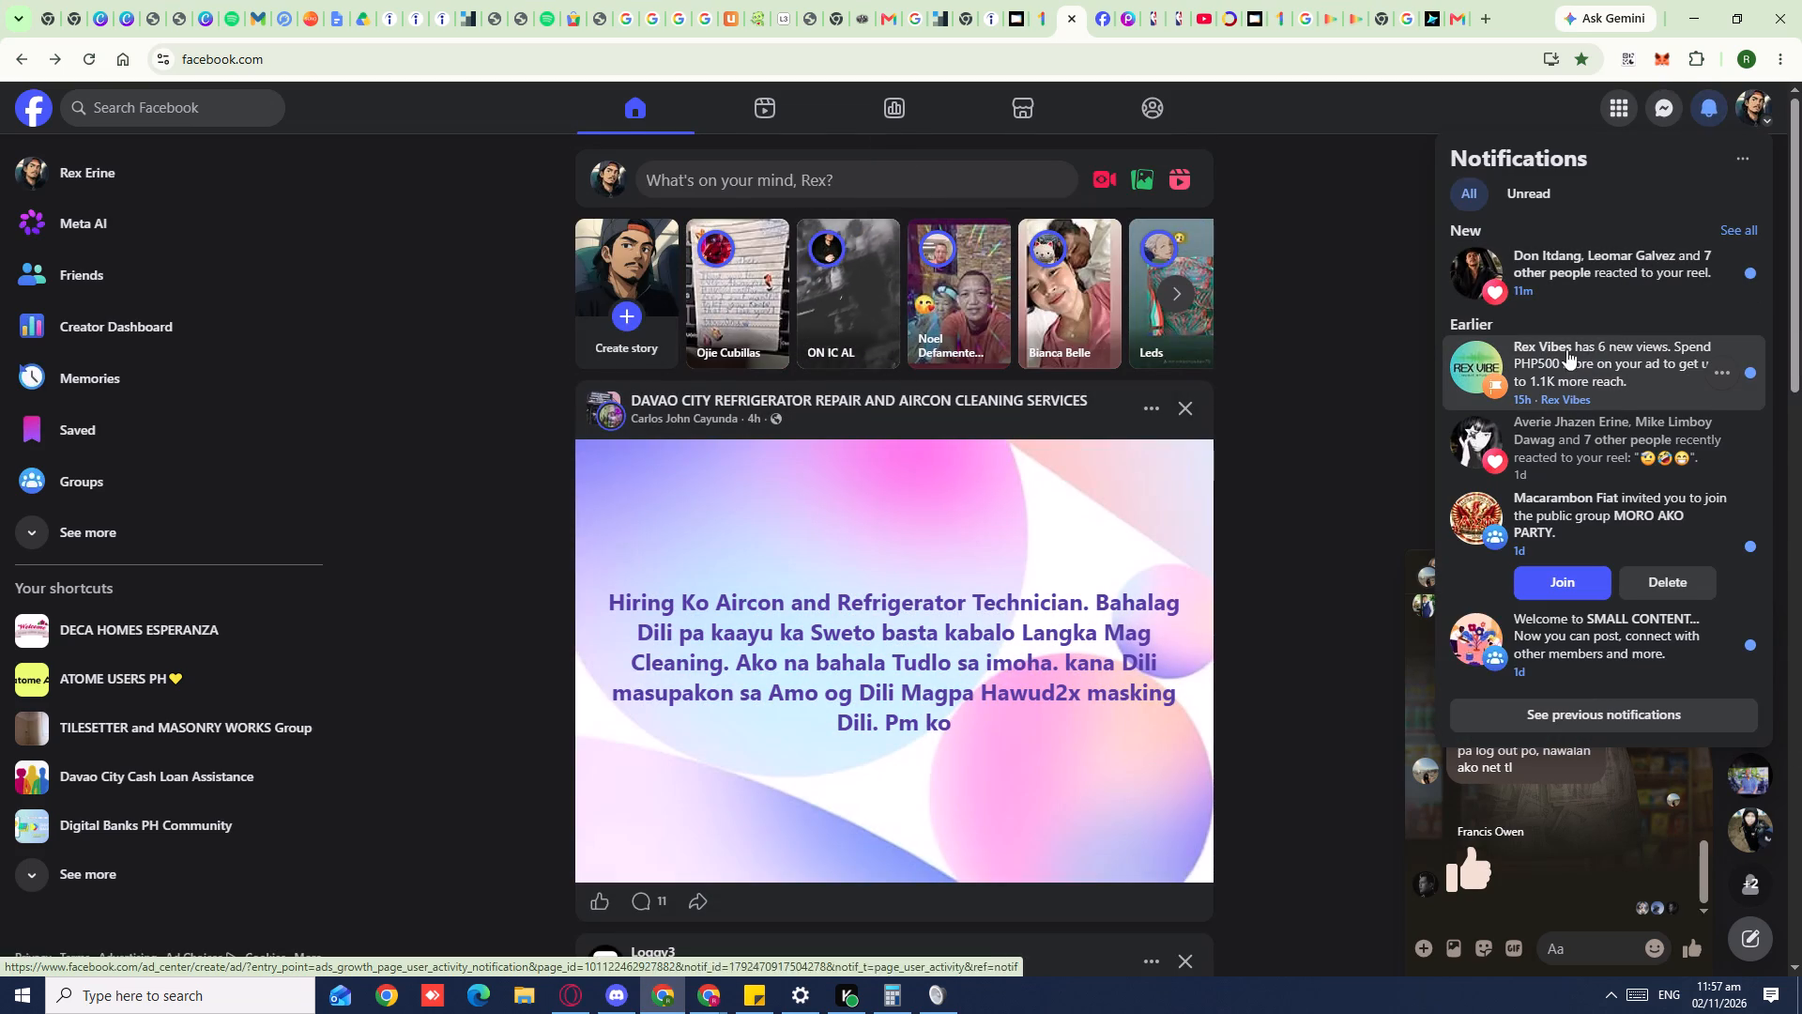
pyautogui.click(1581, 299)
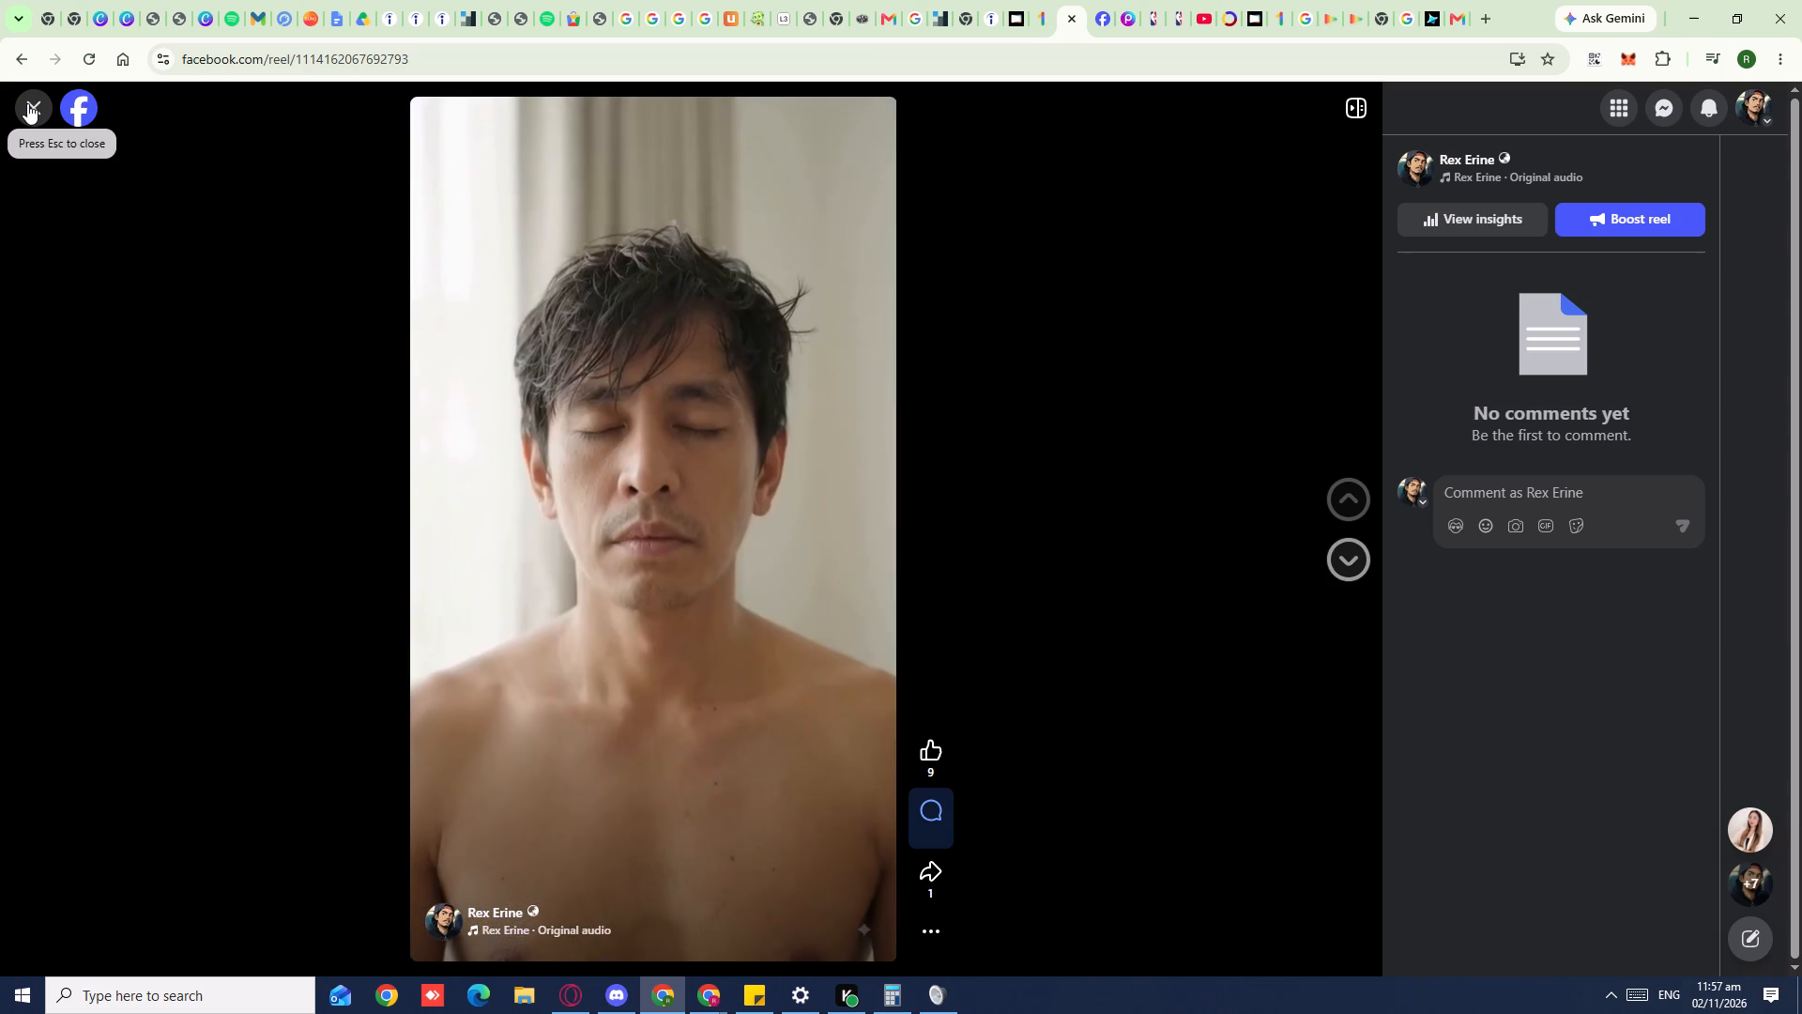
pyautogui.click(27, 103)
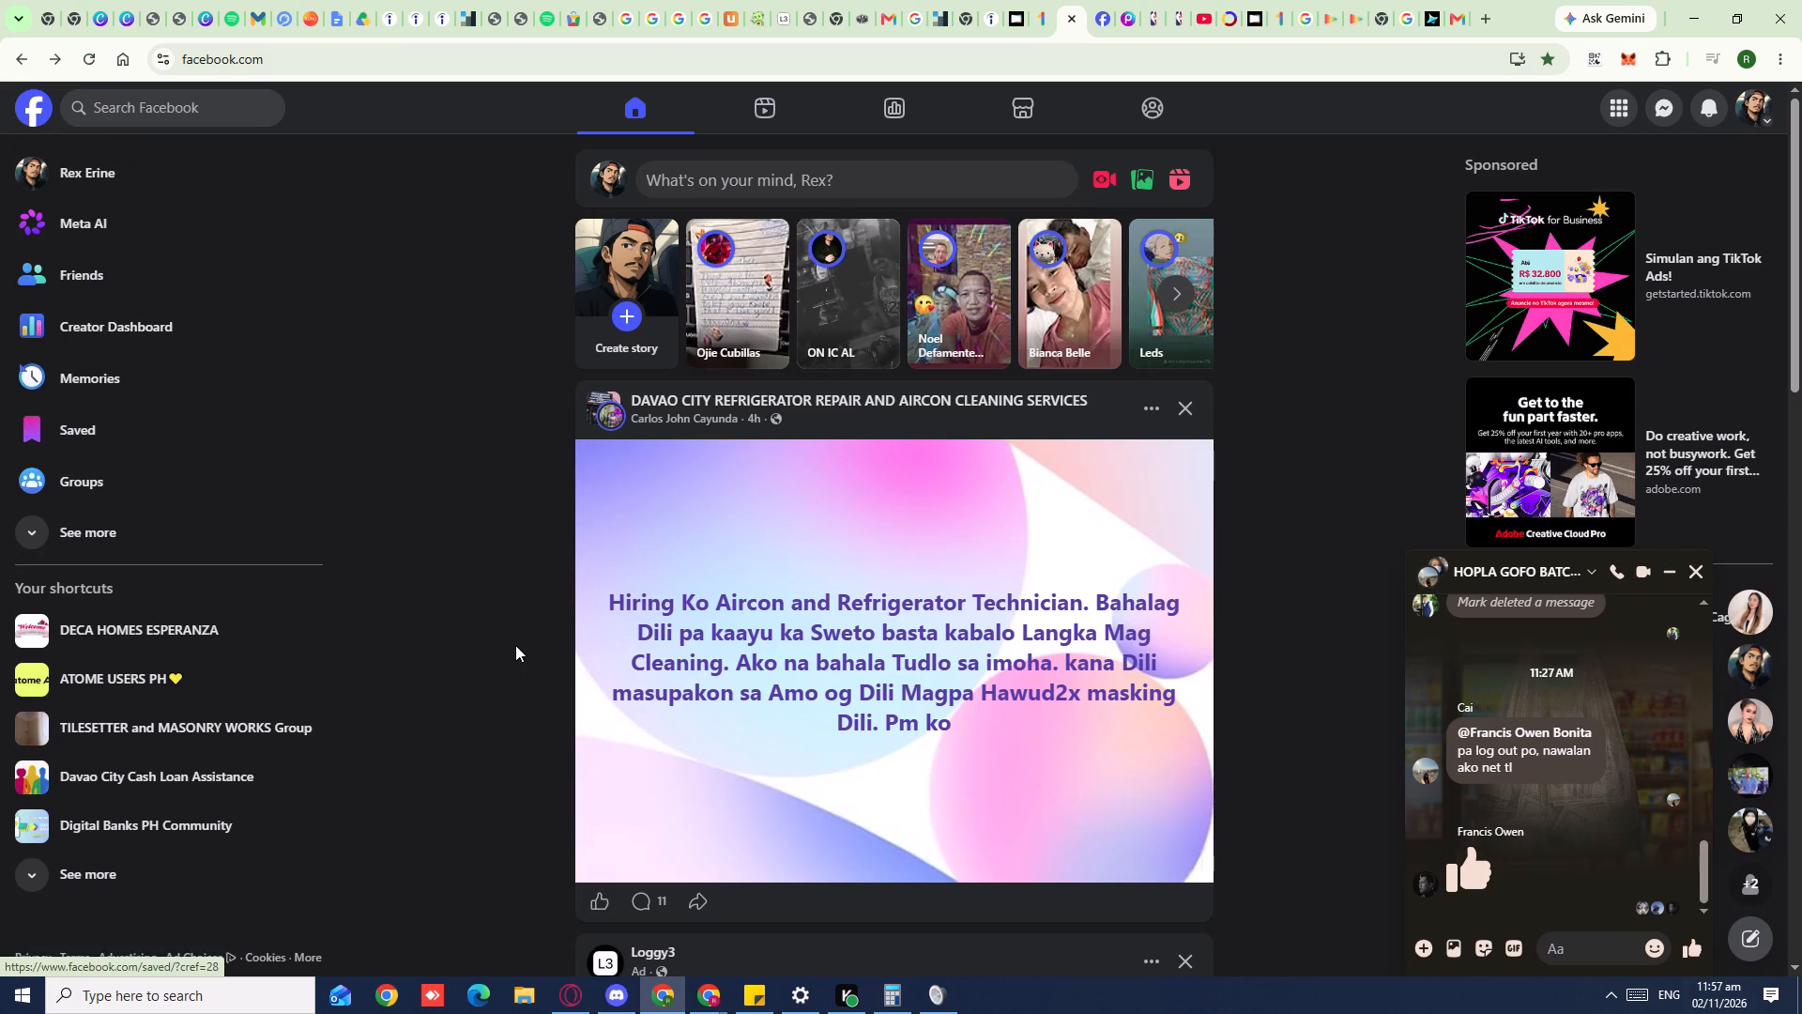
pyautogui.click(1680, 572)
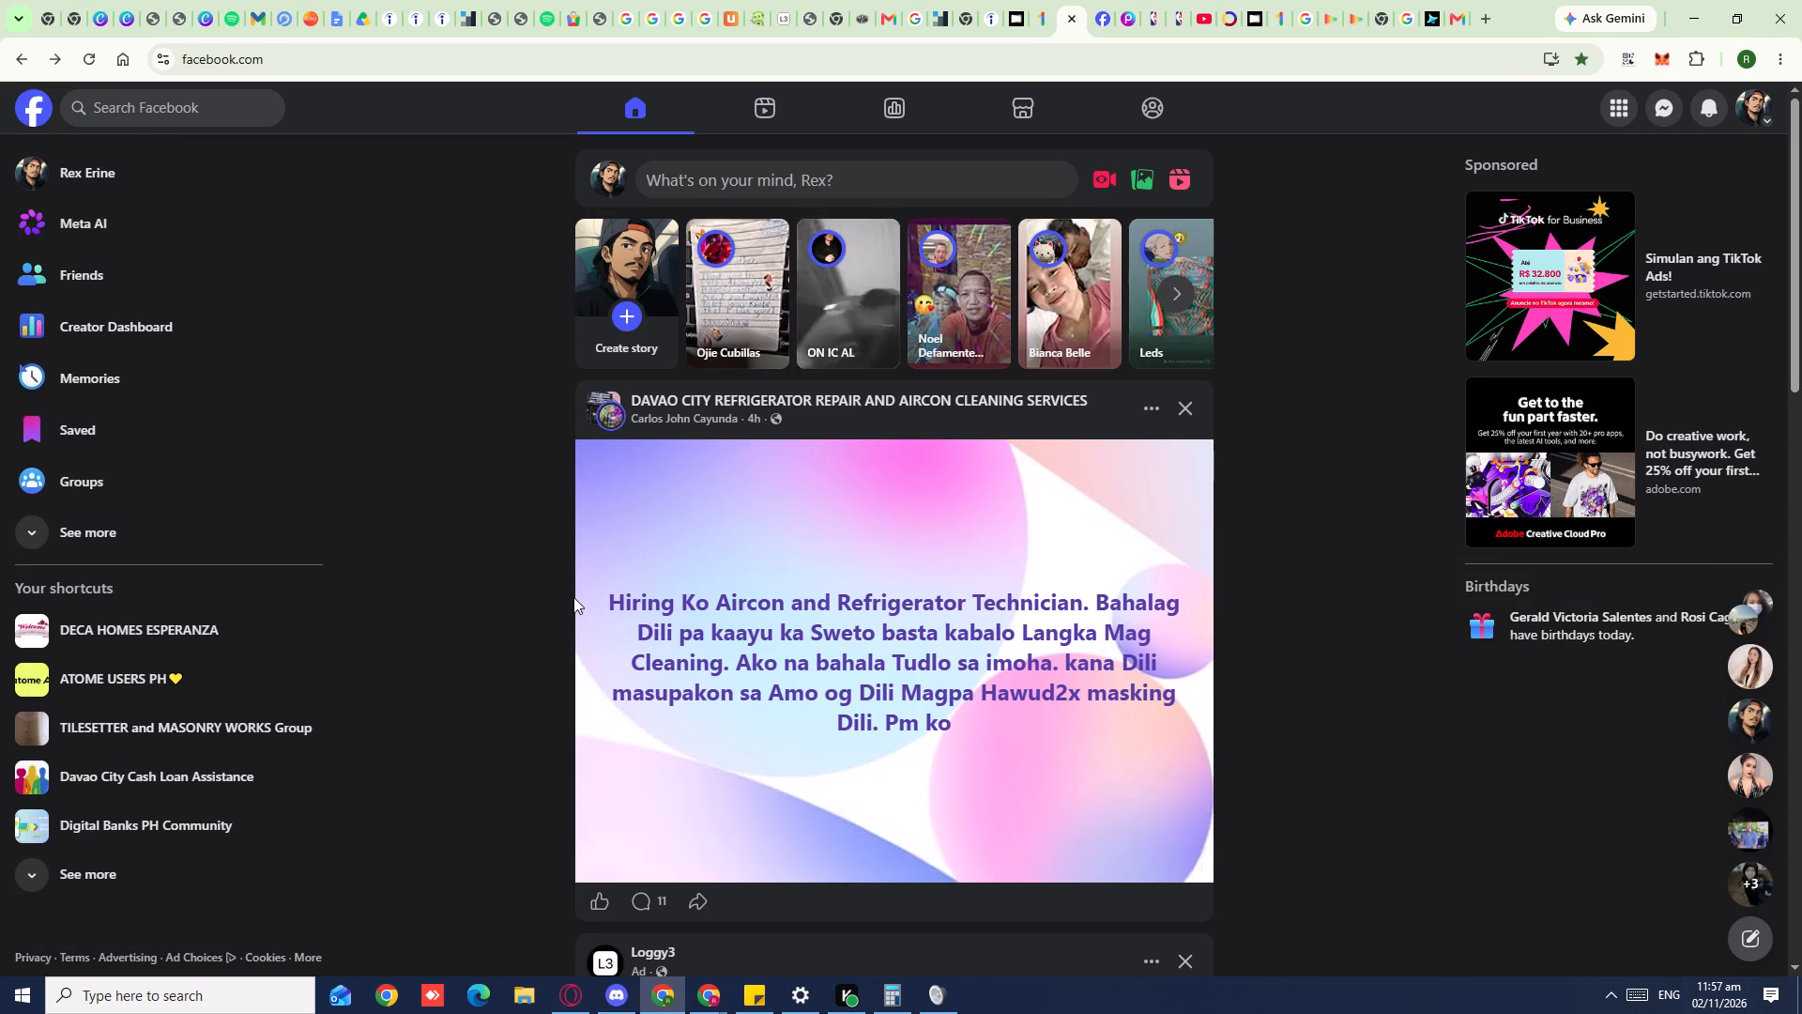
# Browse the news feed to the Davao swimming pool video and play it at a lower volume.
pyautogui.scroll(-15, 573, 597)
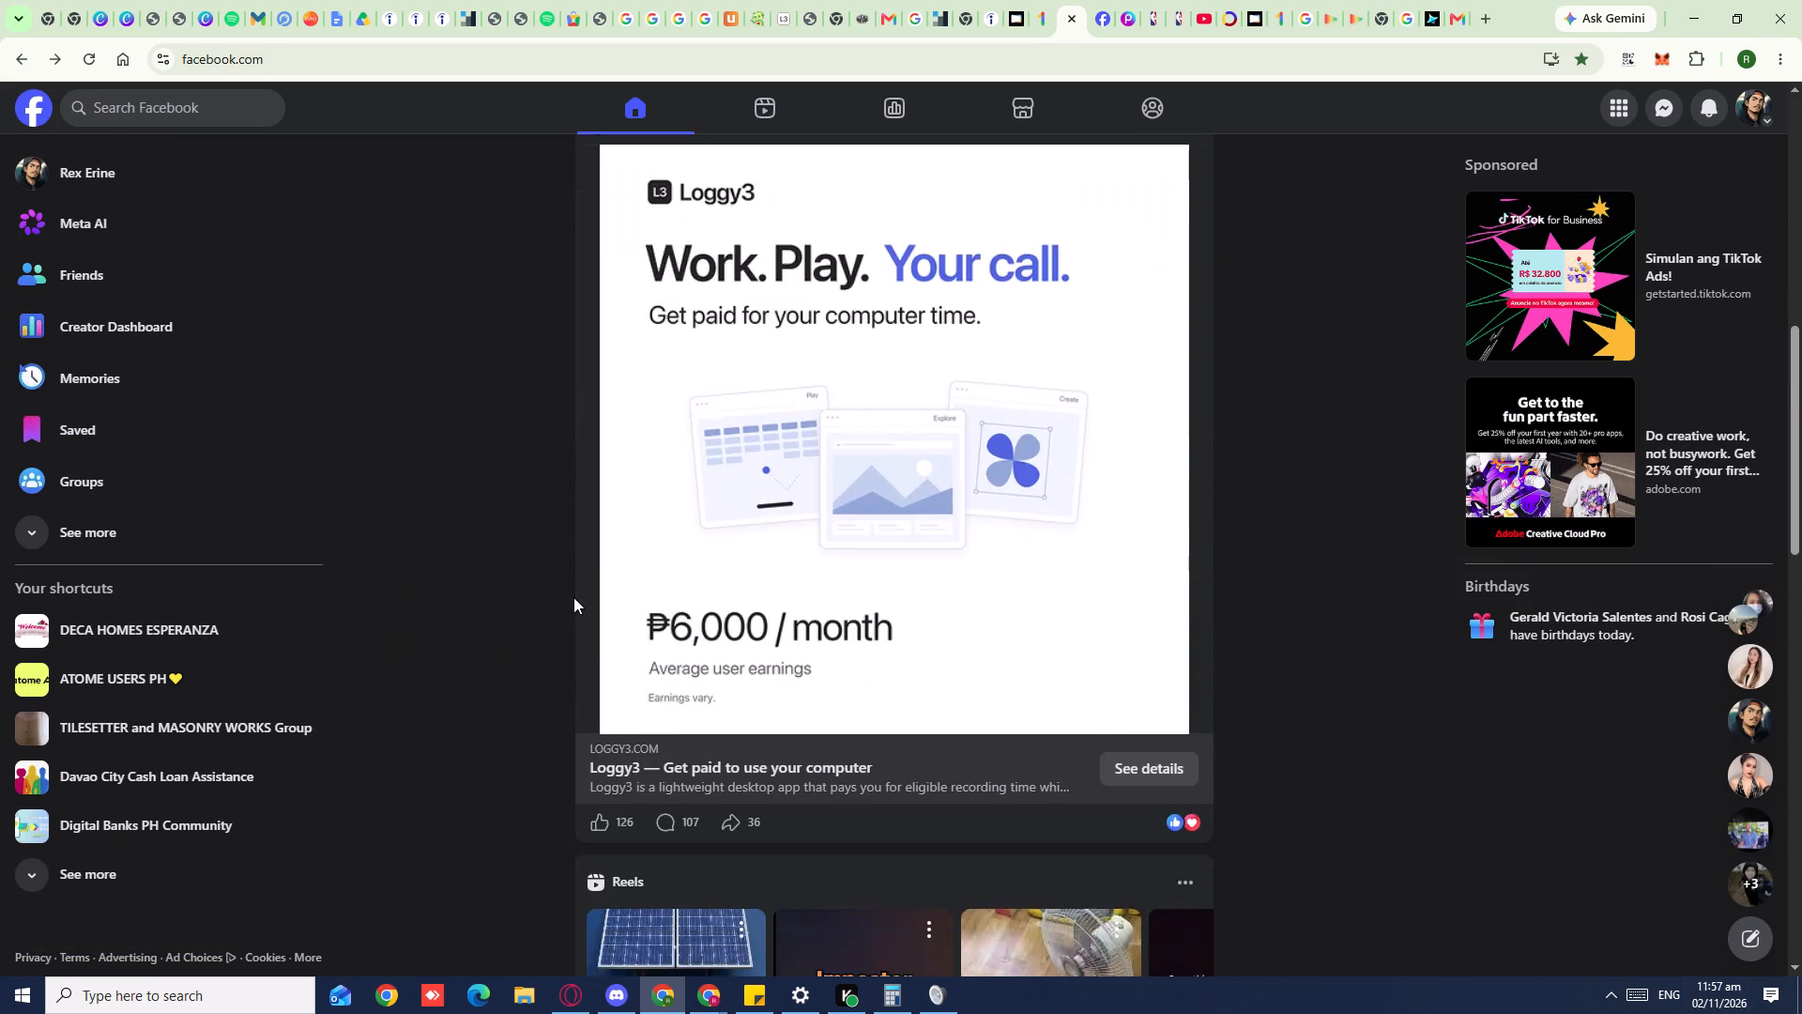
pyautogui.scroll(-7, 573, 597)
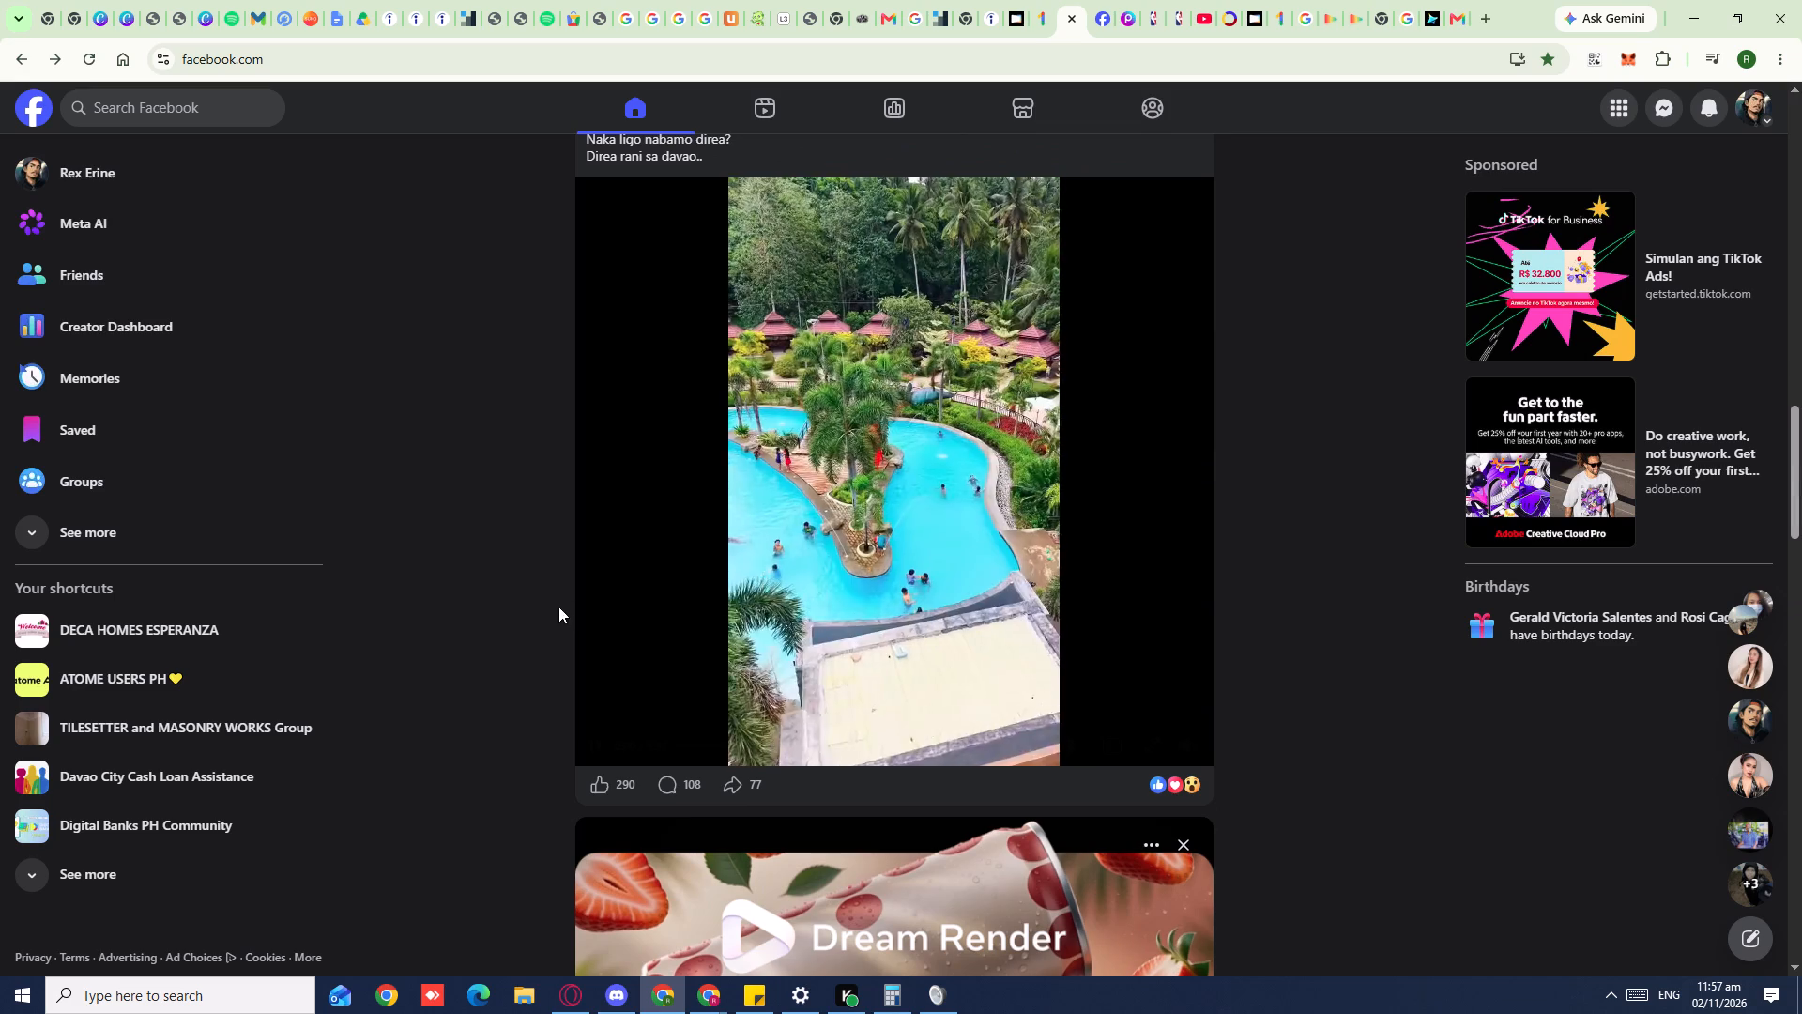
pyautogui.scroll(1, 540, 617)
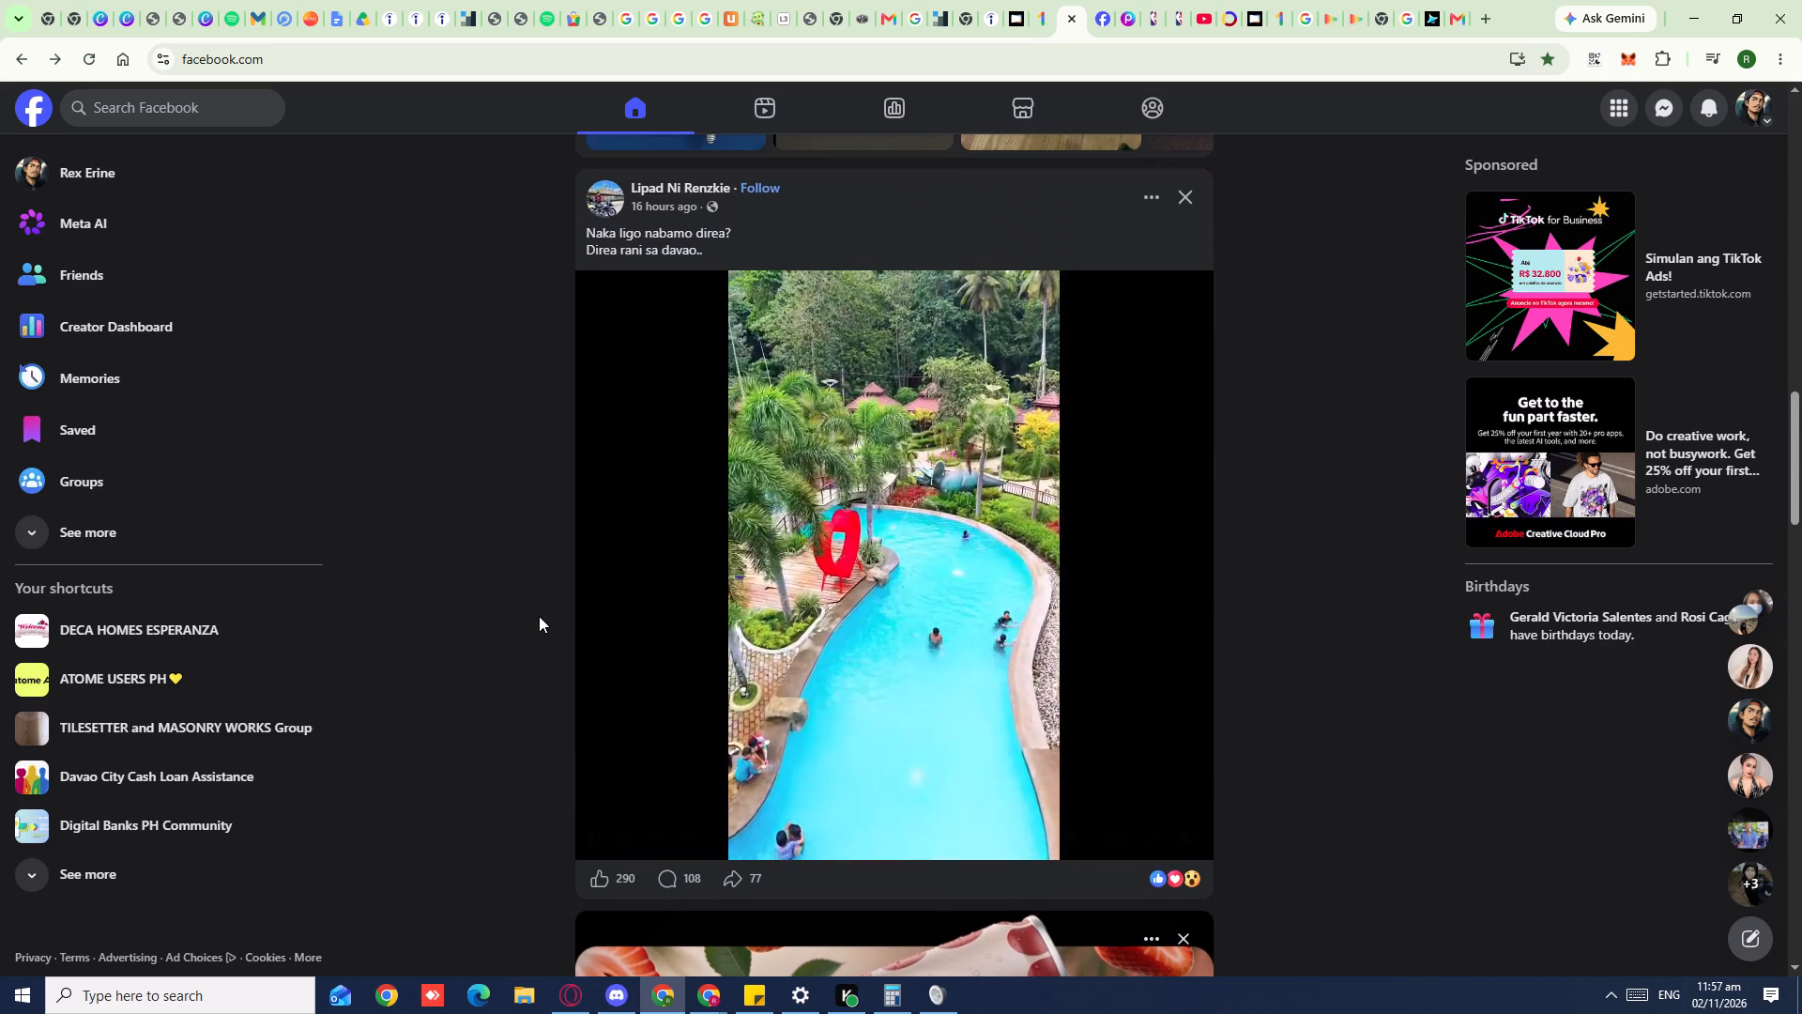
pyautogui.click(1181, 747)
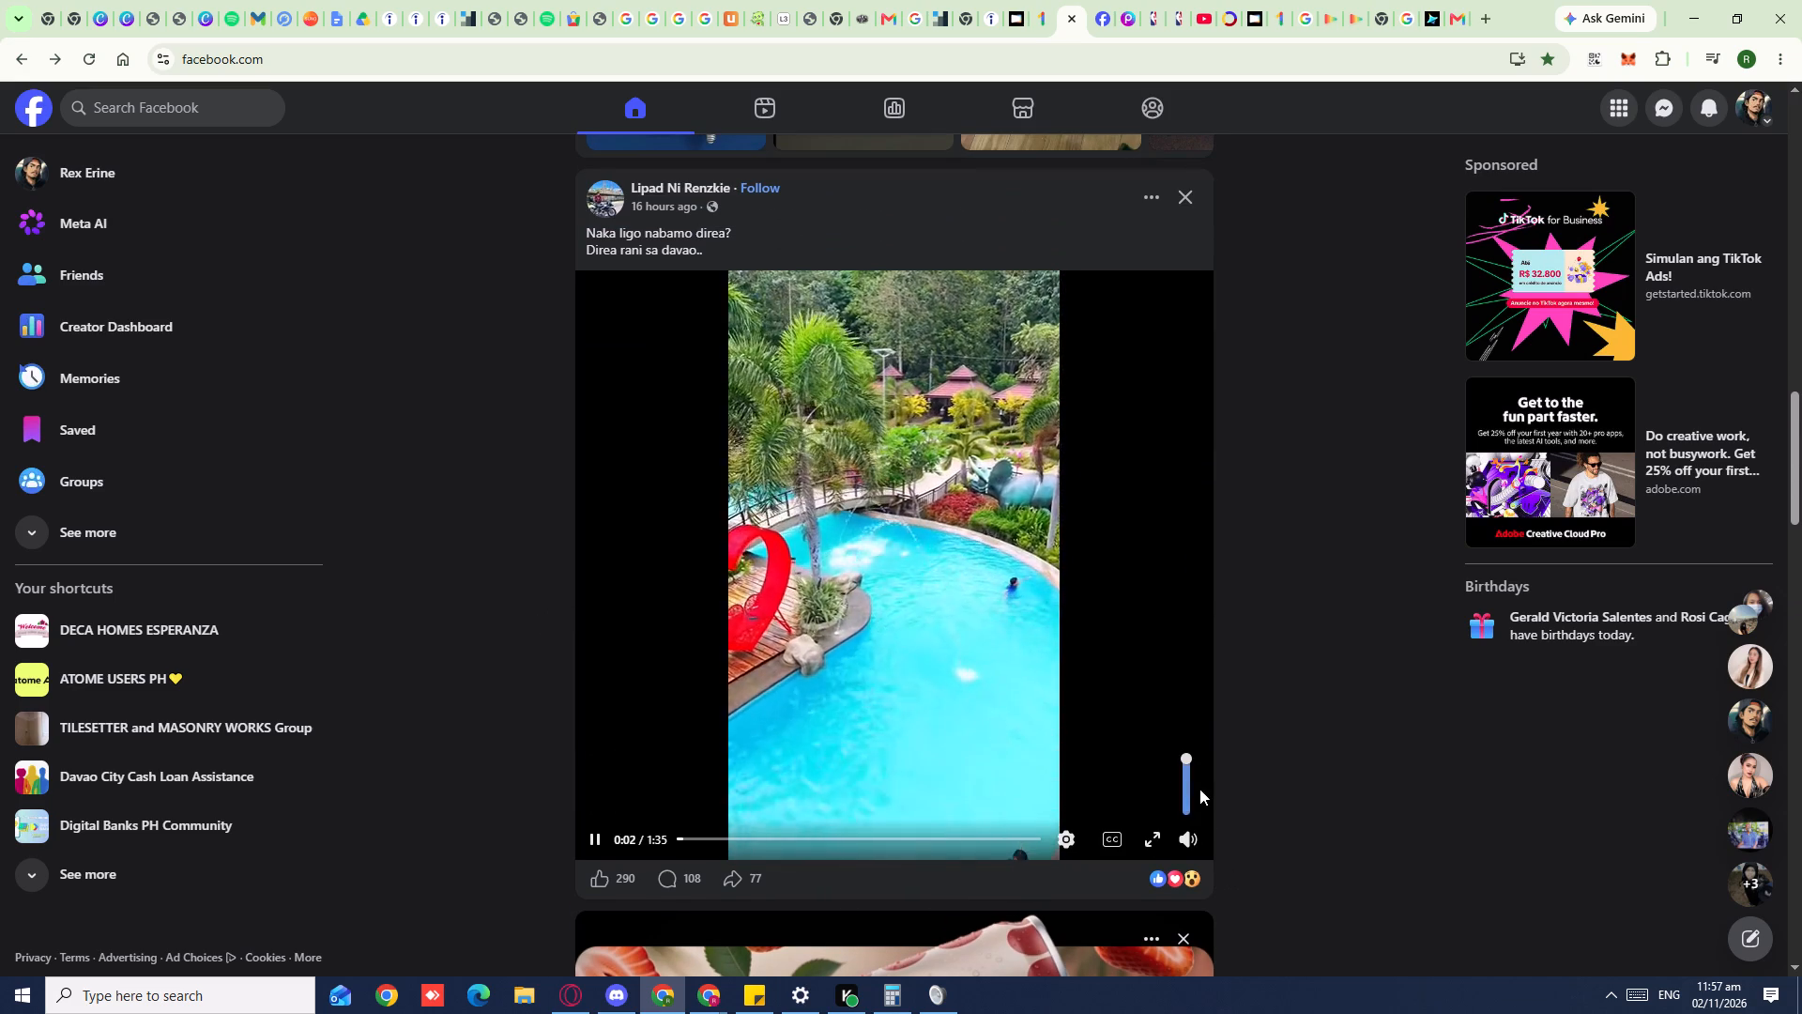
pyautogui.moveTo(1201, 787); pyautogui.dragTo(1199, 804)
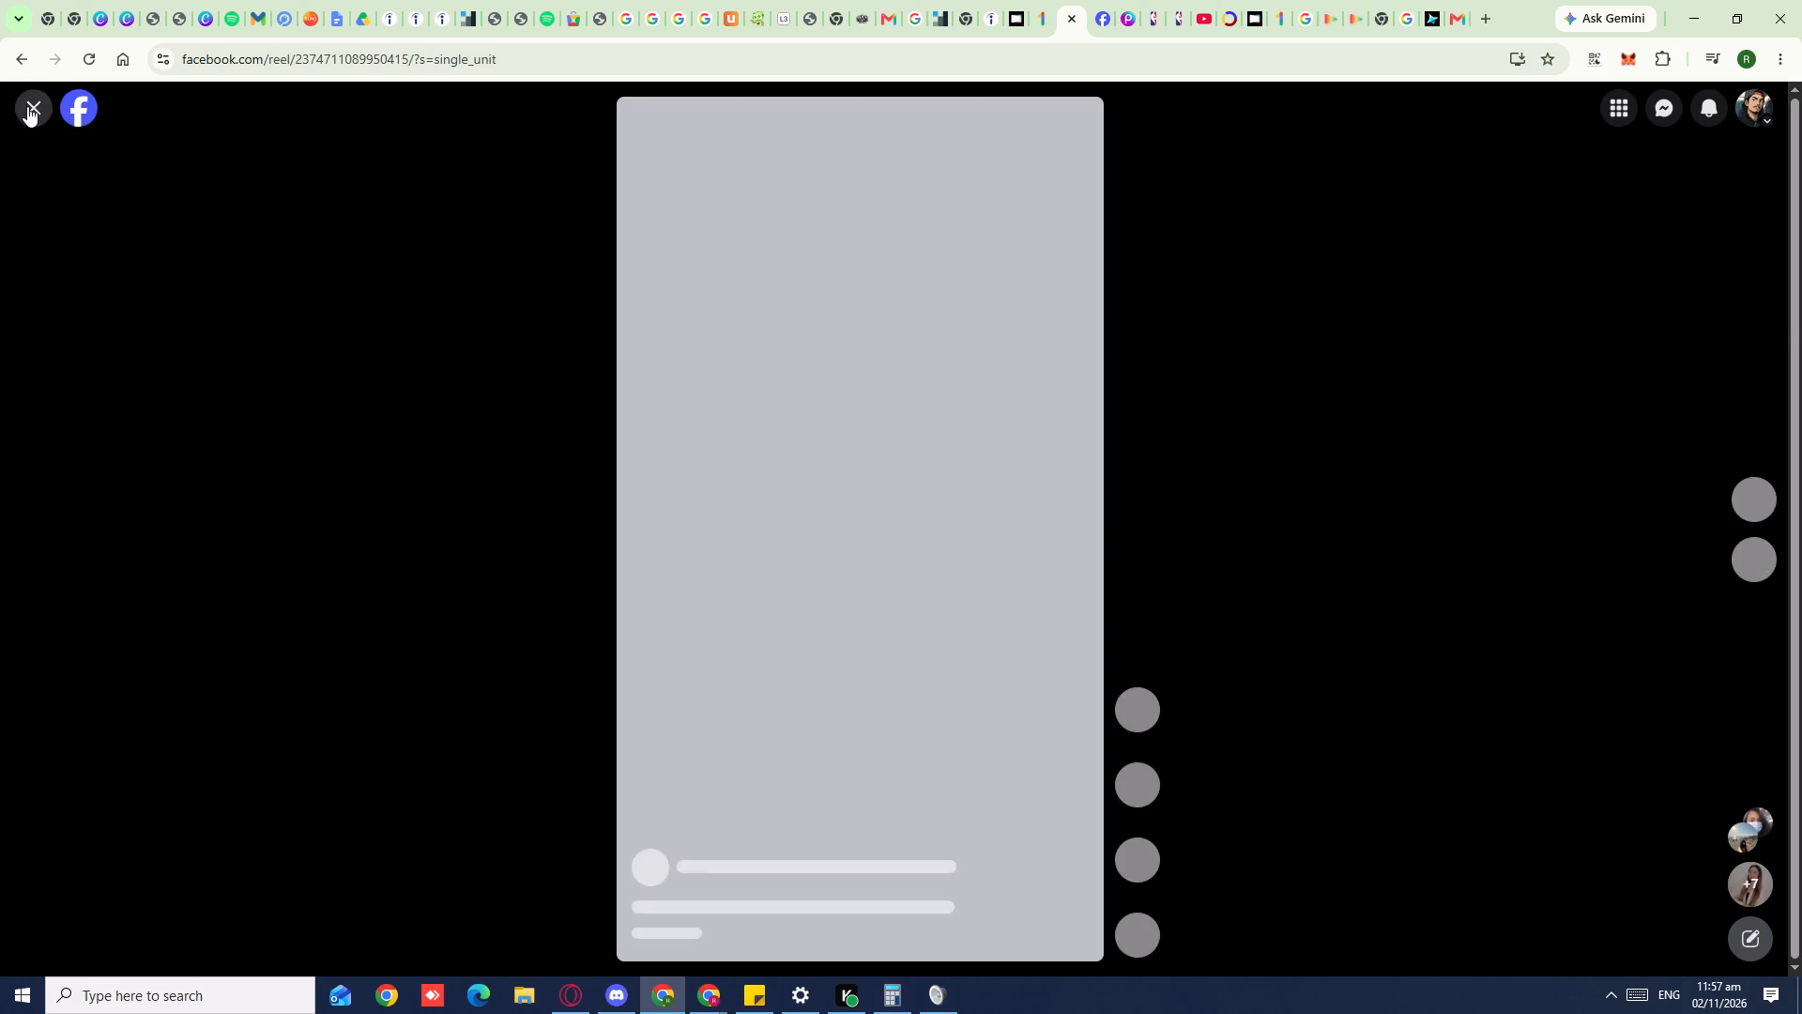
pyautogui.click(26, 105)
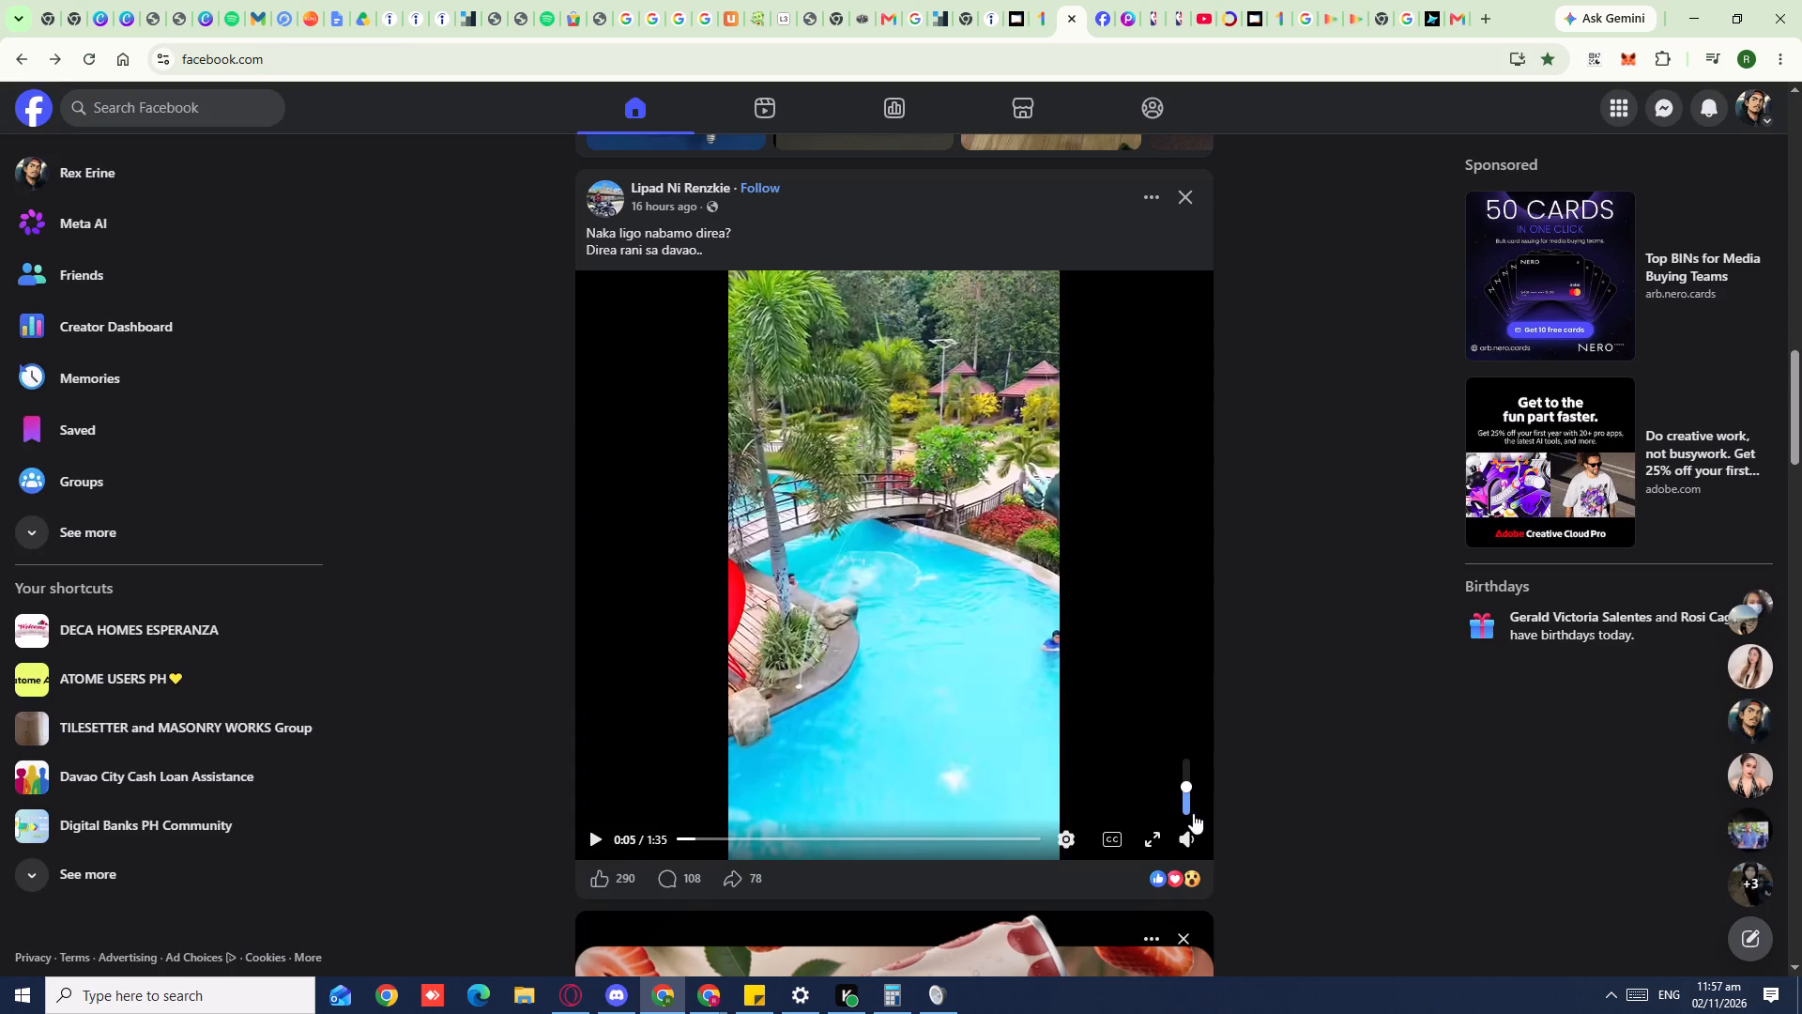
pyautogui.moveTo(1193, 798); pyautogui.dragTo(1191, 813)
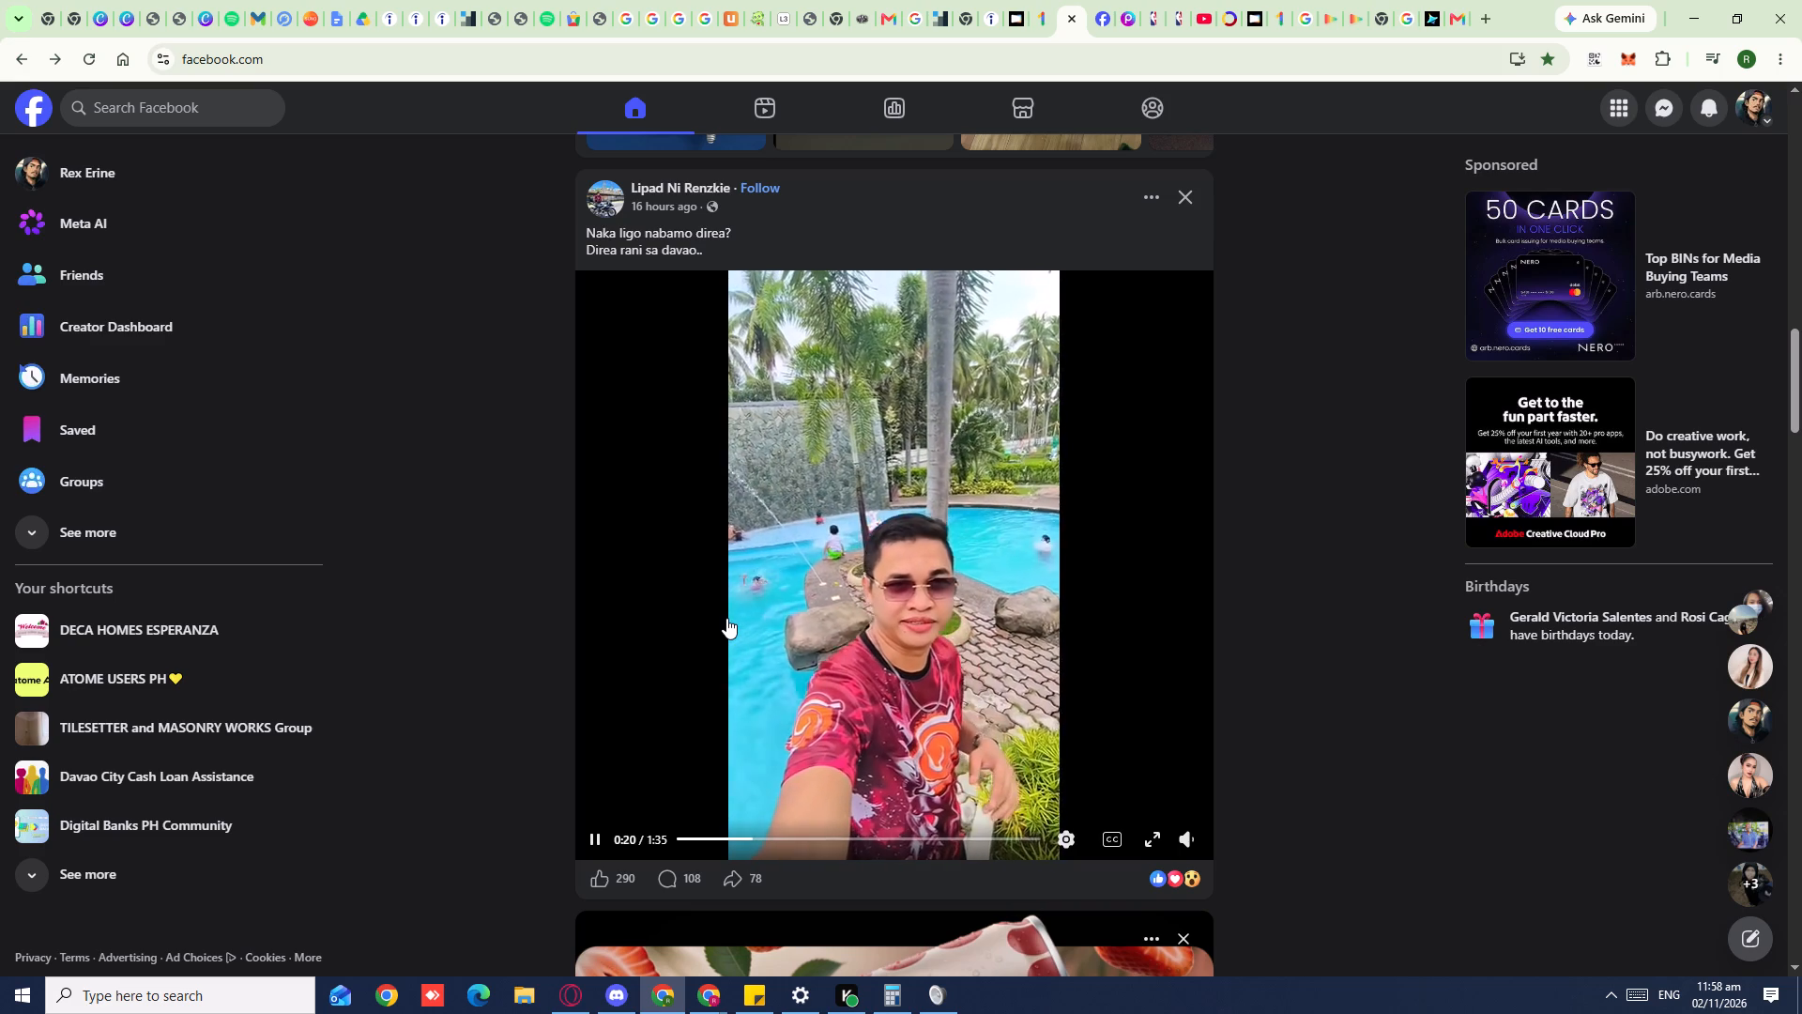
# Read through the pool video's comments, expanding replies about the voice-over and the resort's location, and close the post.
pyautogui.click(684, 876)
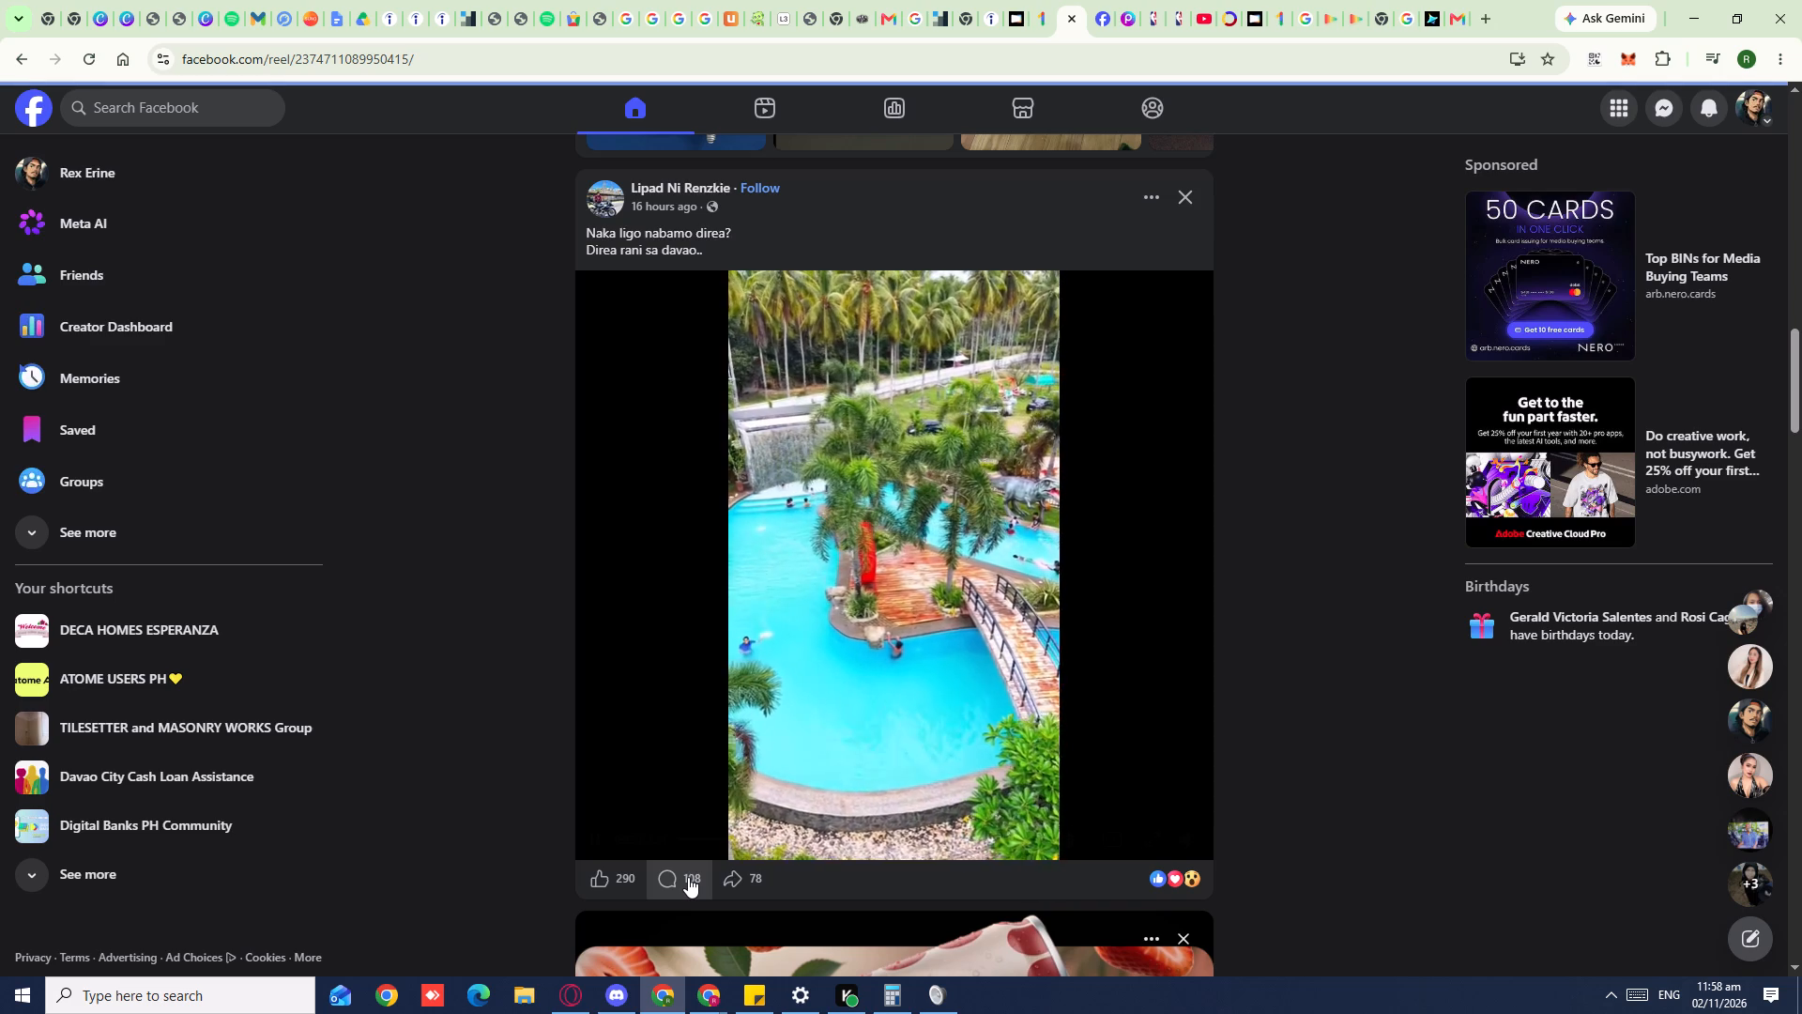
pyautogui.click(688, 877)
pyautogui.scroll(-4, 791, 735)
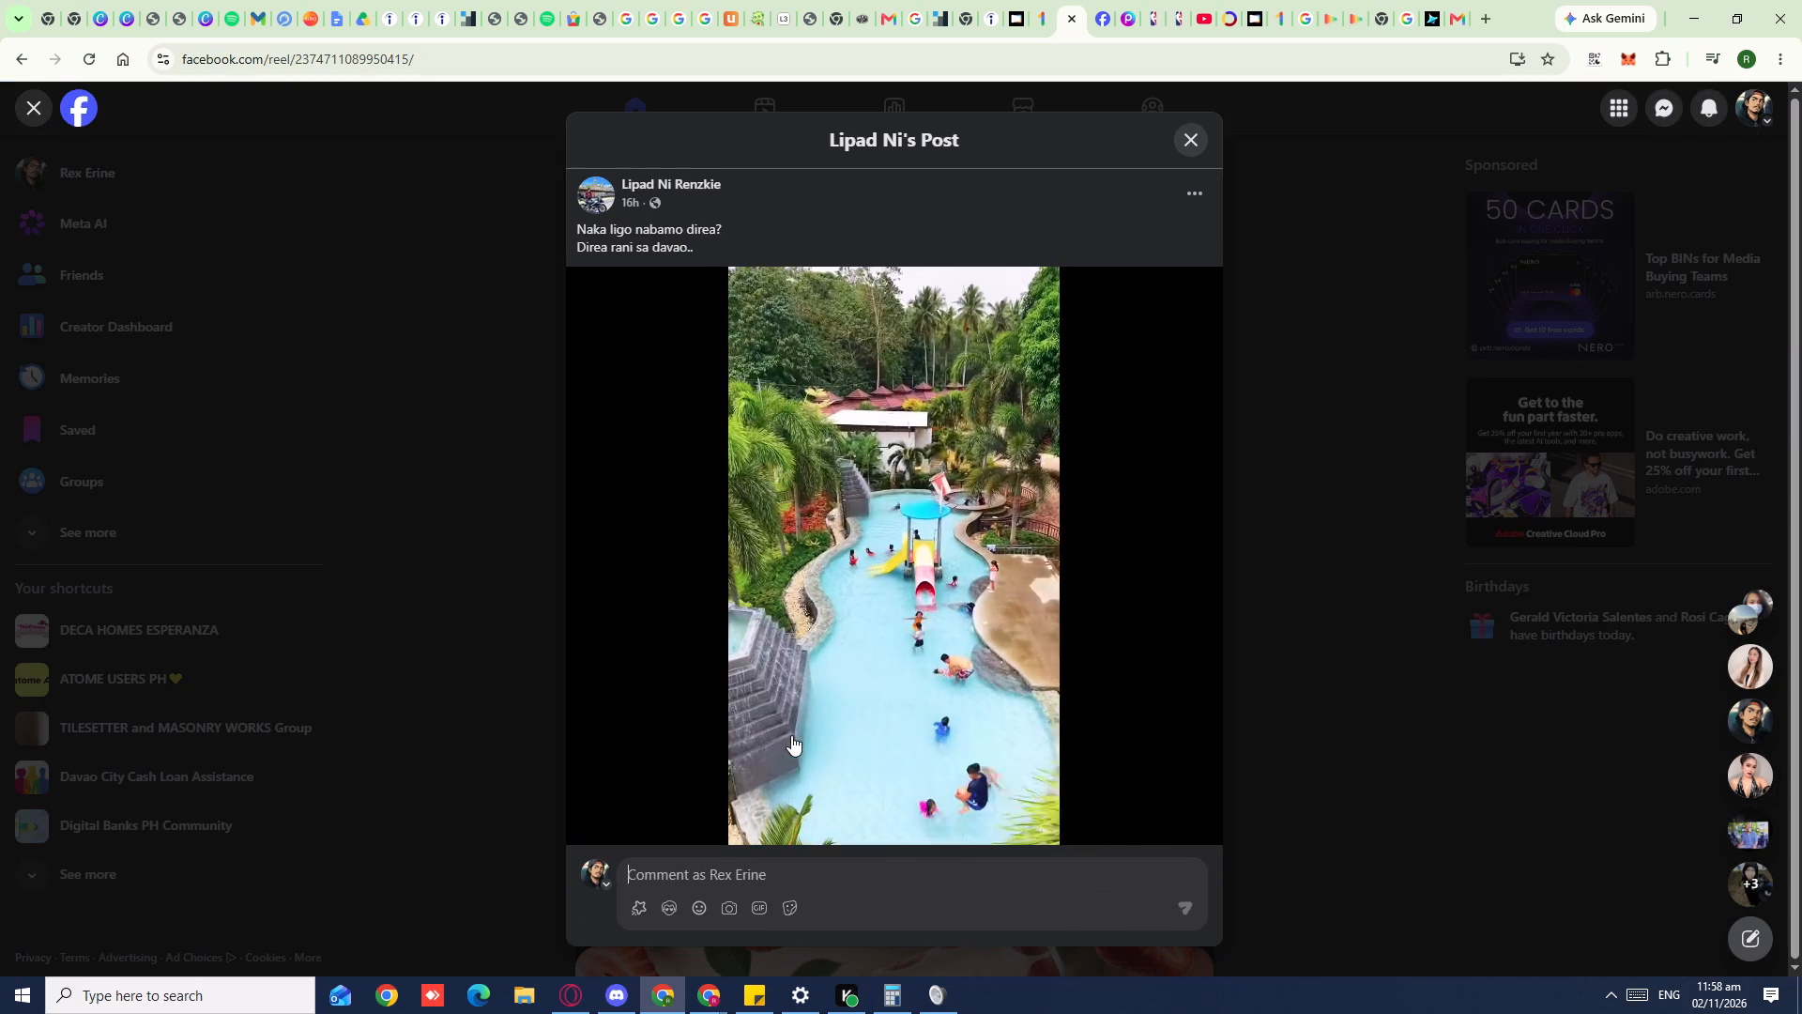
pyautogui.scroll(-3, 791, 735)
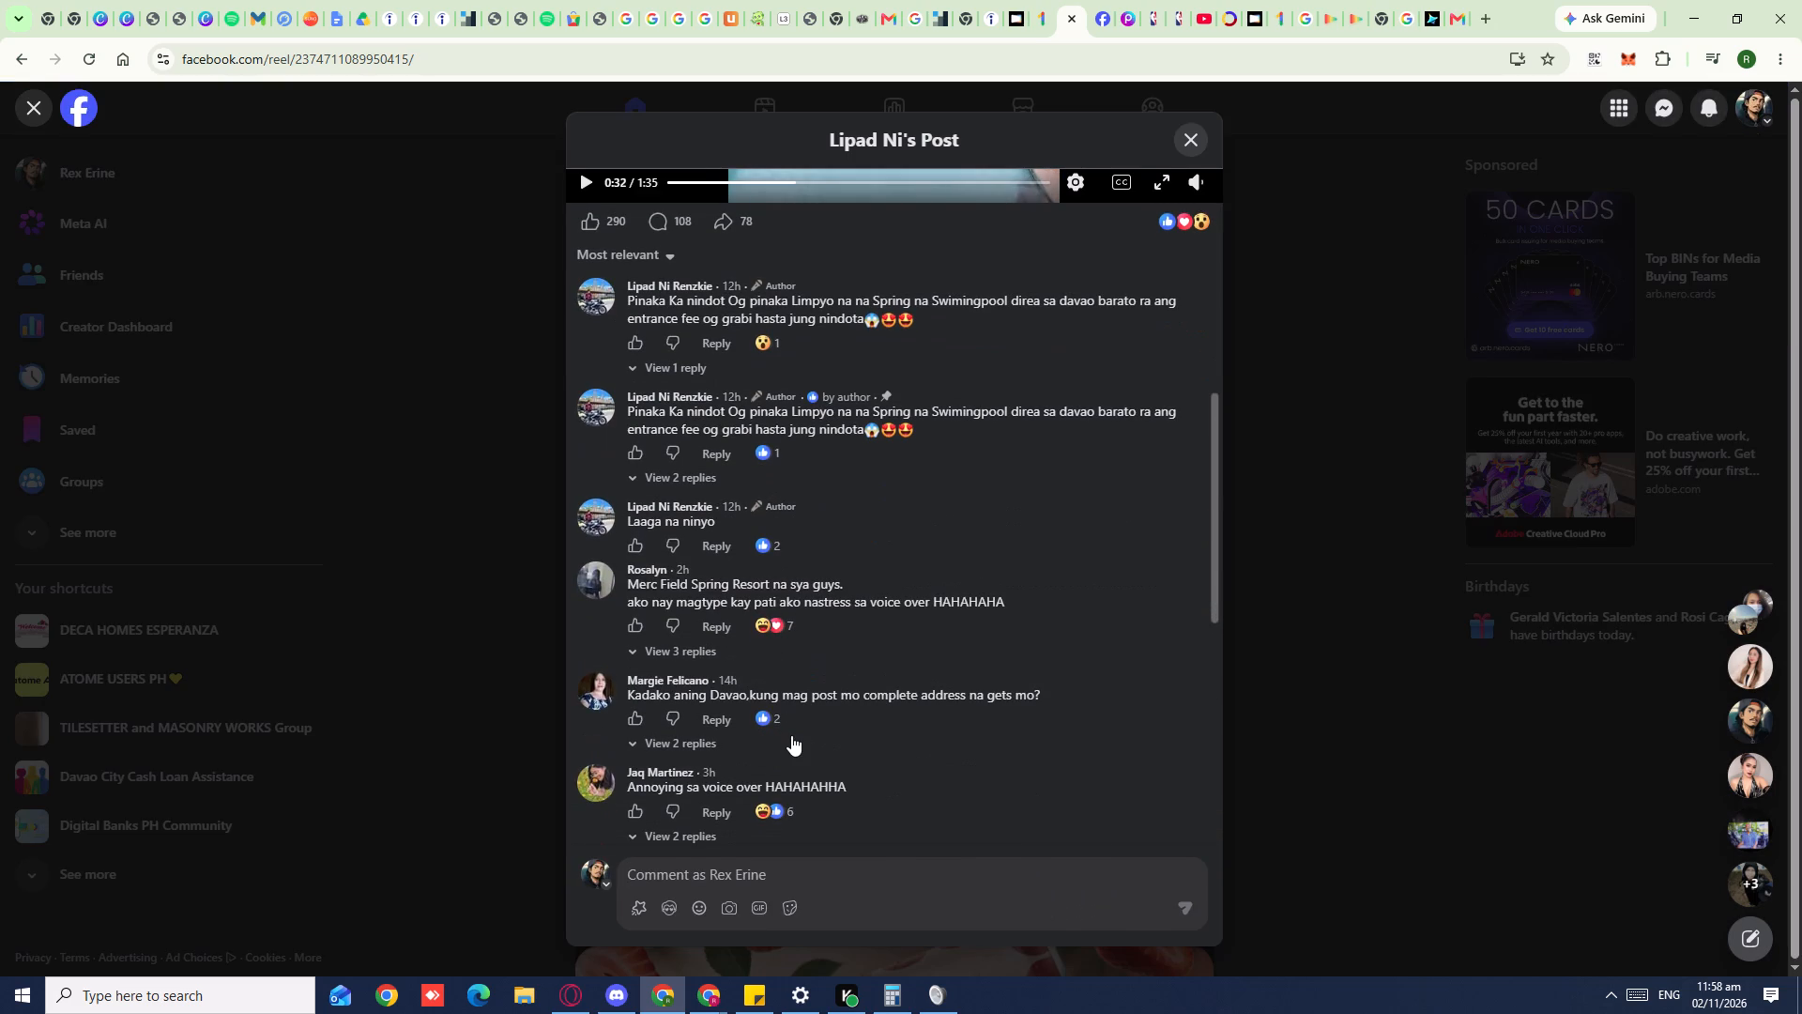
pyautogui.scroll(-3, 775, 735)
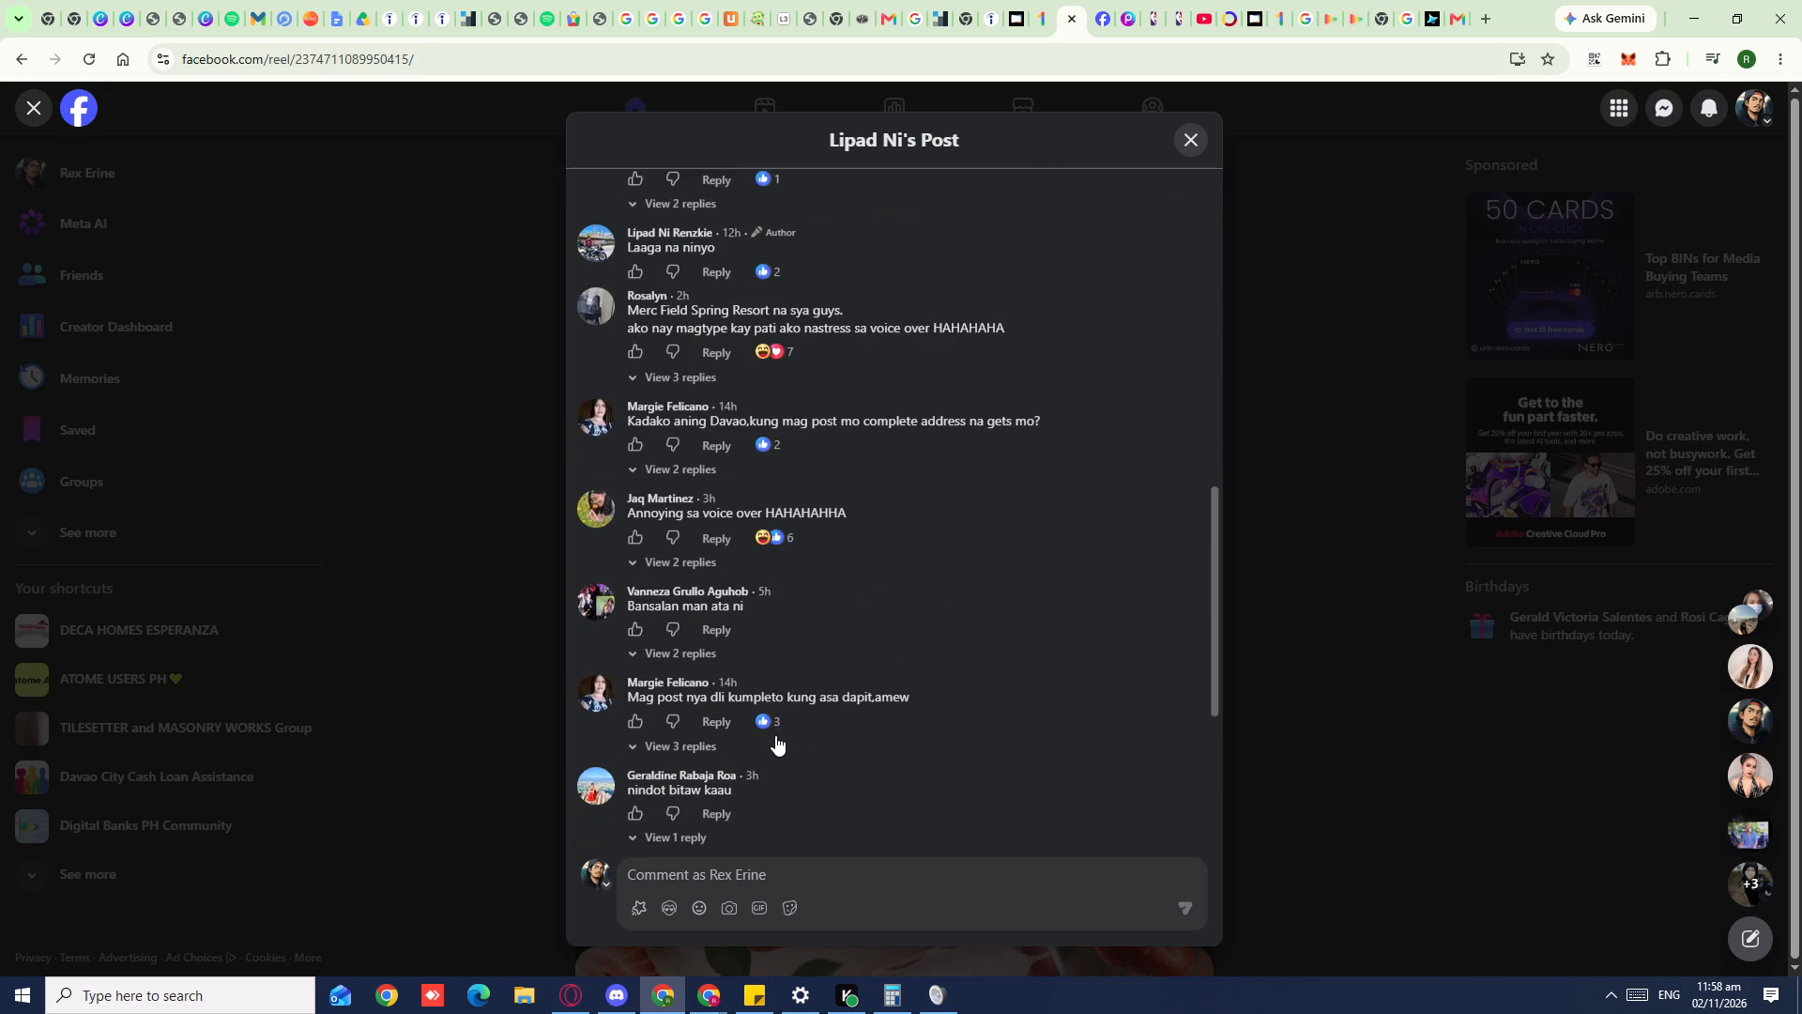
pyautogui.click(710, 555)
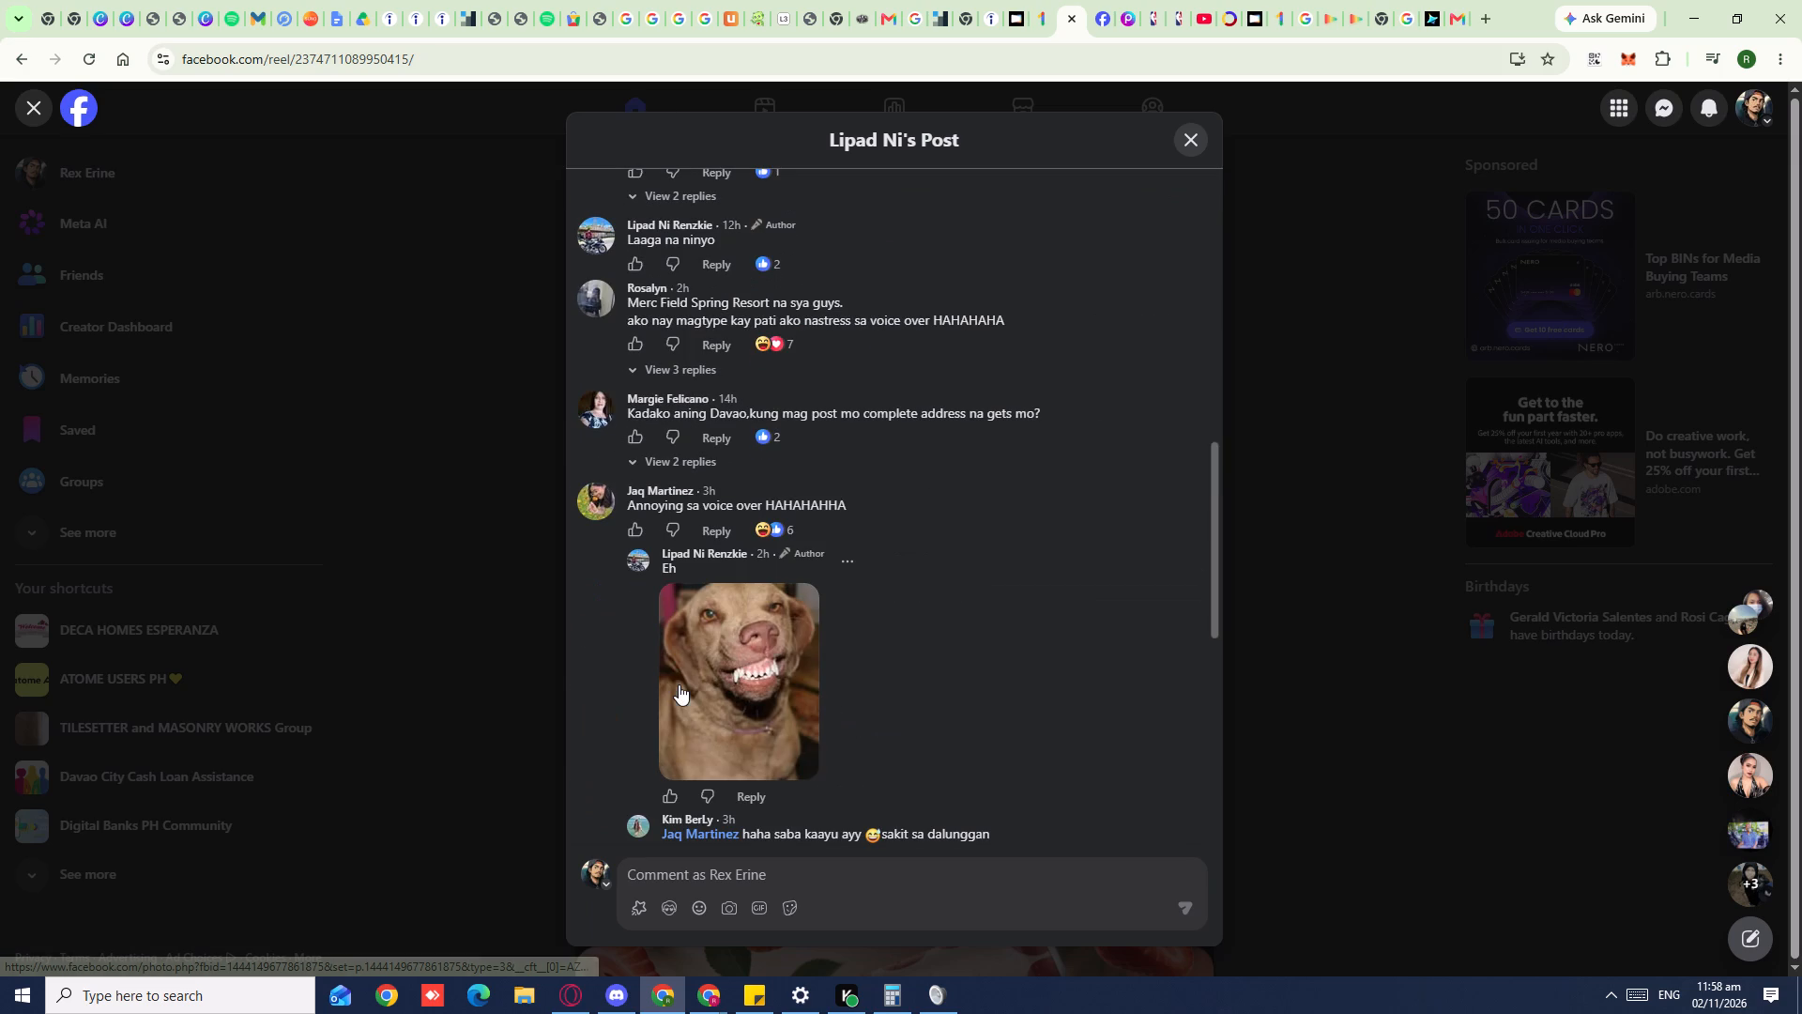
pyautogui.scroll(-4, 679, 685)
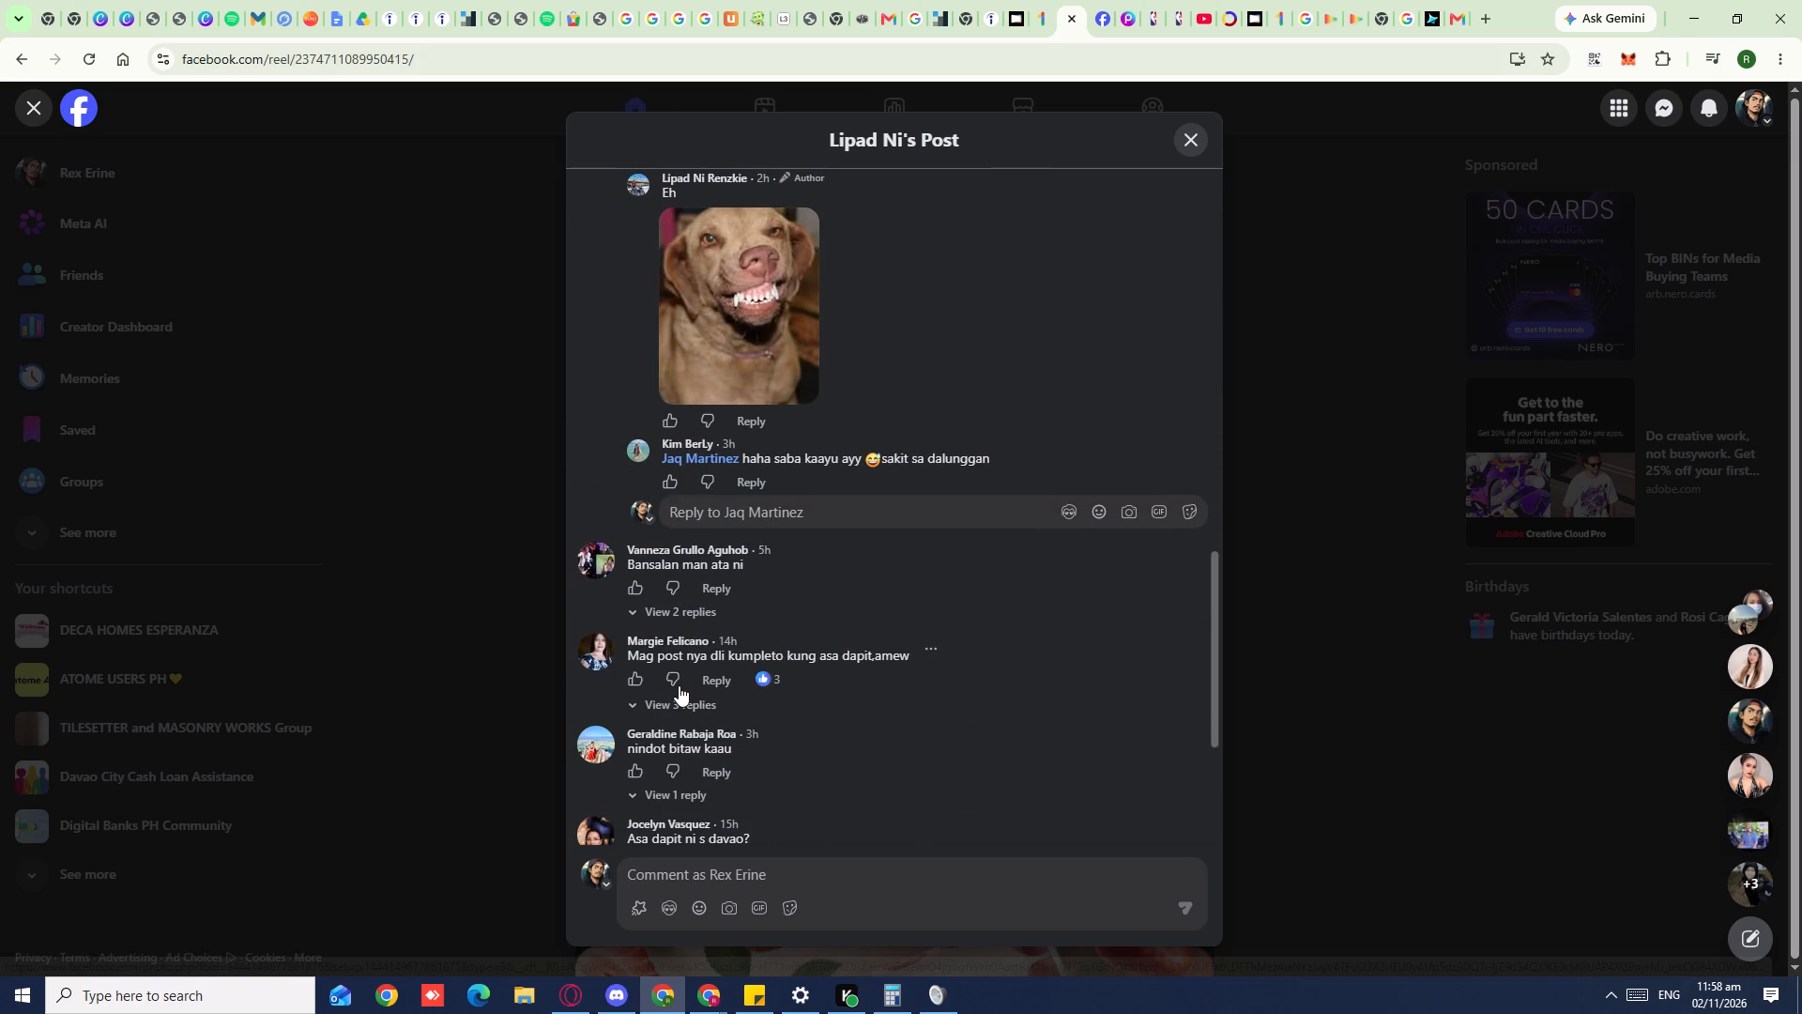
pyautogui.scroll(-3, 679, 685)
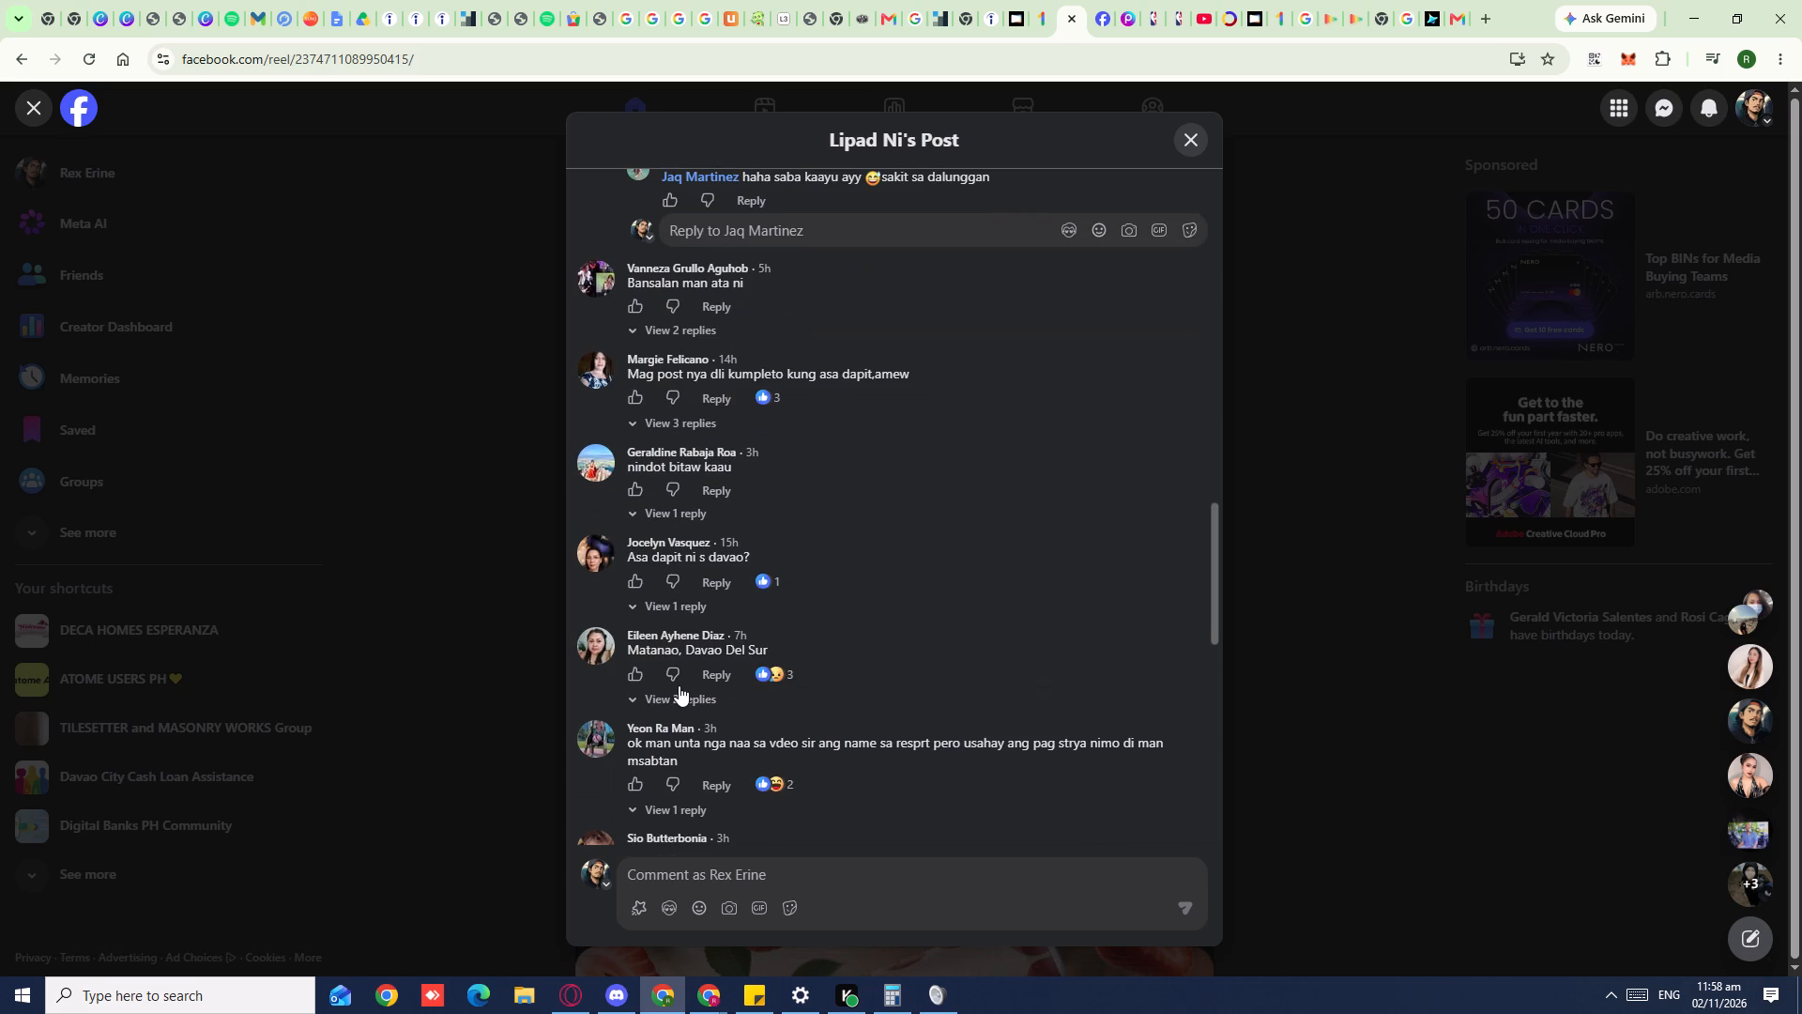
pyautogui.click(727, 597)
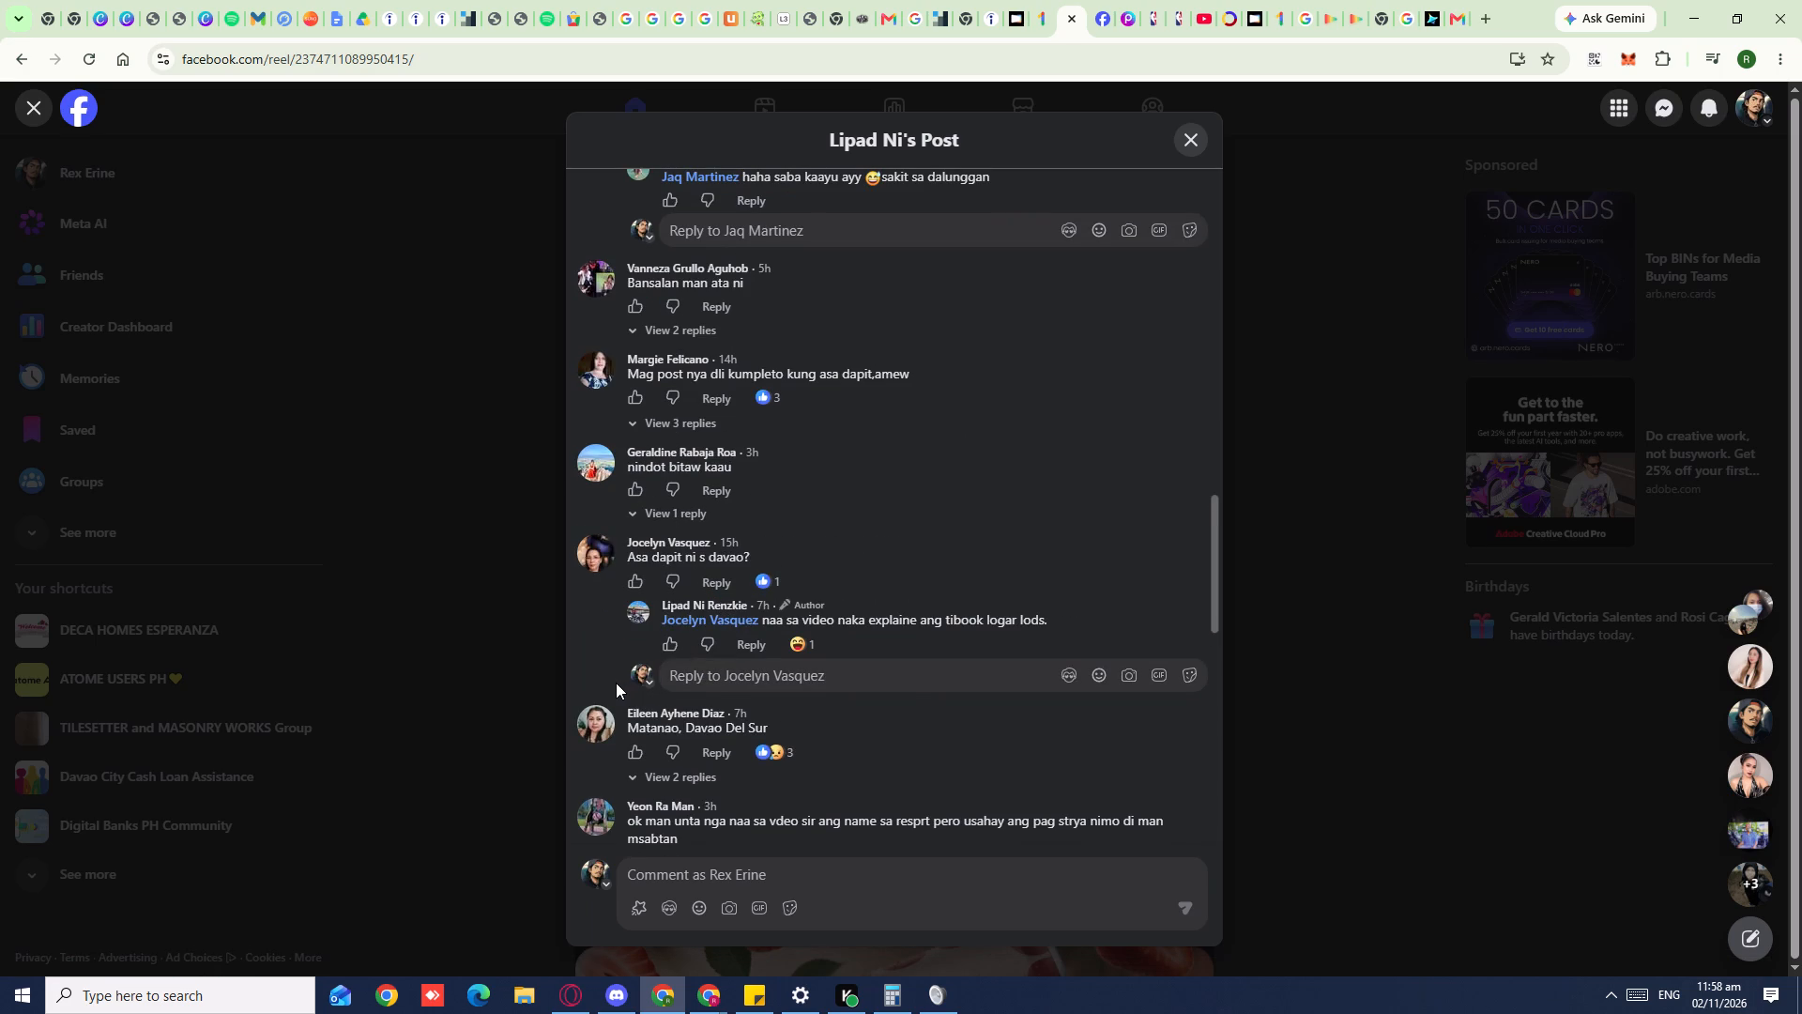
pyautogui.scroll(-3, 616, 683)
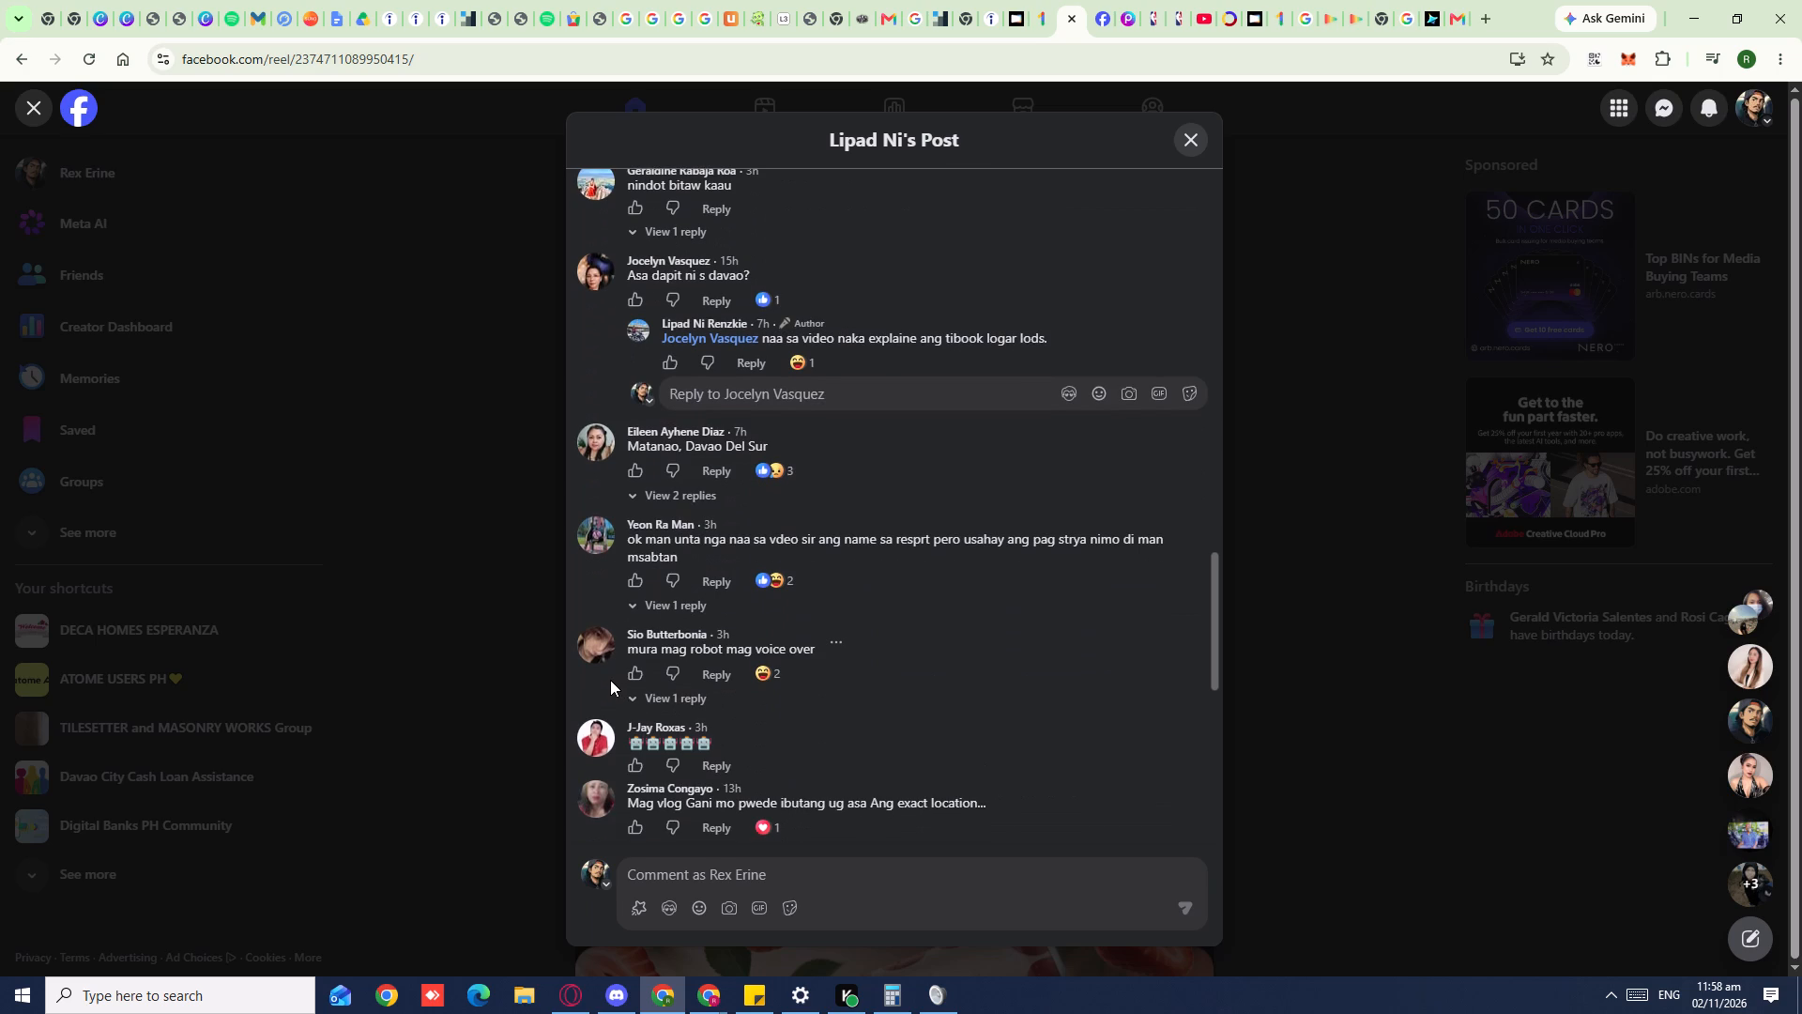
pyautogui.click(663, 597)
pyautogui.scroll(-2, 609, 612)
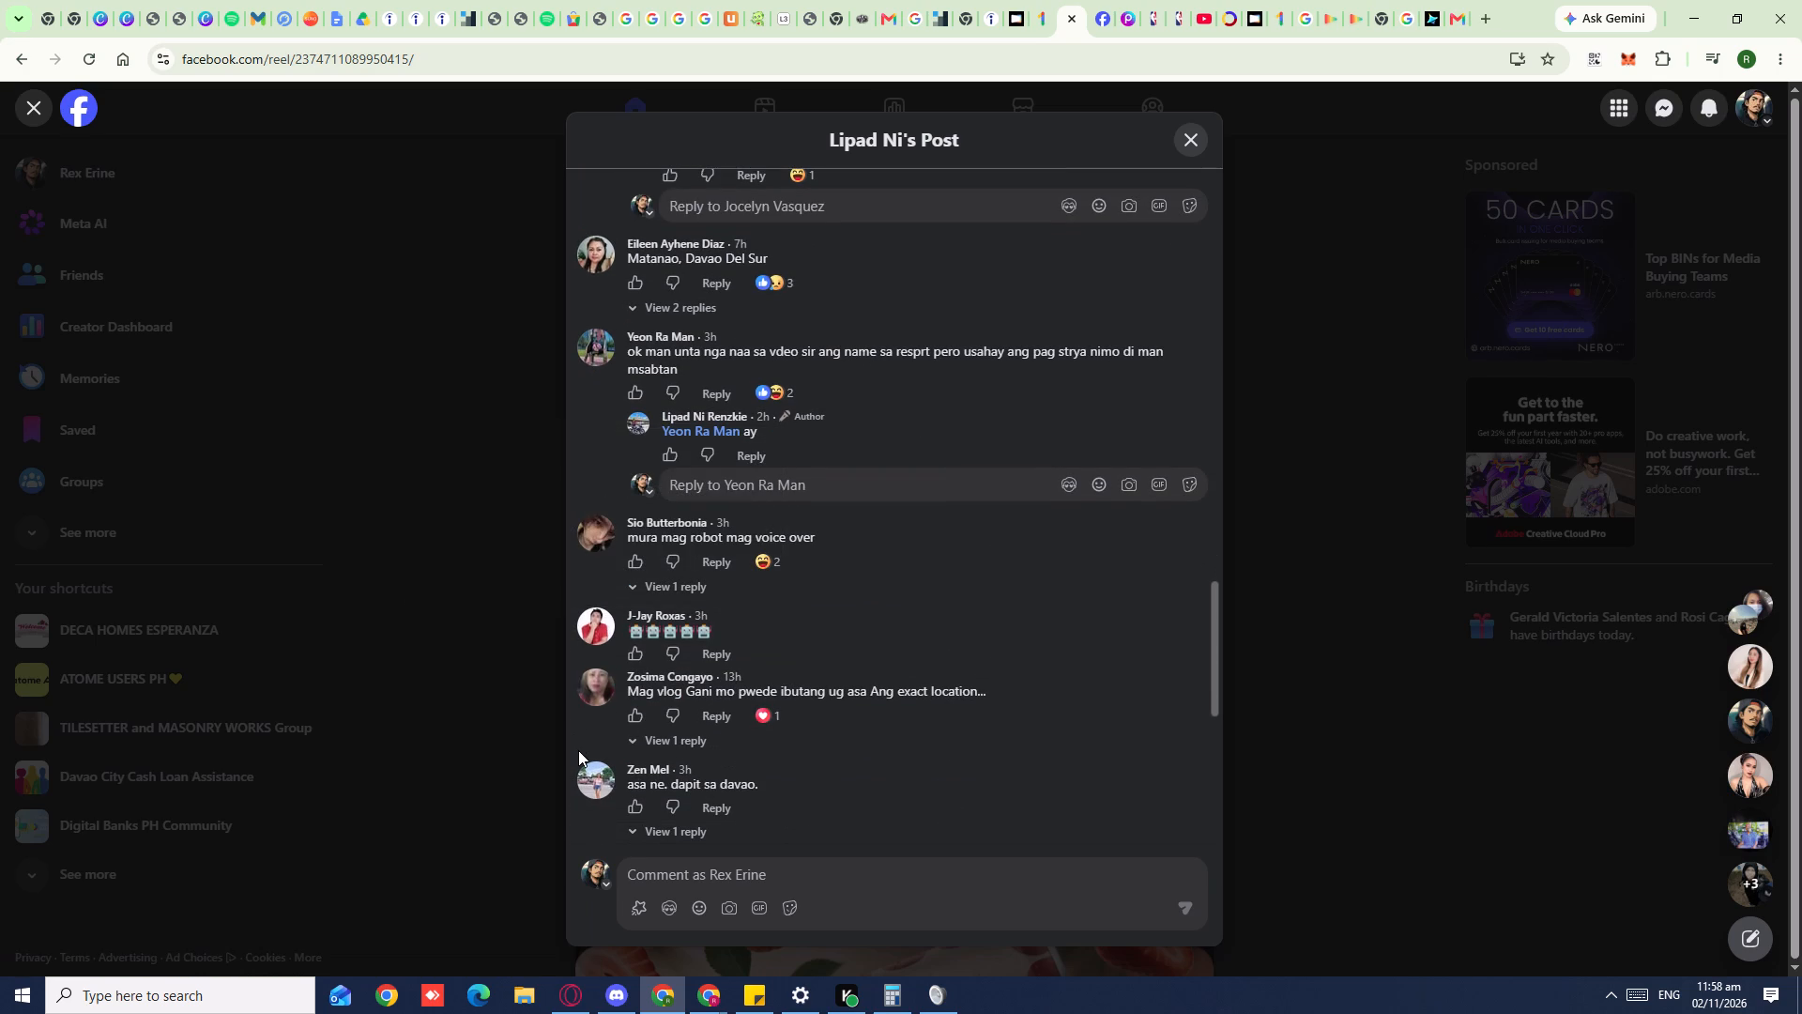
pyautogui.scroll(-7, 578, 751)
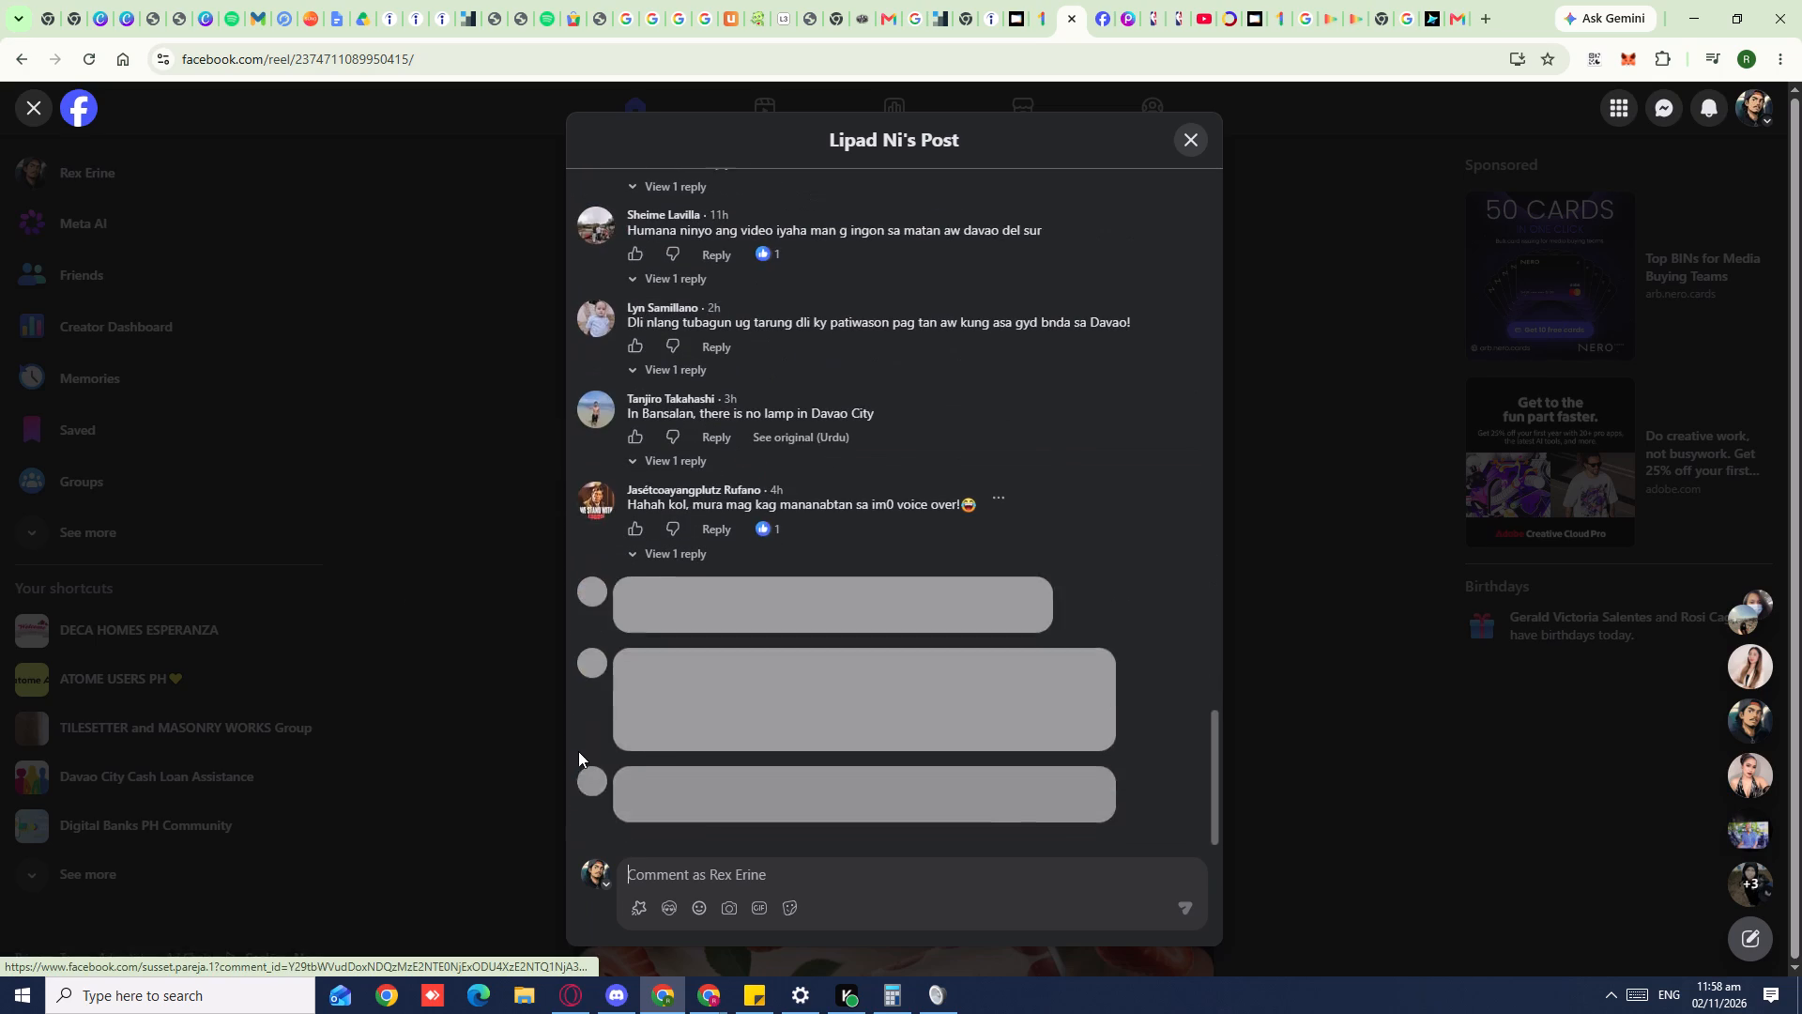
pyautogui.scroll(-8, 578, 751)
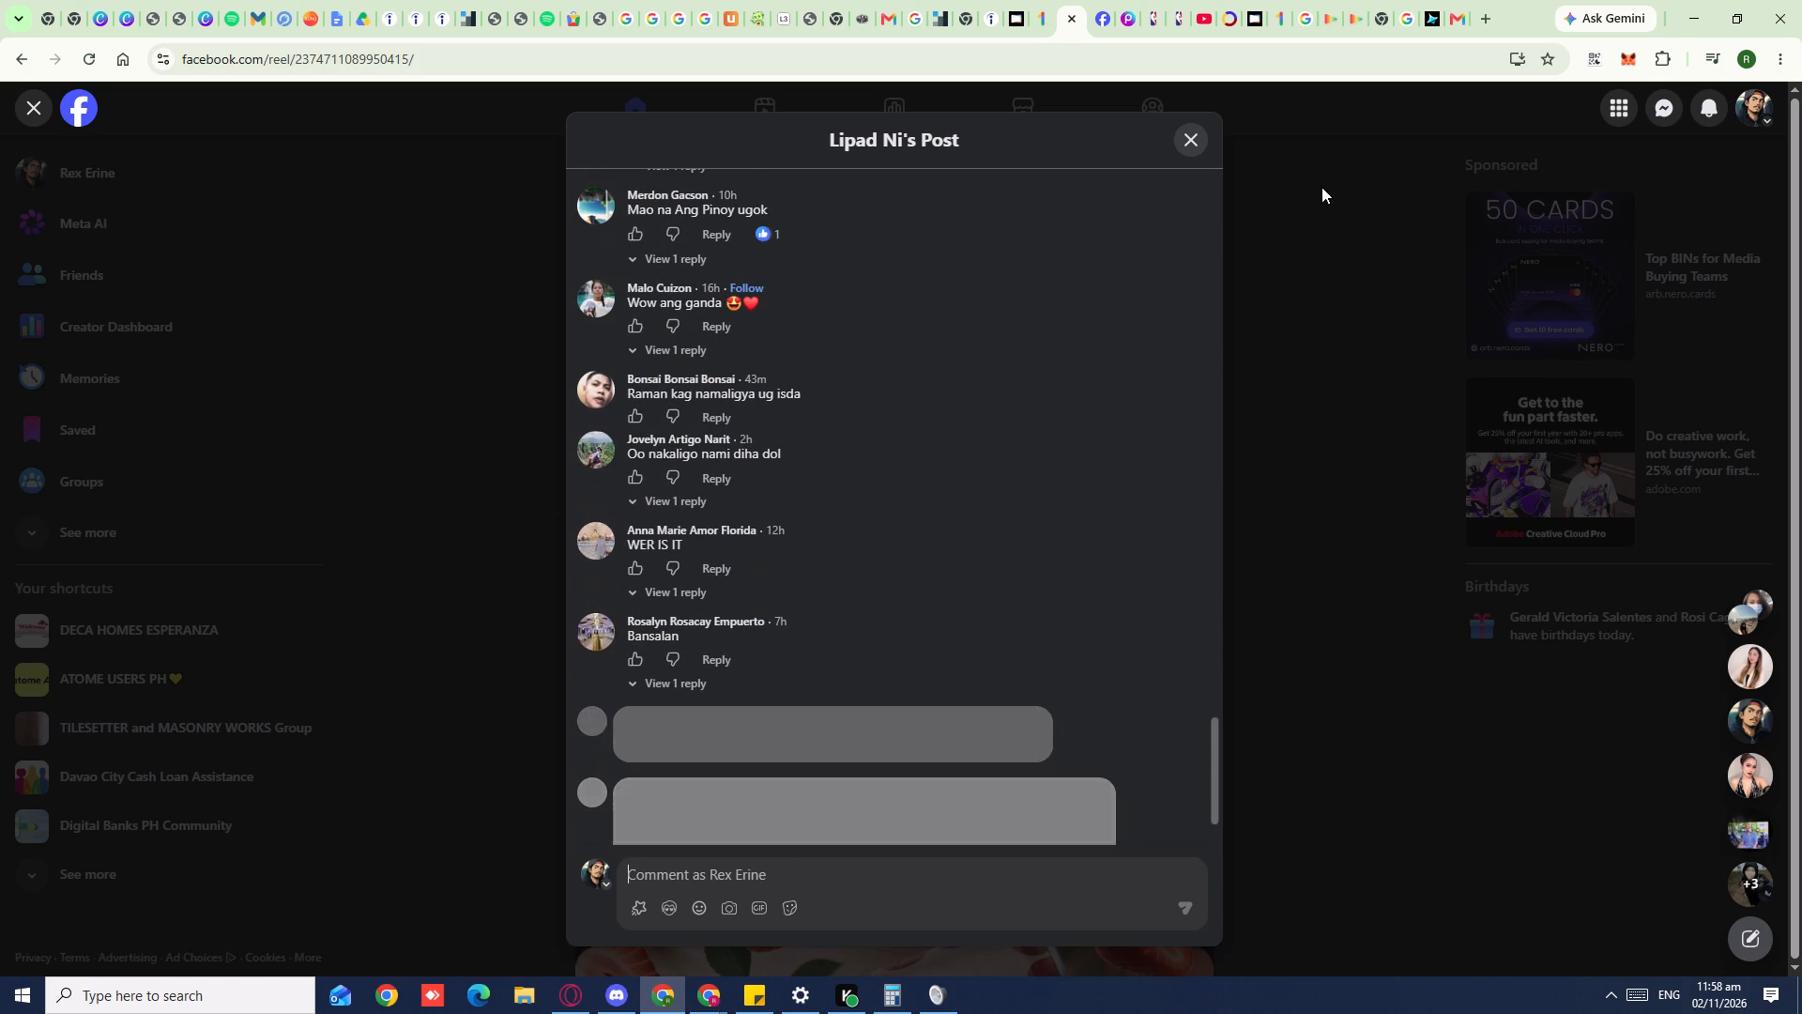
pyautogui.click(1187, 120)
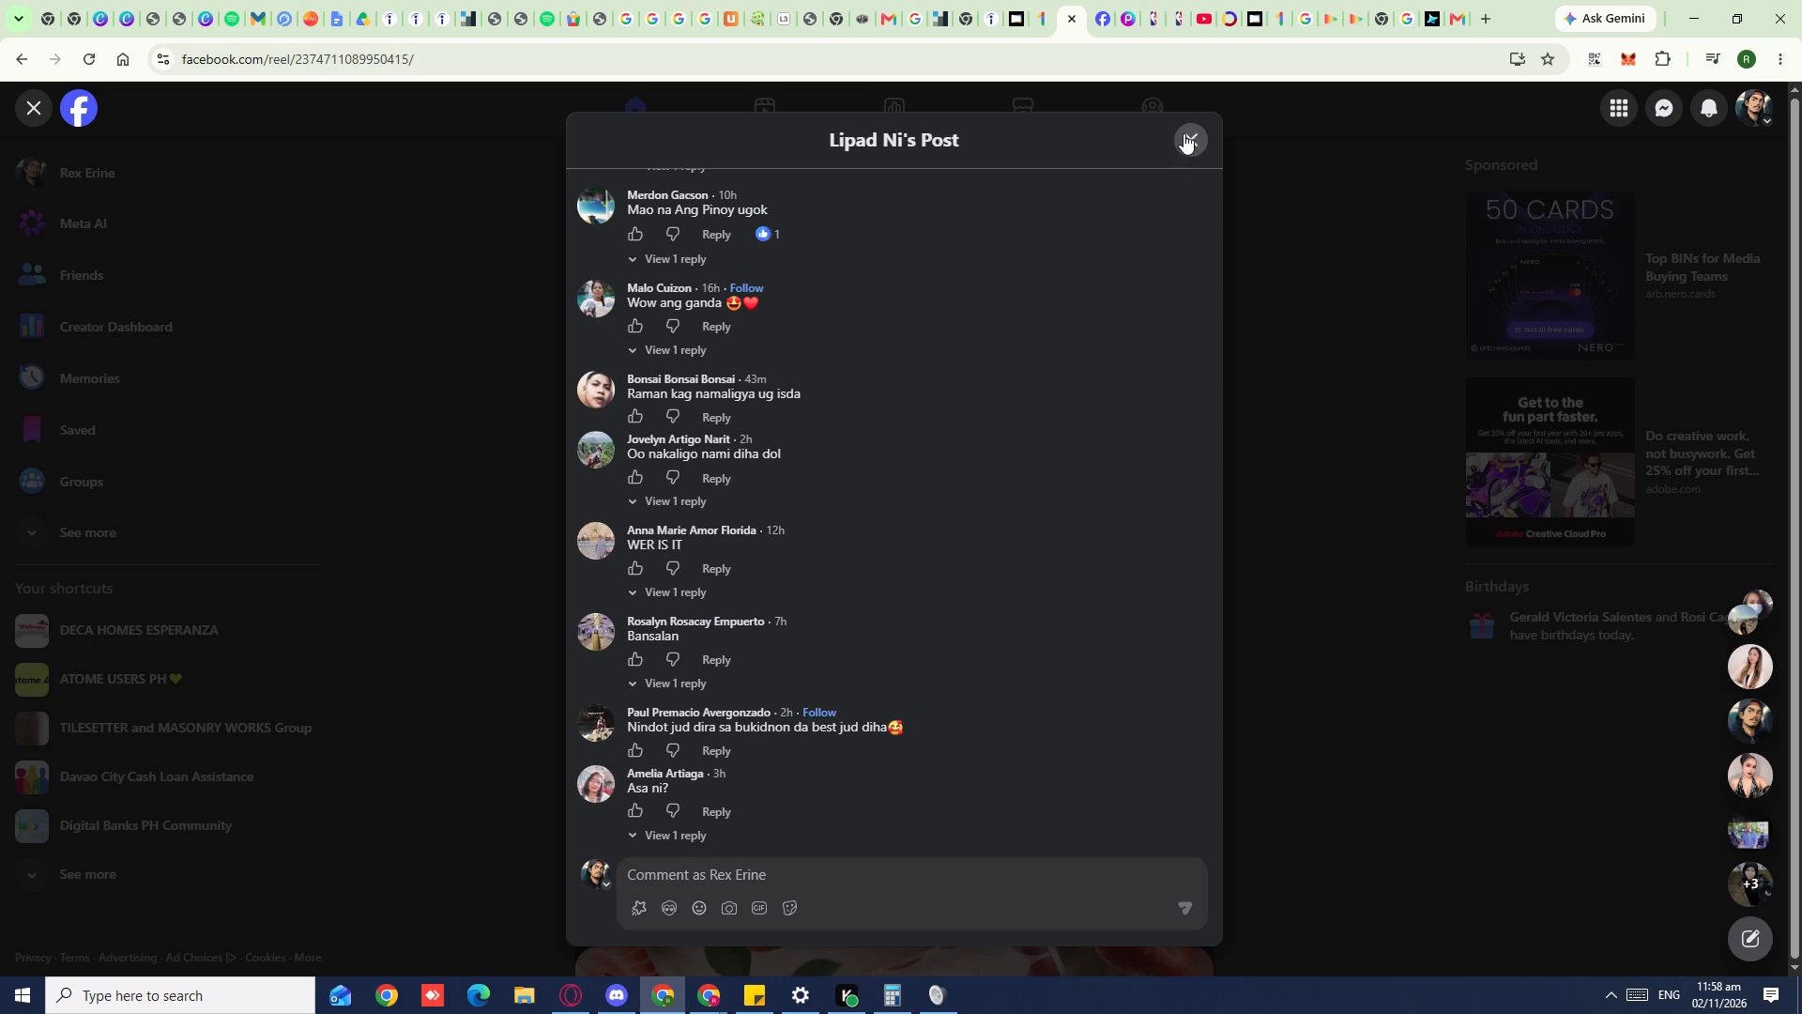
pyautogui.click(1182, 139)
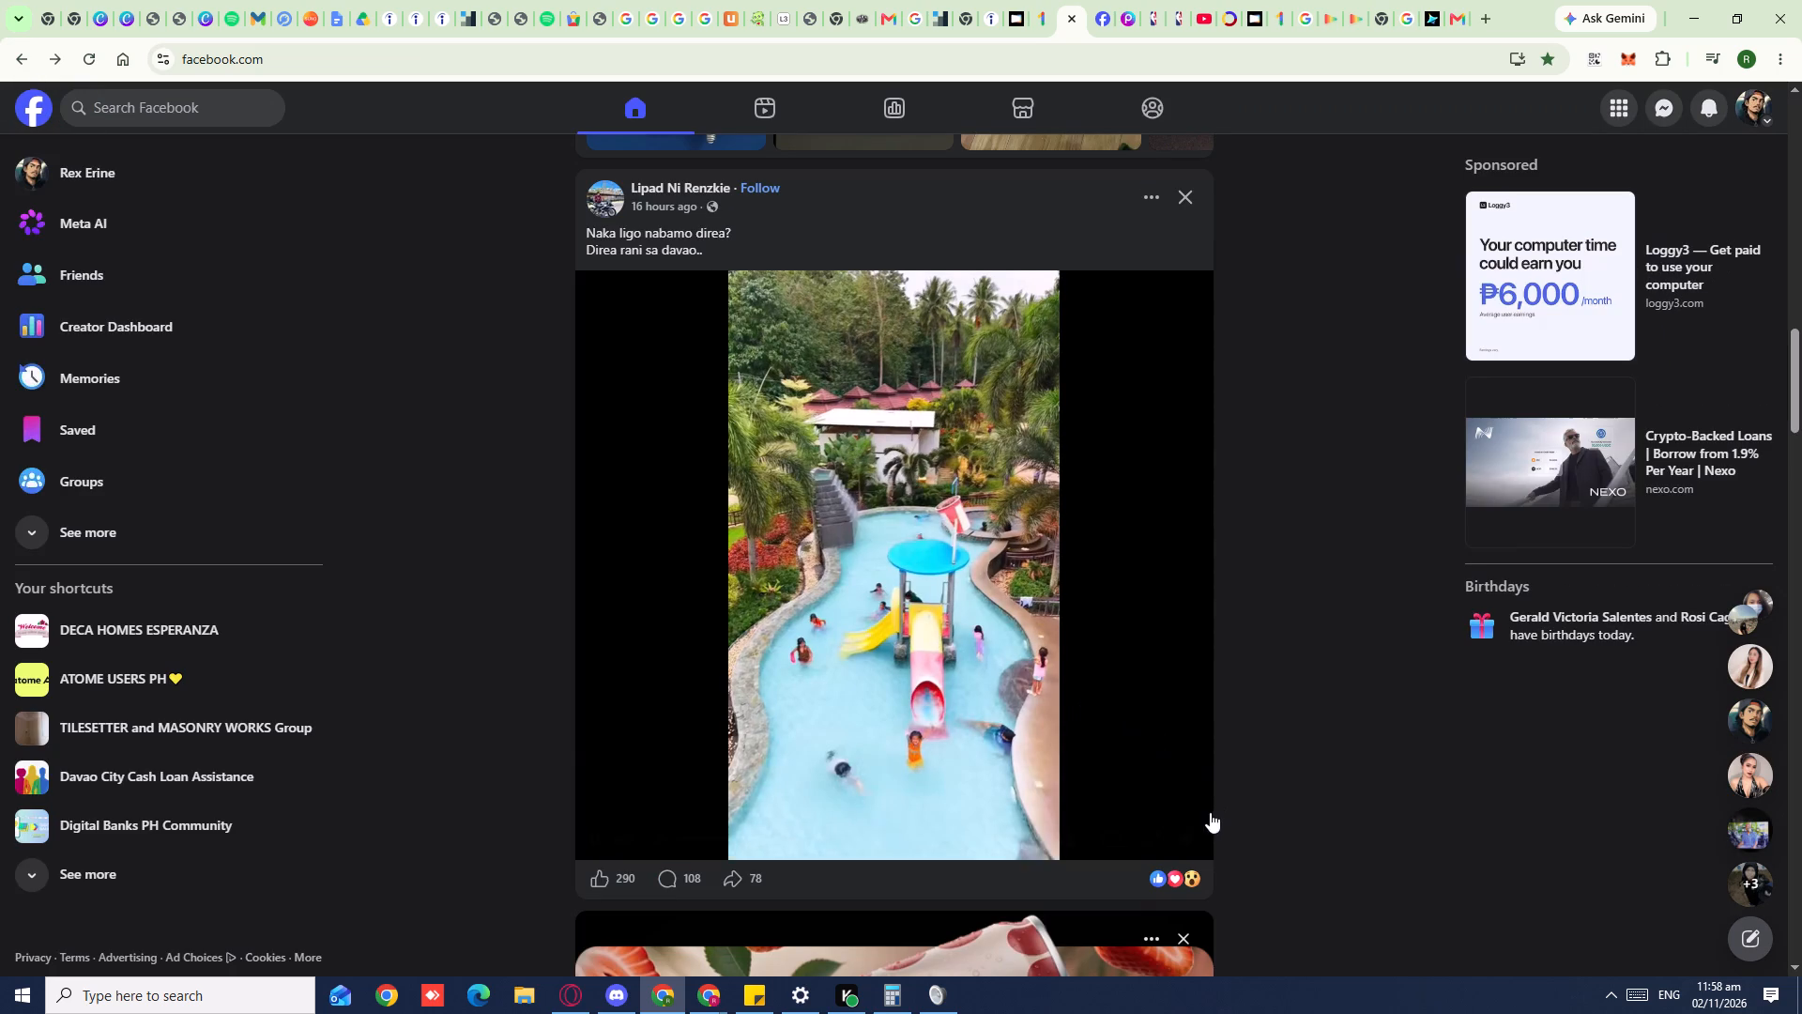
# Readjust the pool video's volume in the feed and watch more of it.
pyautogui.moveTo(1187, 795); pyautogui.dragTo(1191, 783)
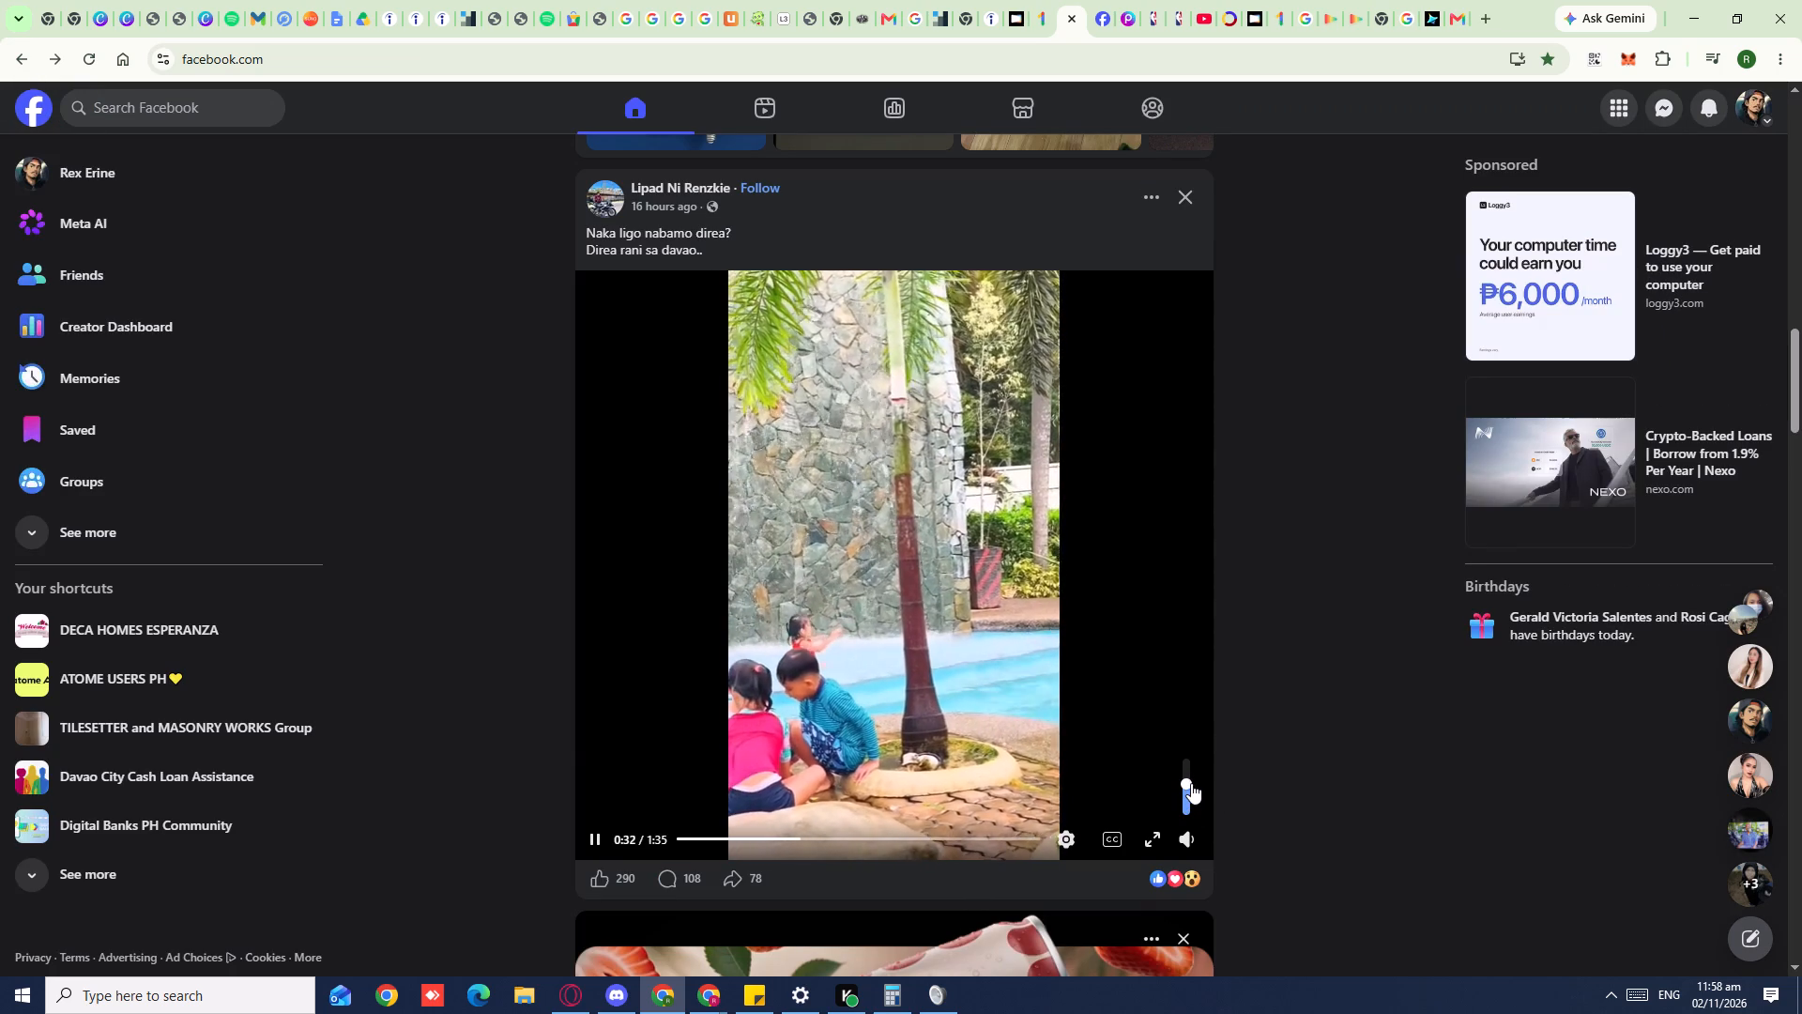
pyautogui.moveTo(1191, 783); pyautogui.dragTo(1191, 799)
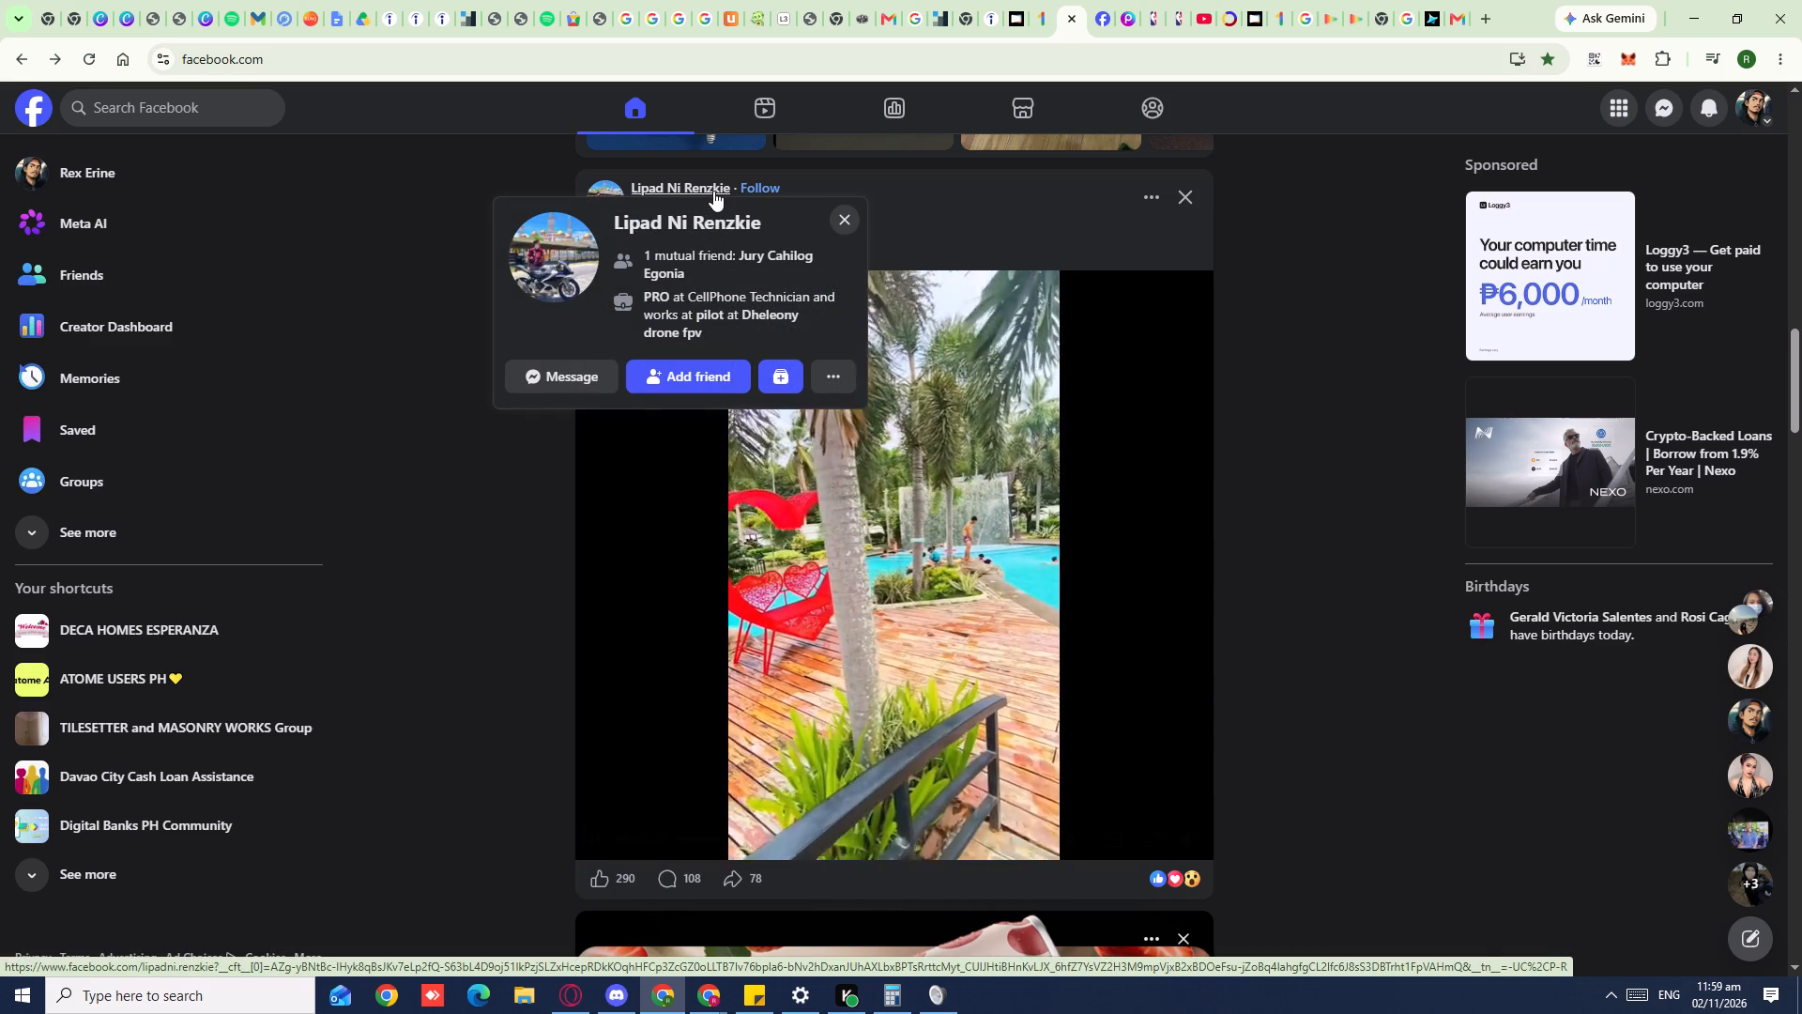
pyautogui.click(448, 679)
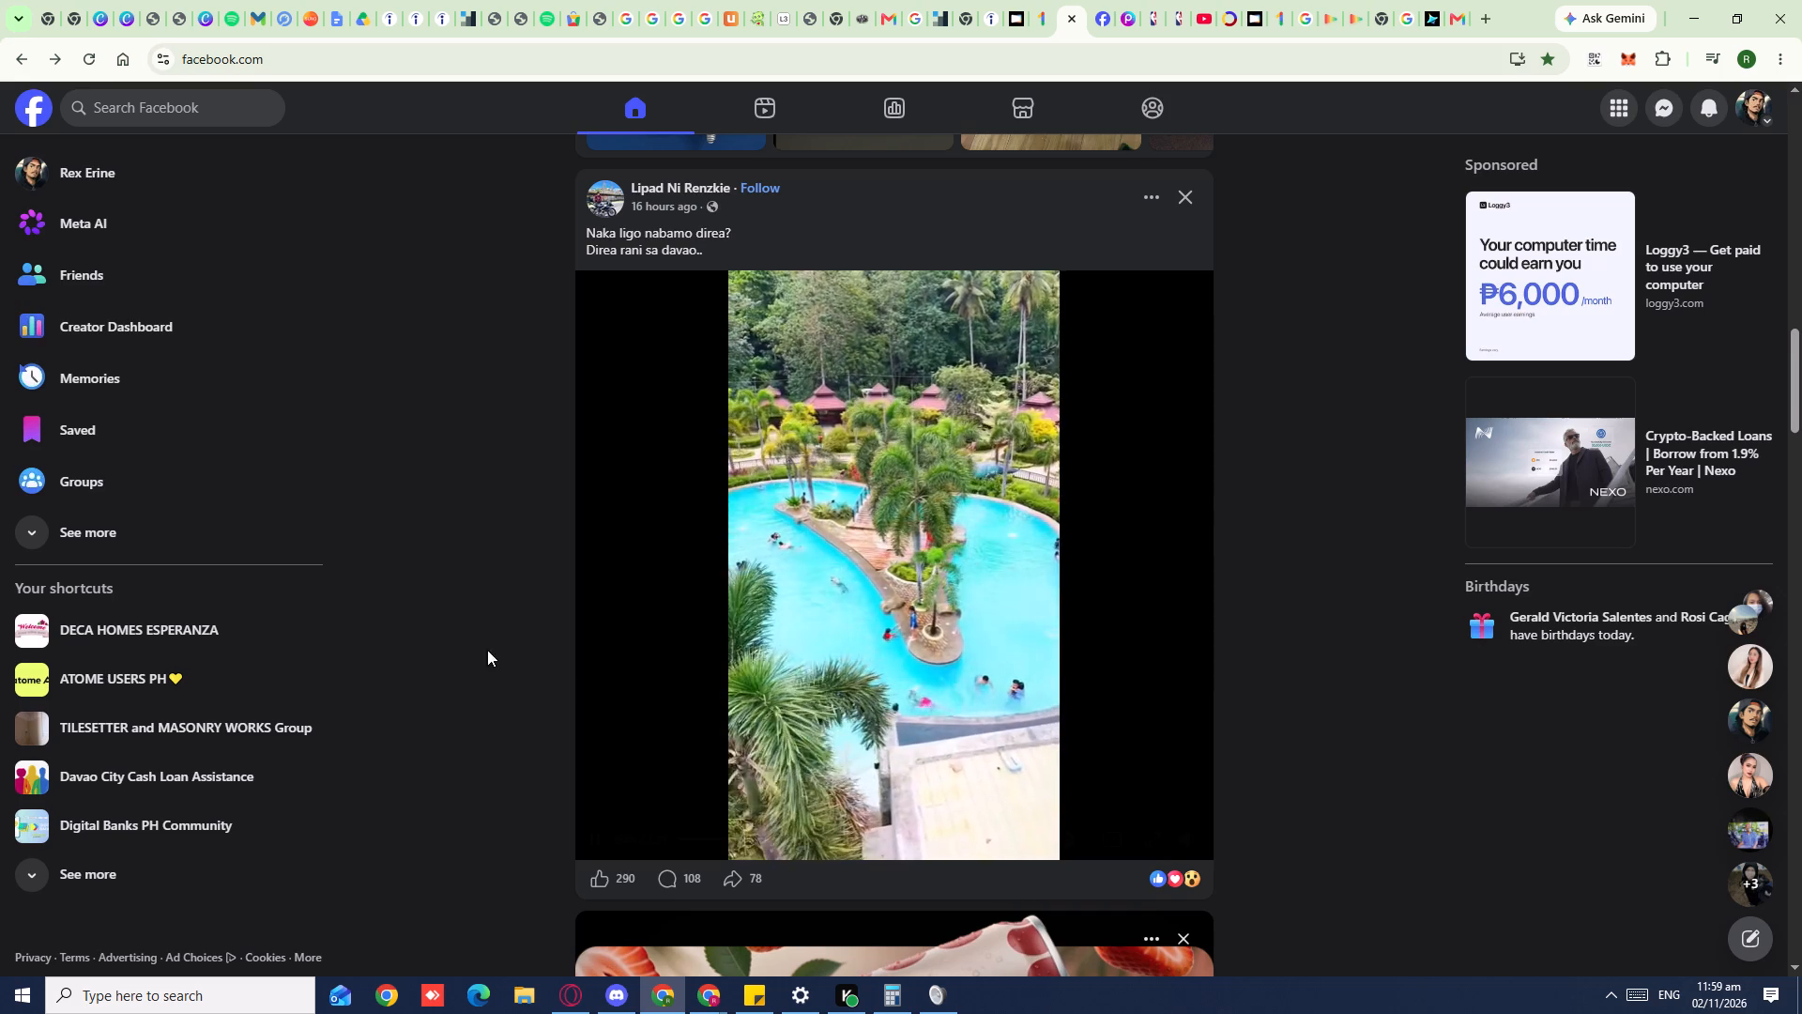
# Browse further down the news feed past the pool video.
pyautogui.scroll(-10, 512, 620)
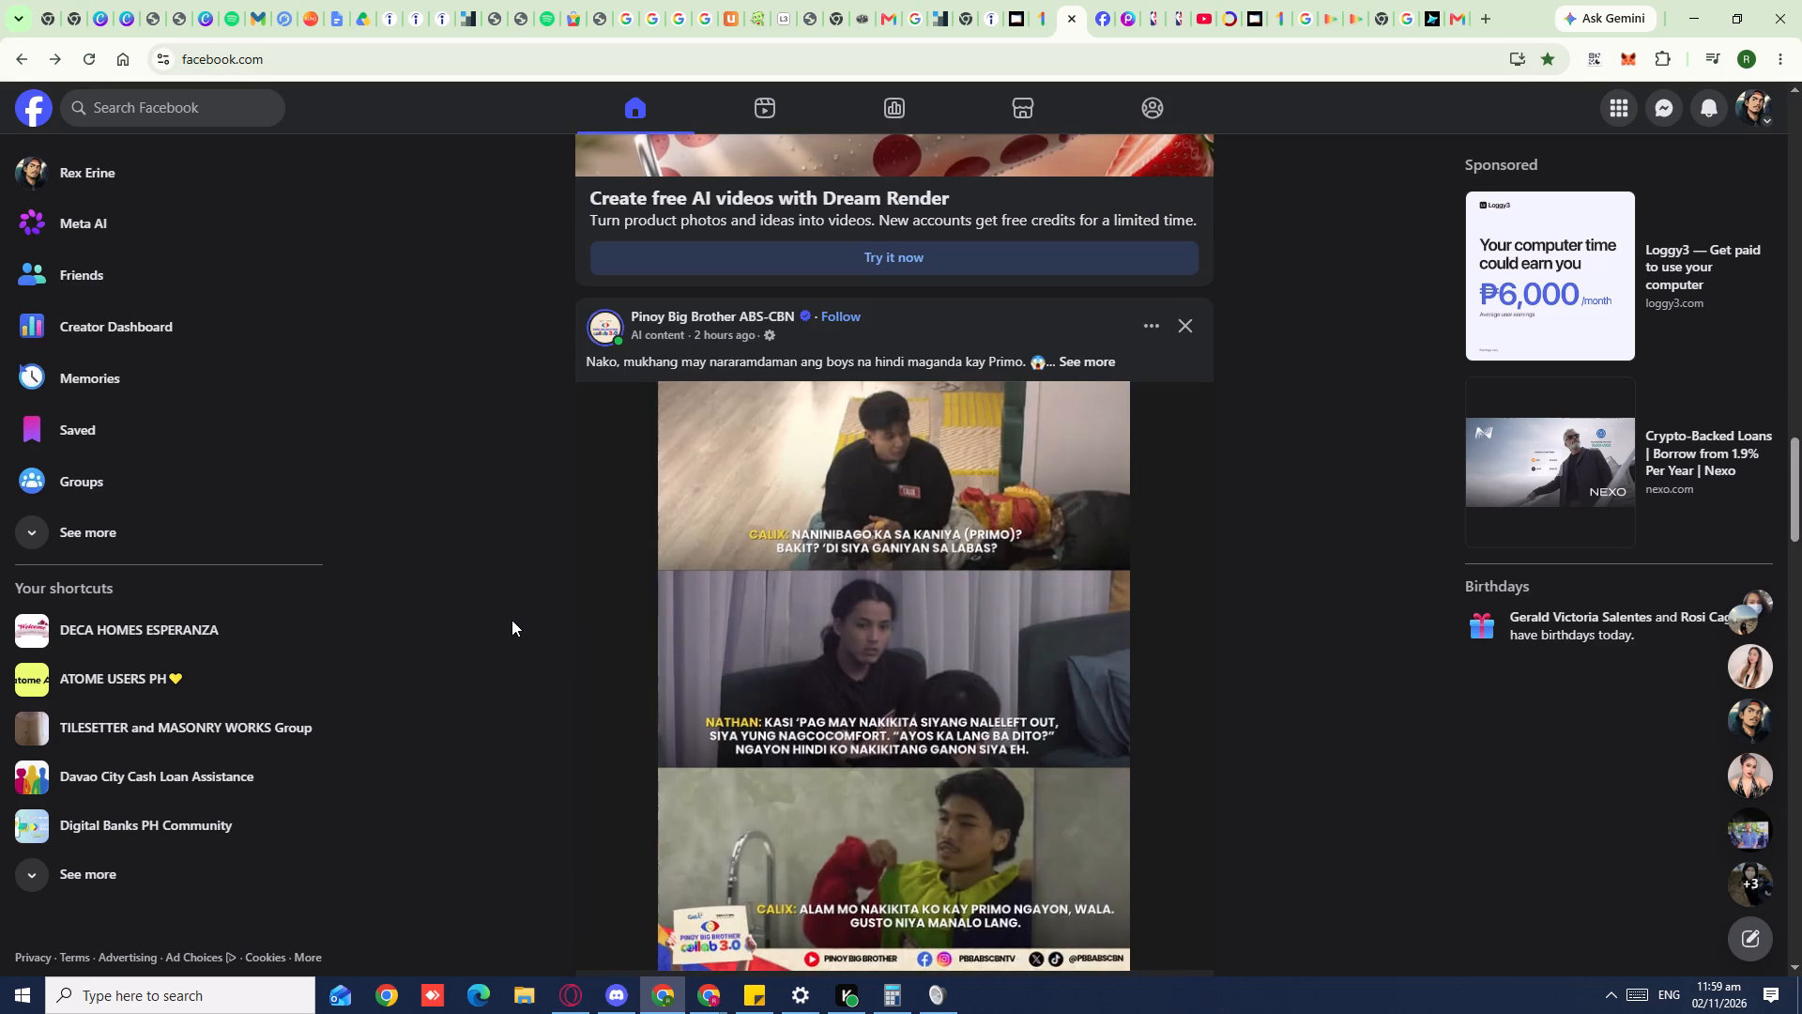
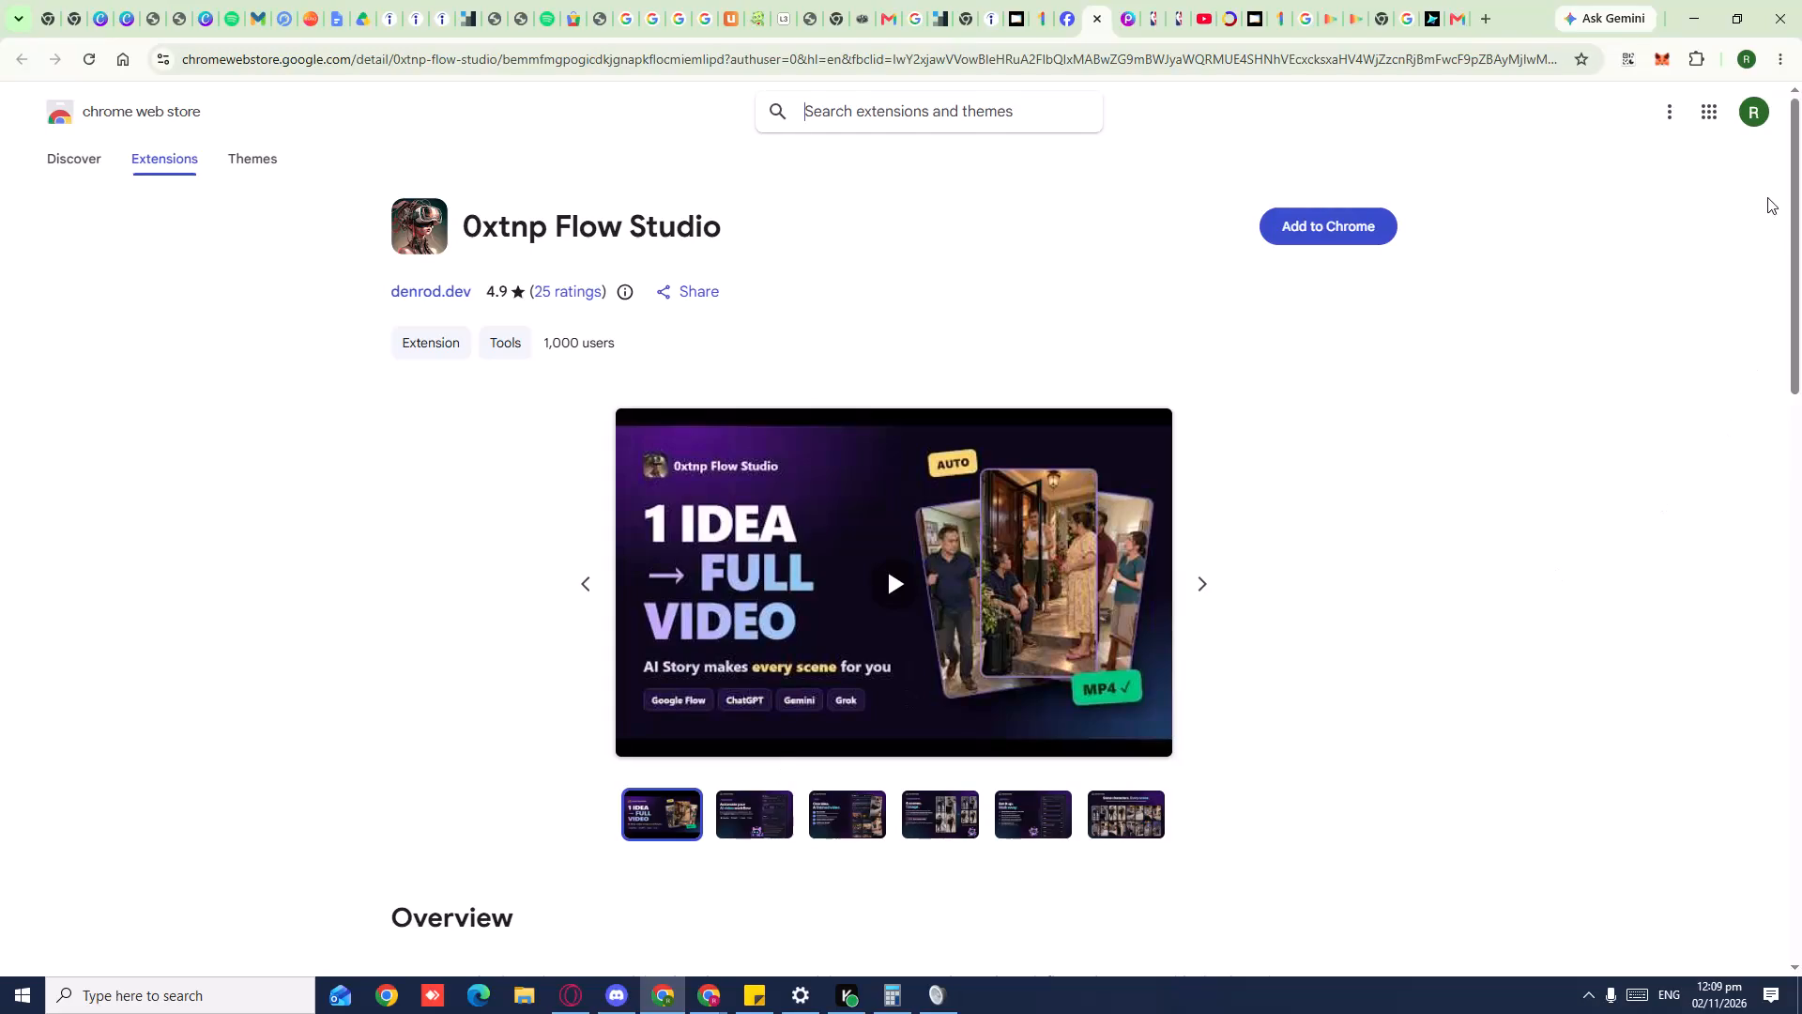
# Minimize the browser window showing the 0xtnp Flow Studio extension page.
pyautogui.click(1700, 17)
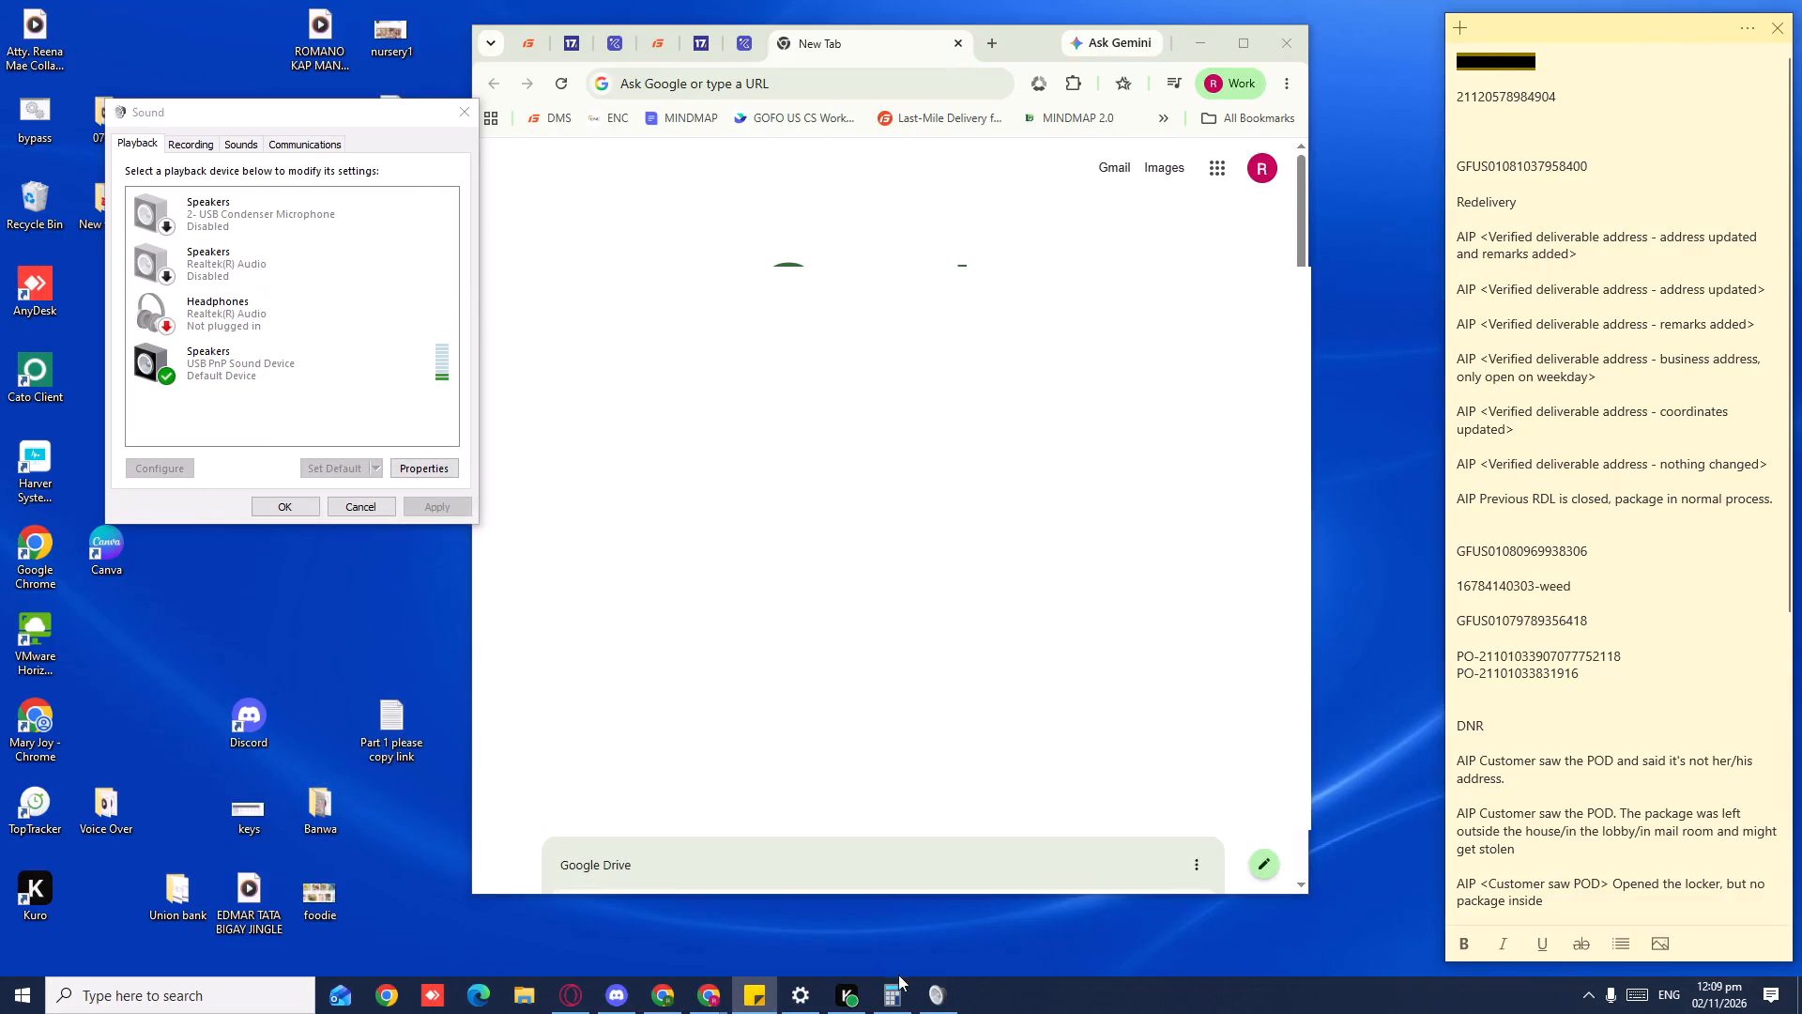
# Copy the caller's phone number from the active call and replace the previous call's phone and tracking numbers atop the sticky note with it.
pyautogui.click(705, 994)
pyautogui.click(756, 913)
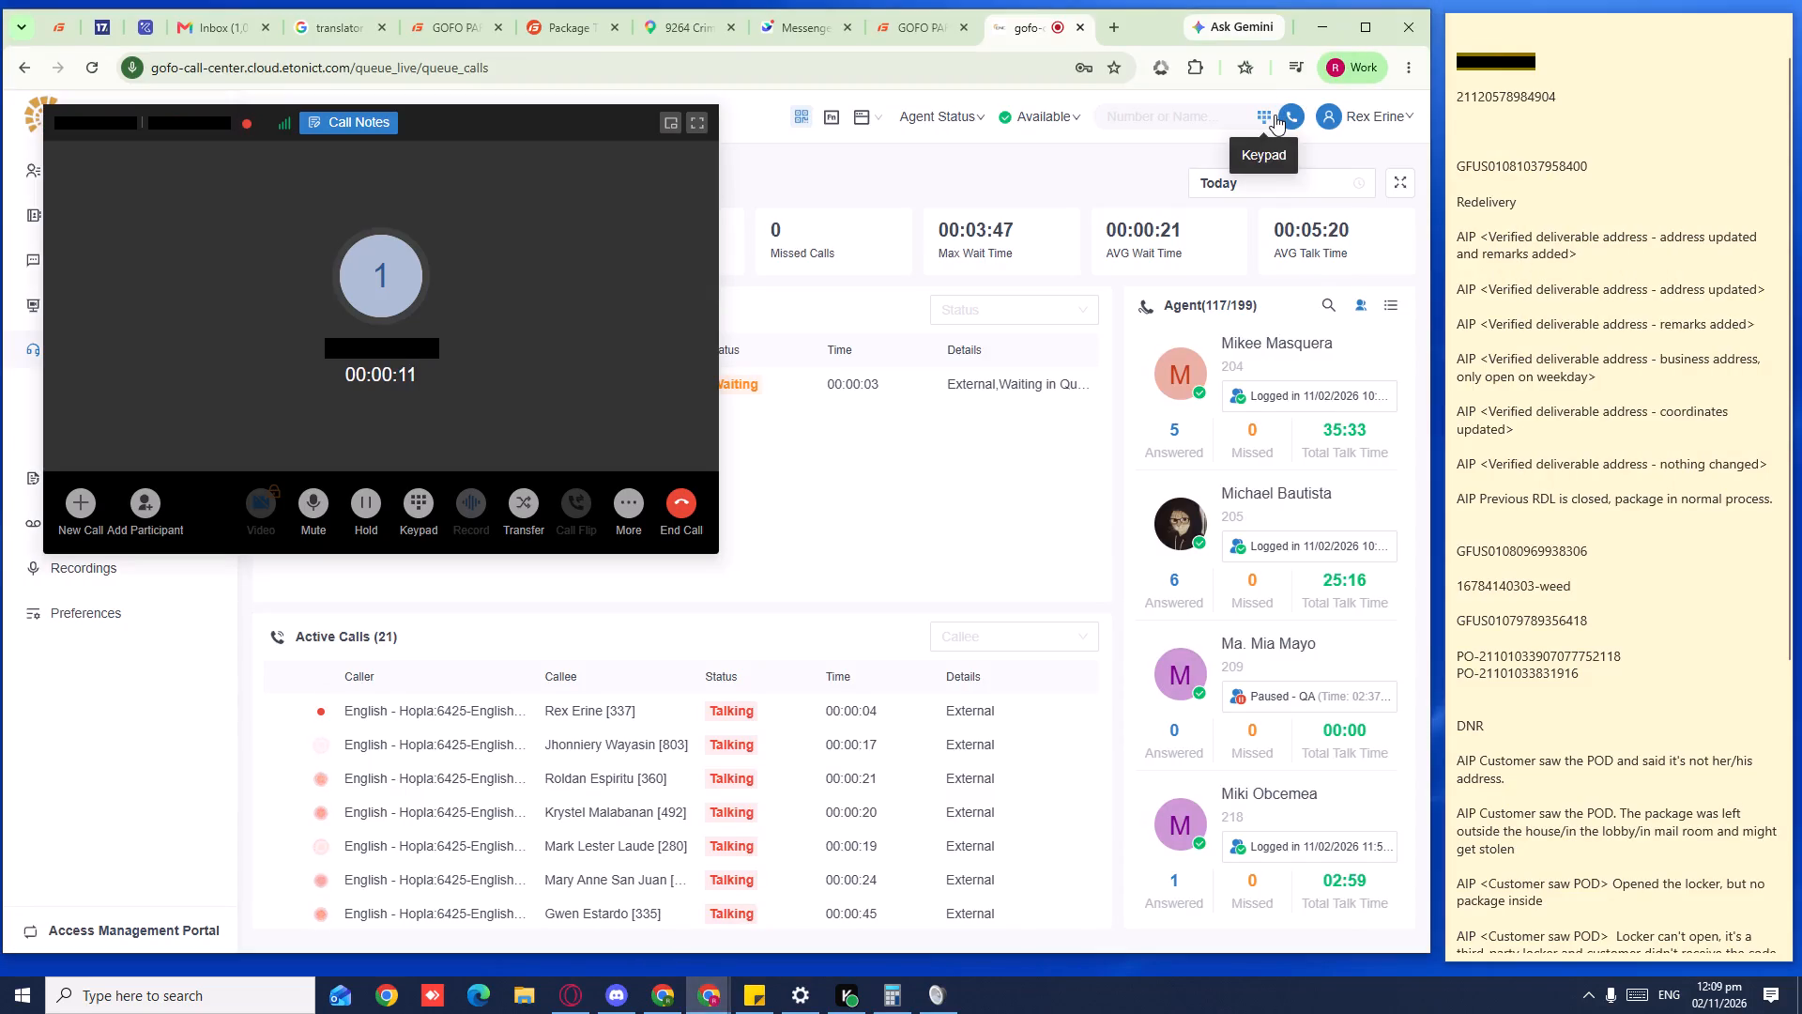
pyautogui.click(442, 346)
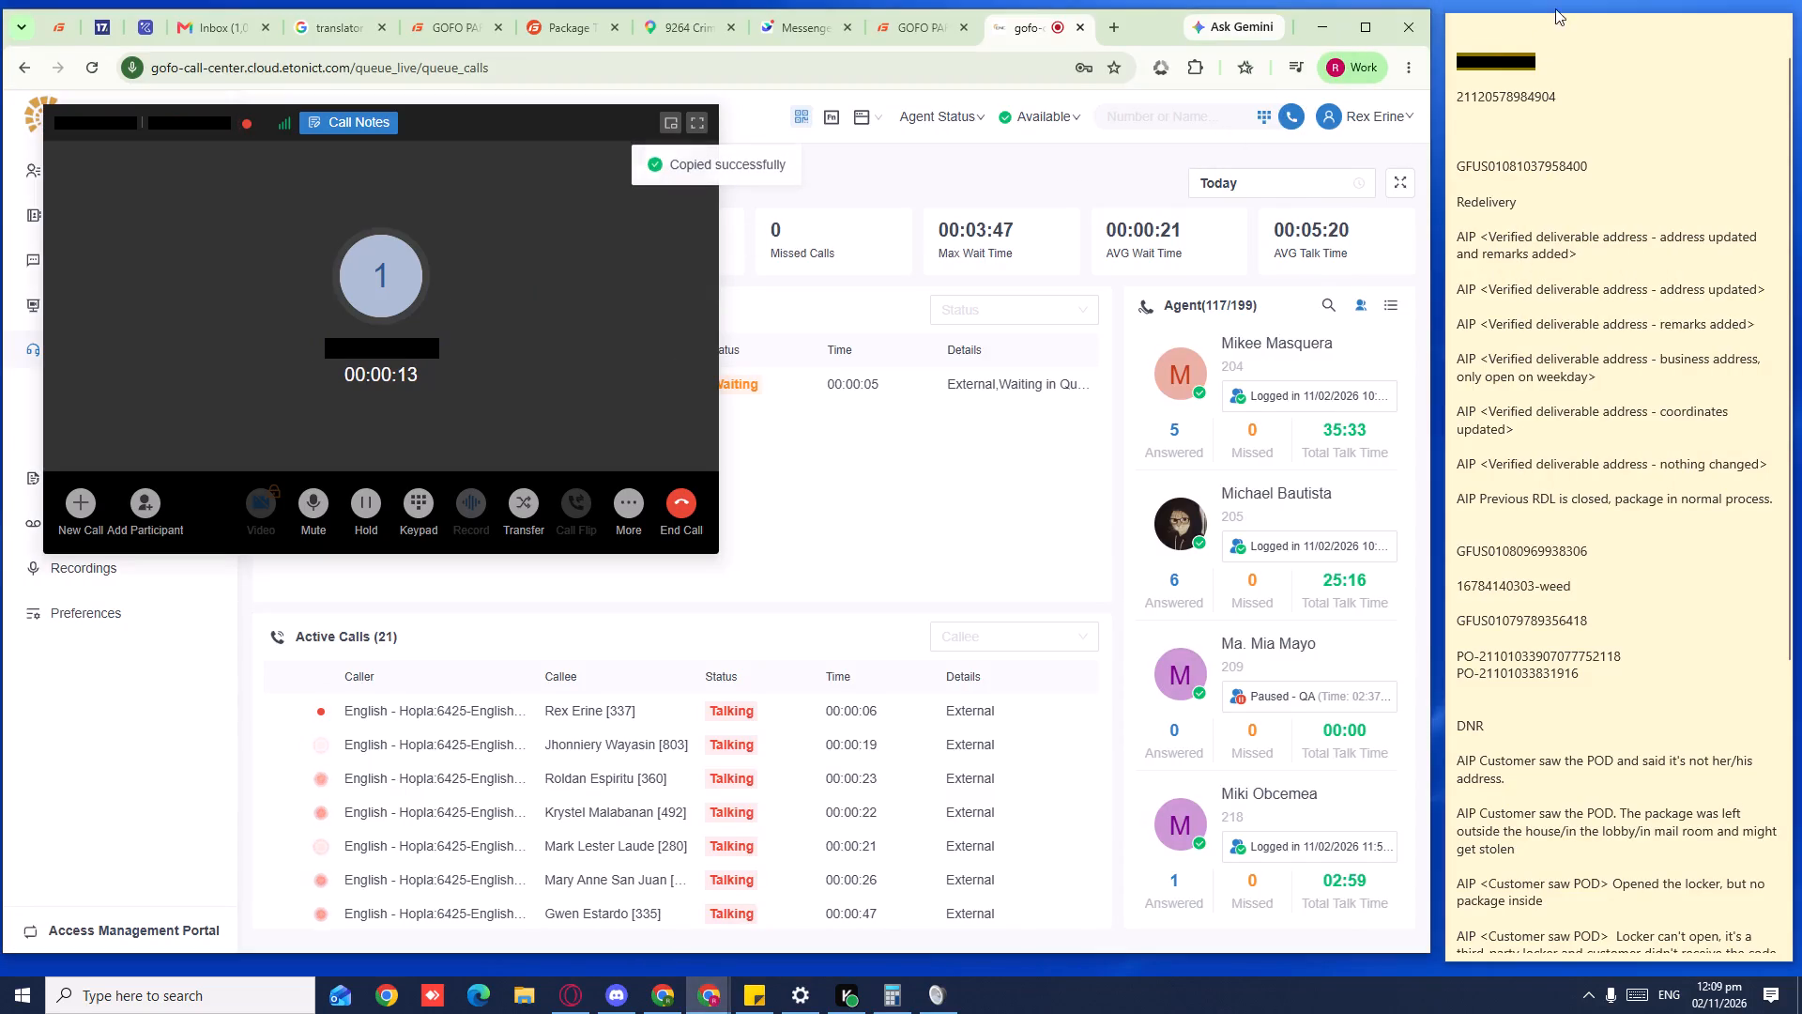
pyautogui.click(1585, 121)
pyautogui.click(1581, 98)
pyautogui.moveTo(1605, 170); pyautogui.dragTo(1354, 77)
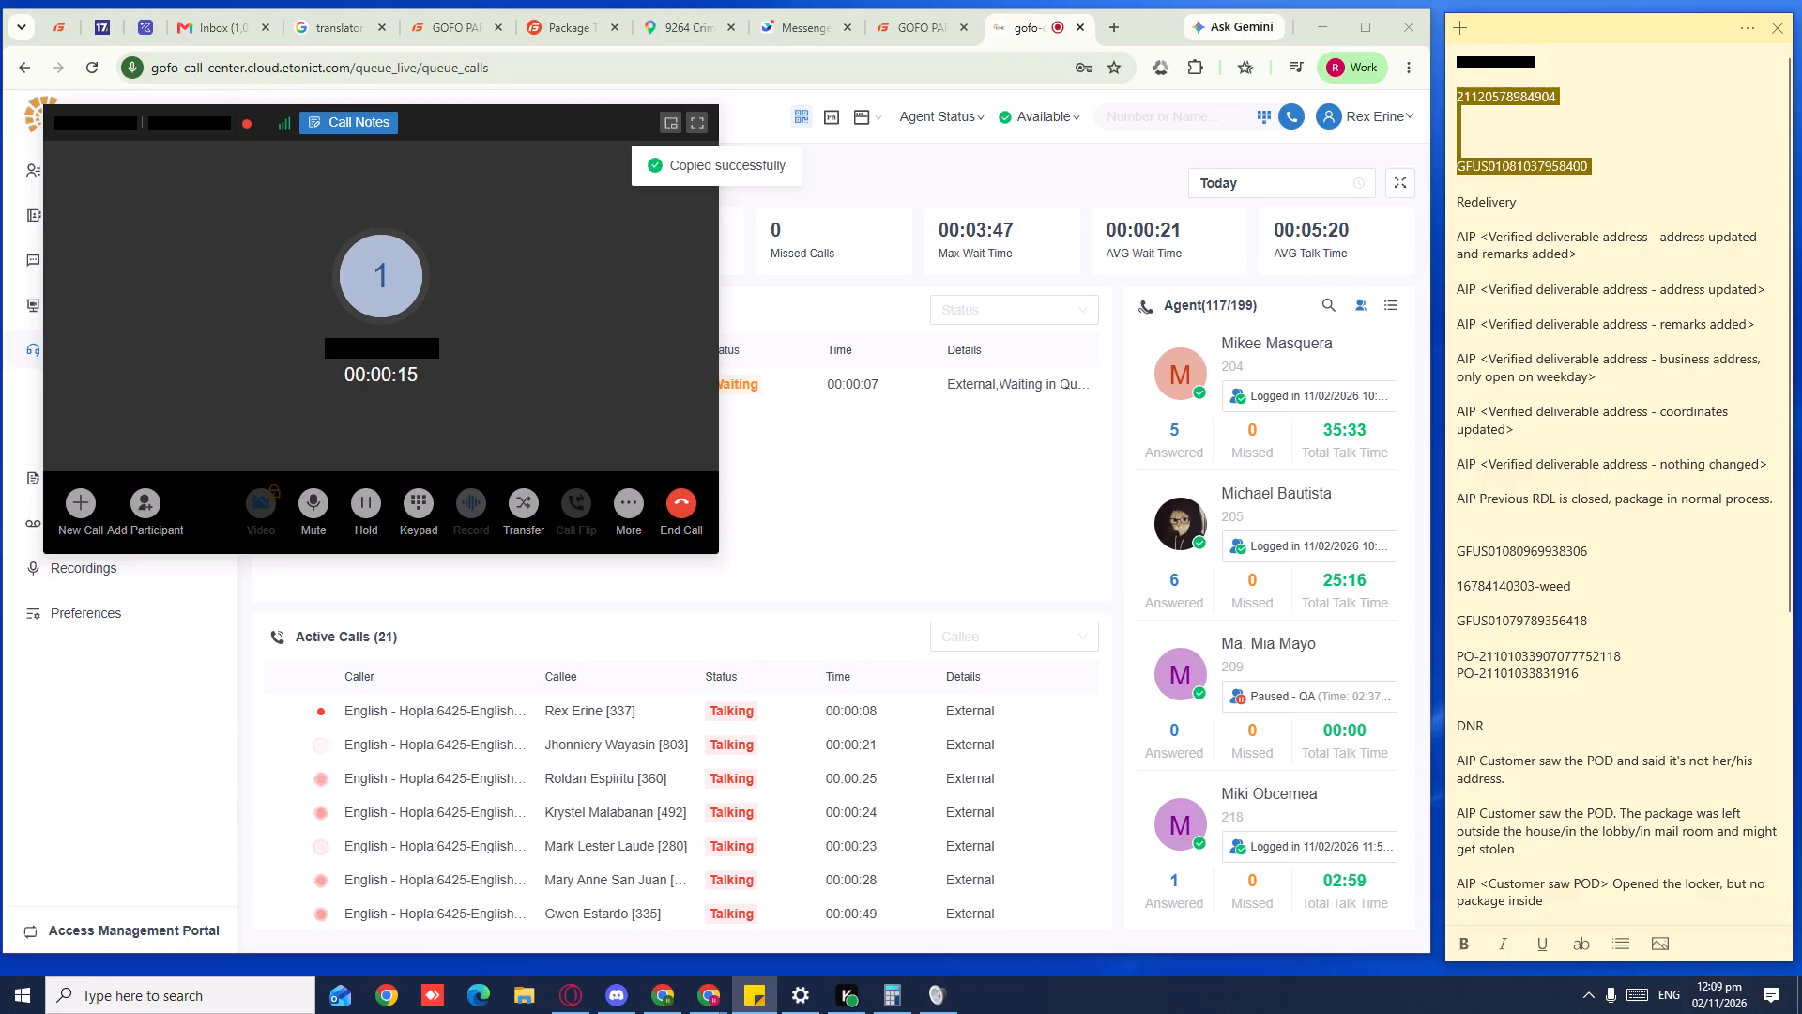
pyautogui.moveTo(1354, 77); pyautogui.dragTo(1184, 0)
pyautogui.press('BackSpace')
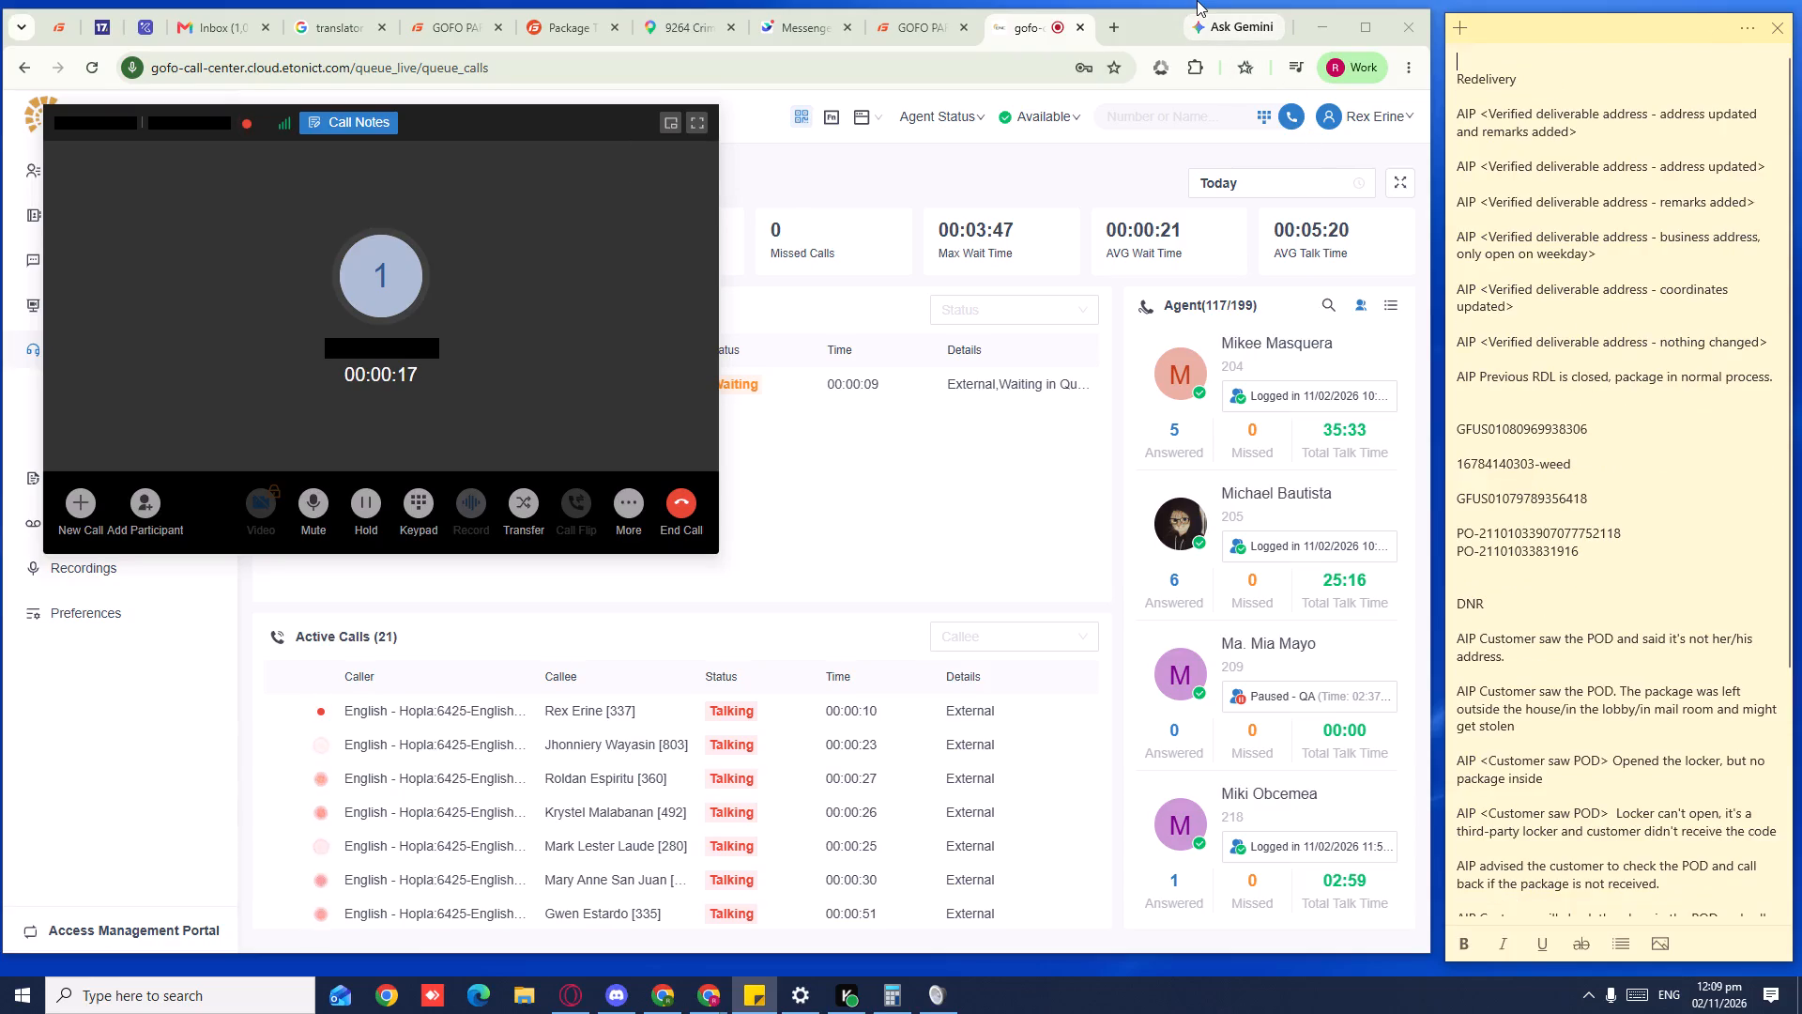
pyautogui.hotkey('ctrl', 'v')
pyautogui.press('Return')
pyautogui.press('Return')
# Search Phone Record Lookup in Ticket registration for the caller's phone number.
pyautogui.click(450, 42)
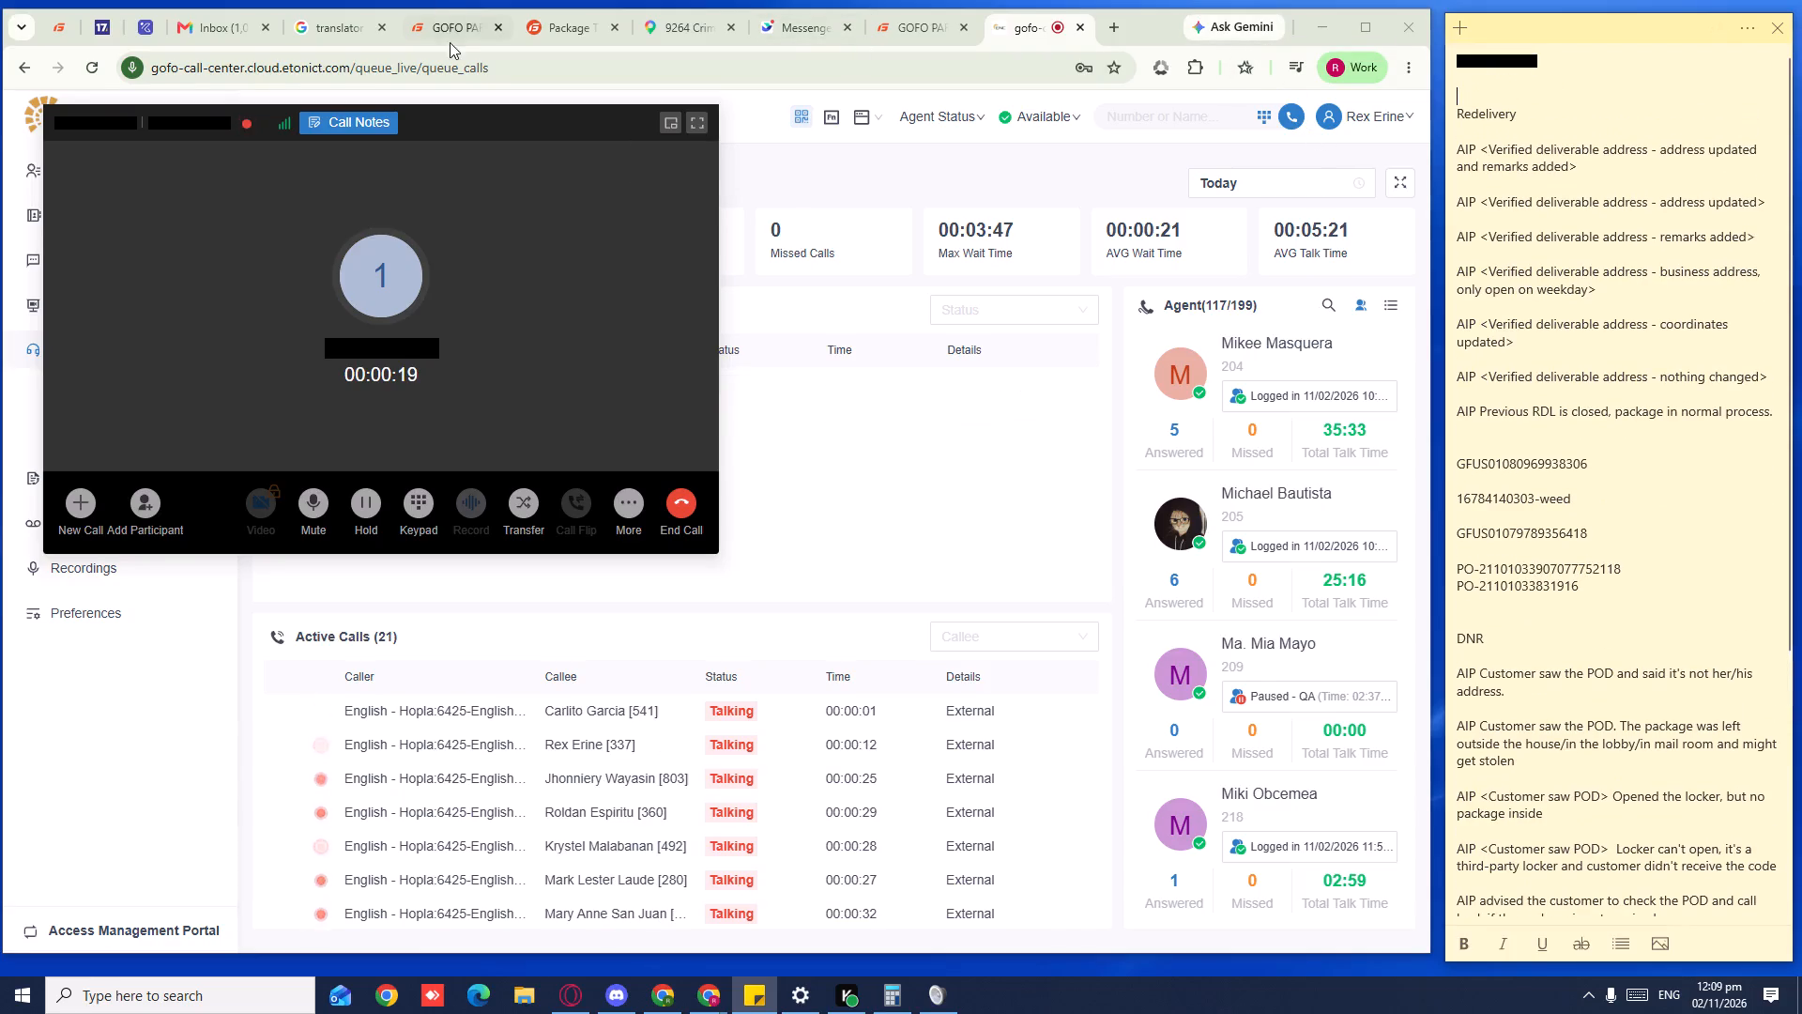
pyautogui.click(112, 216)
pyautogui.click(160, 257)
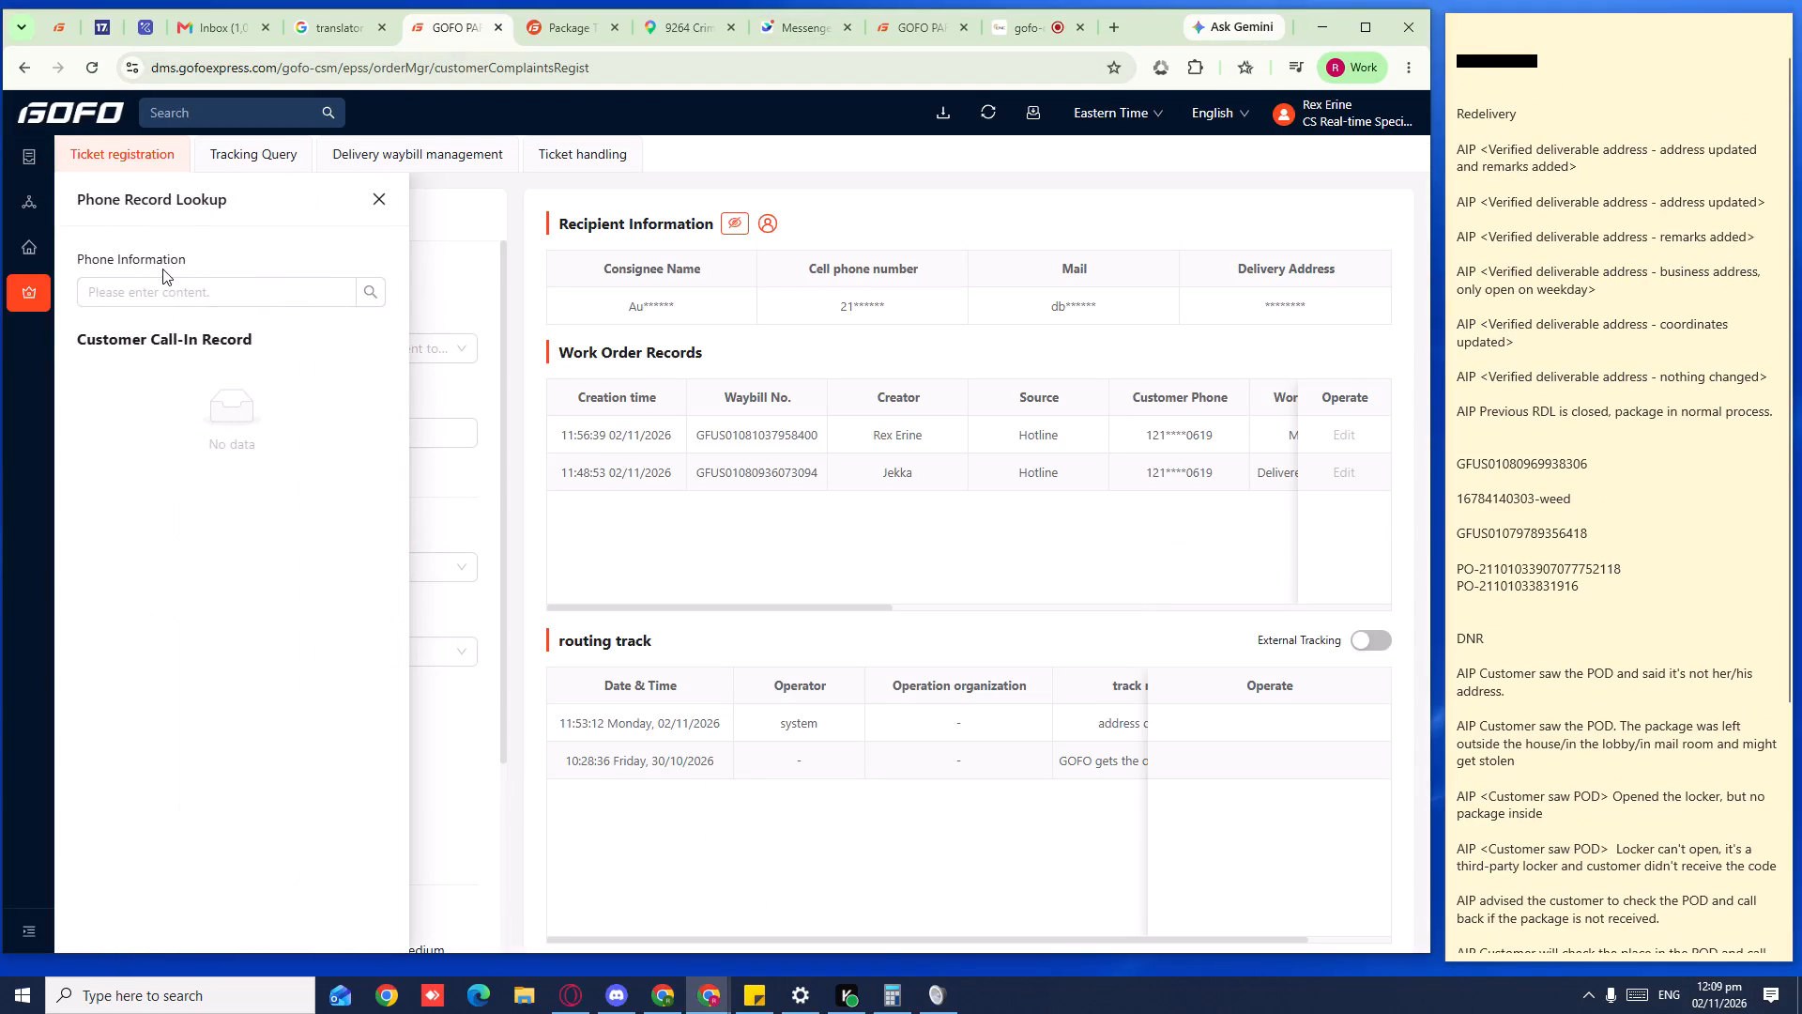
pyautogui.click(163, 269)
pyautogui.click(166, 283)
pyautogui.hotkey('ctrl', 'v')
pyautogui.click(369, 300)
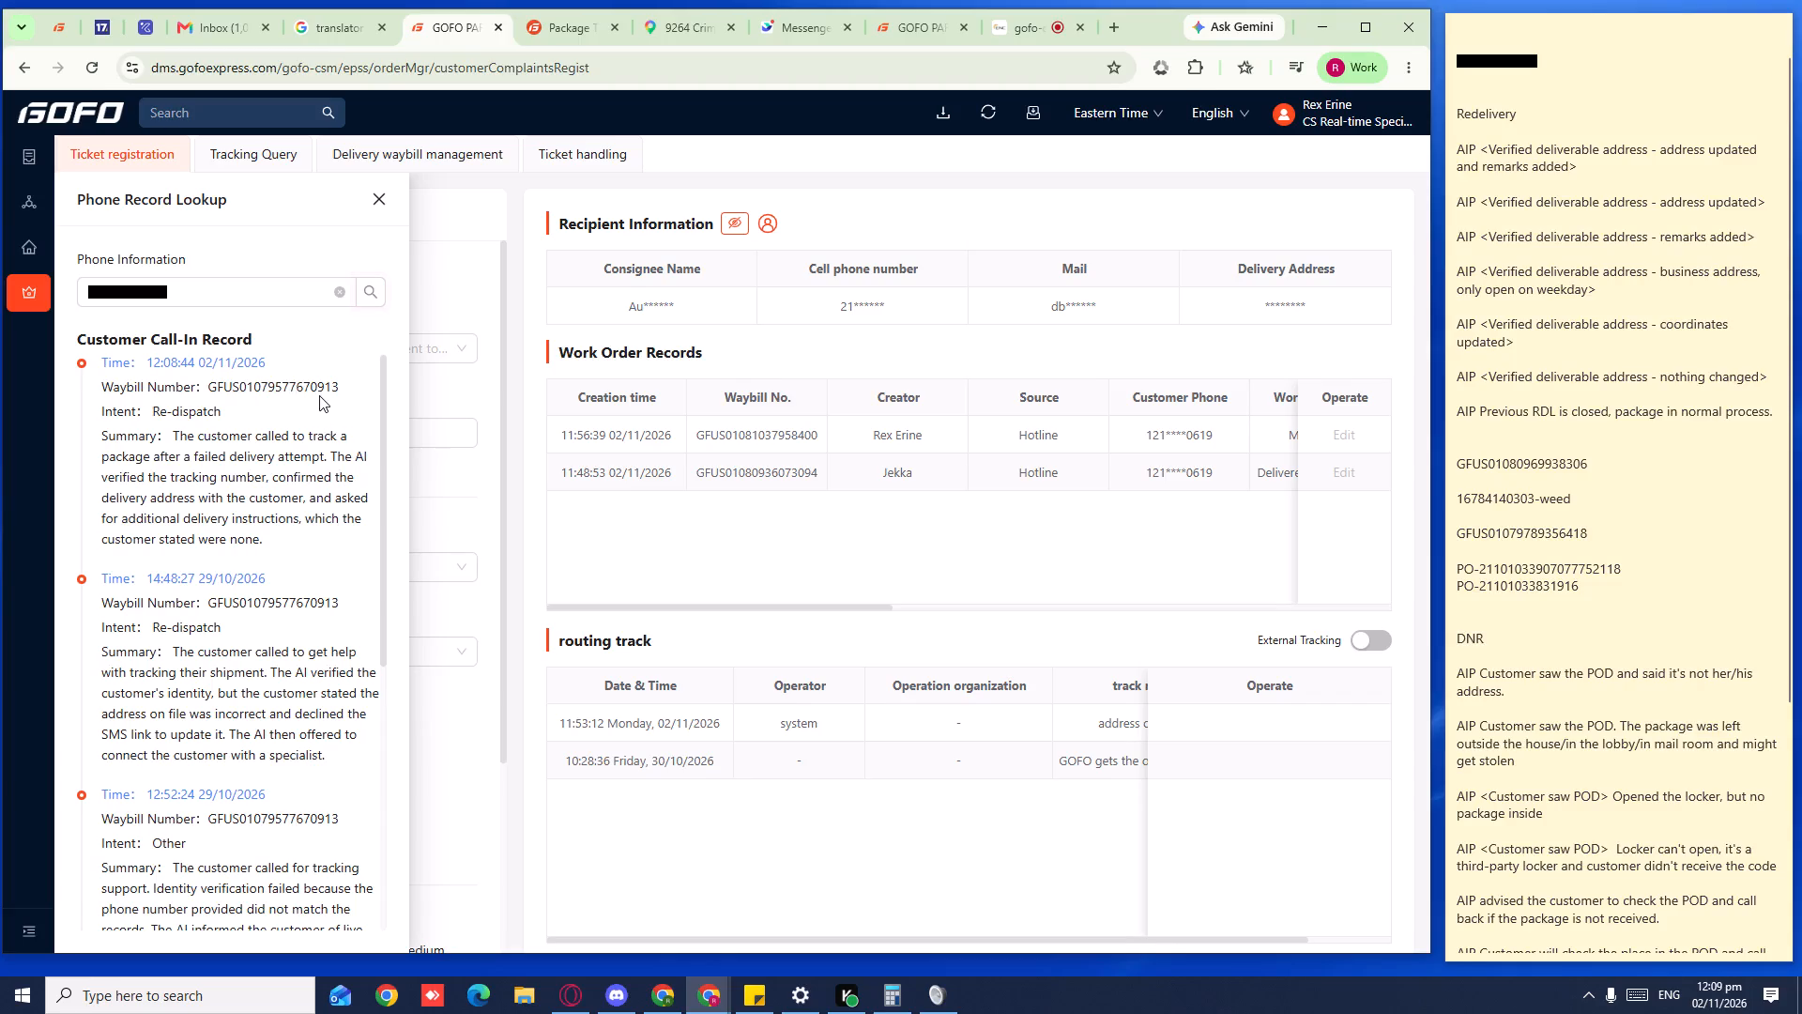
pyautogui.doubleClick(319, 391)
pyautogui.hotkey('ctrl', 'c')
pyautogui.hotkey('ctrl', 'c')
pyautogui.hotkey('ctrl', 'c')
pyautogui.hotkey('ctrl', 'c')
pyautogui.keyDown('ctrl'); pyautogui.click(247, 133); pyautogui.keyUp('ctrl')
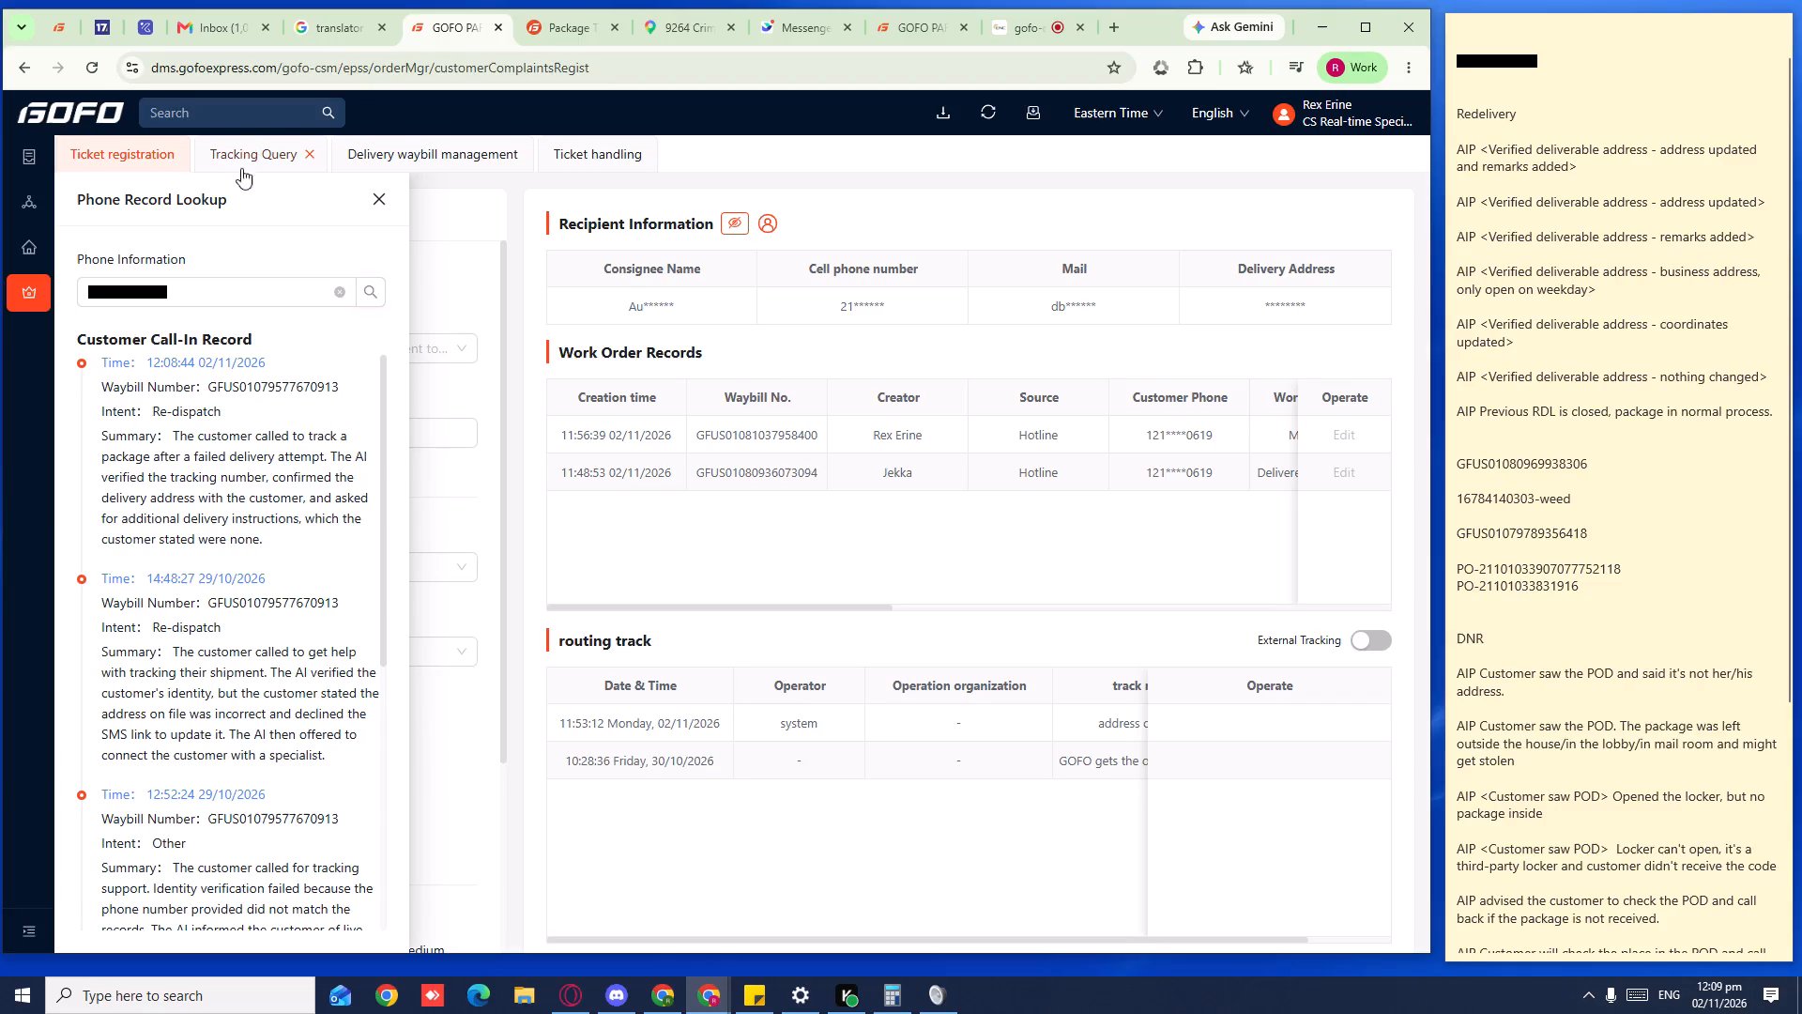
pyautogui.click(240, 177)
pyautogui.click(242, 164)
pyautogui.click(234, 252)
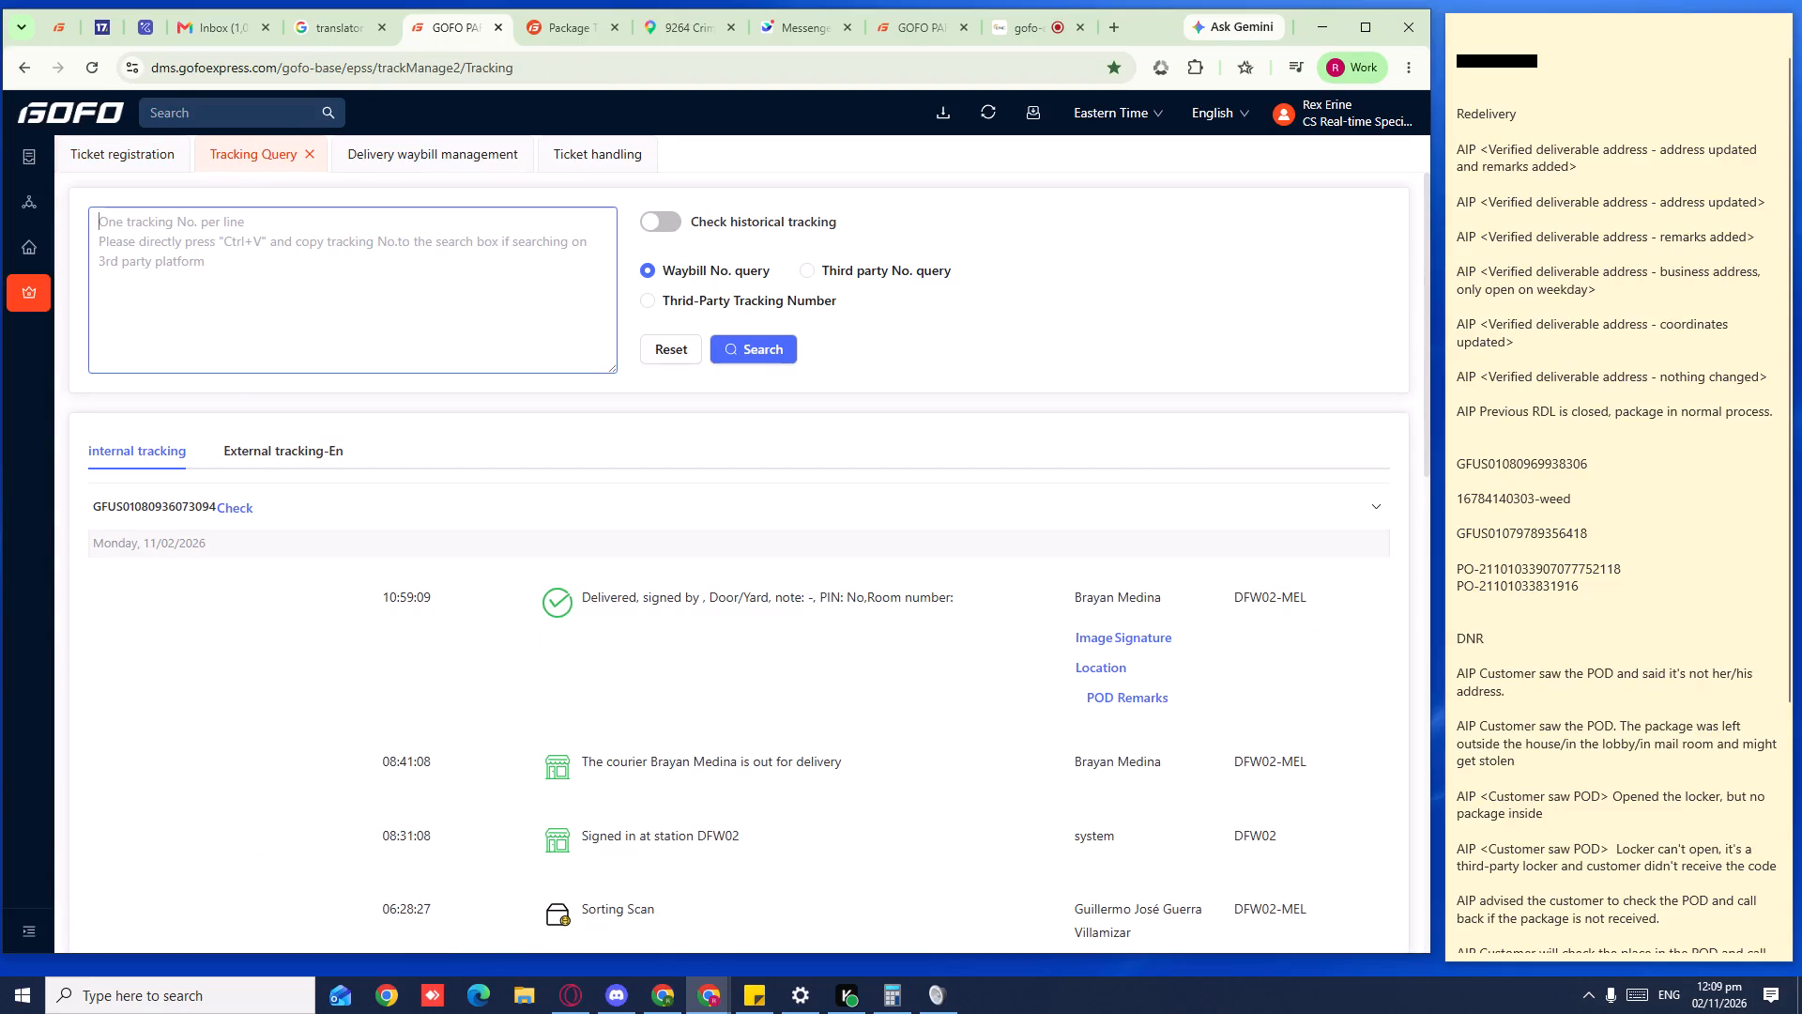
pyautogui.hotkey('ctrl', 'v')
pyautogui.click(737, 340)
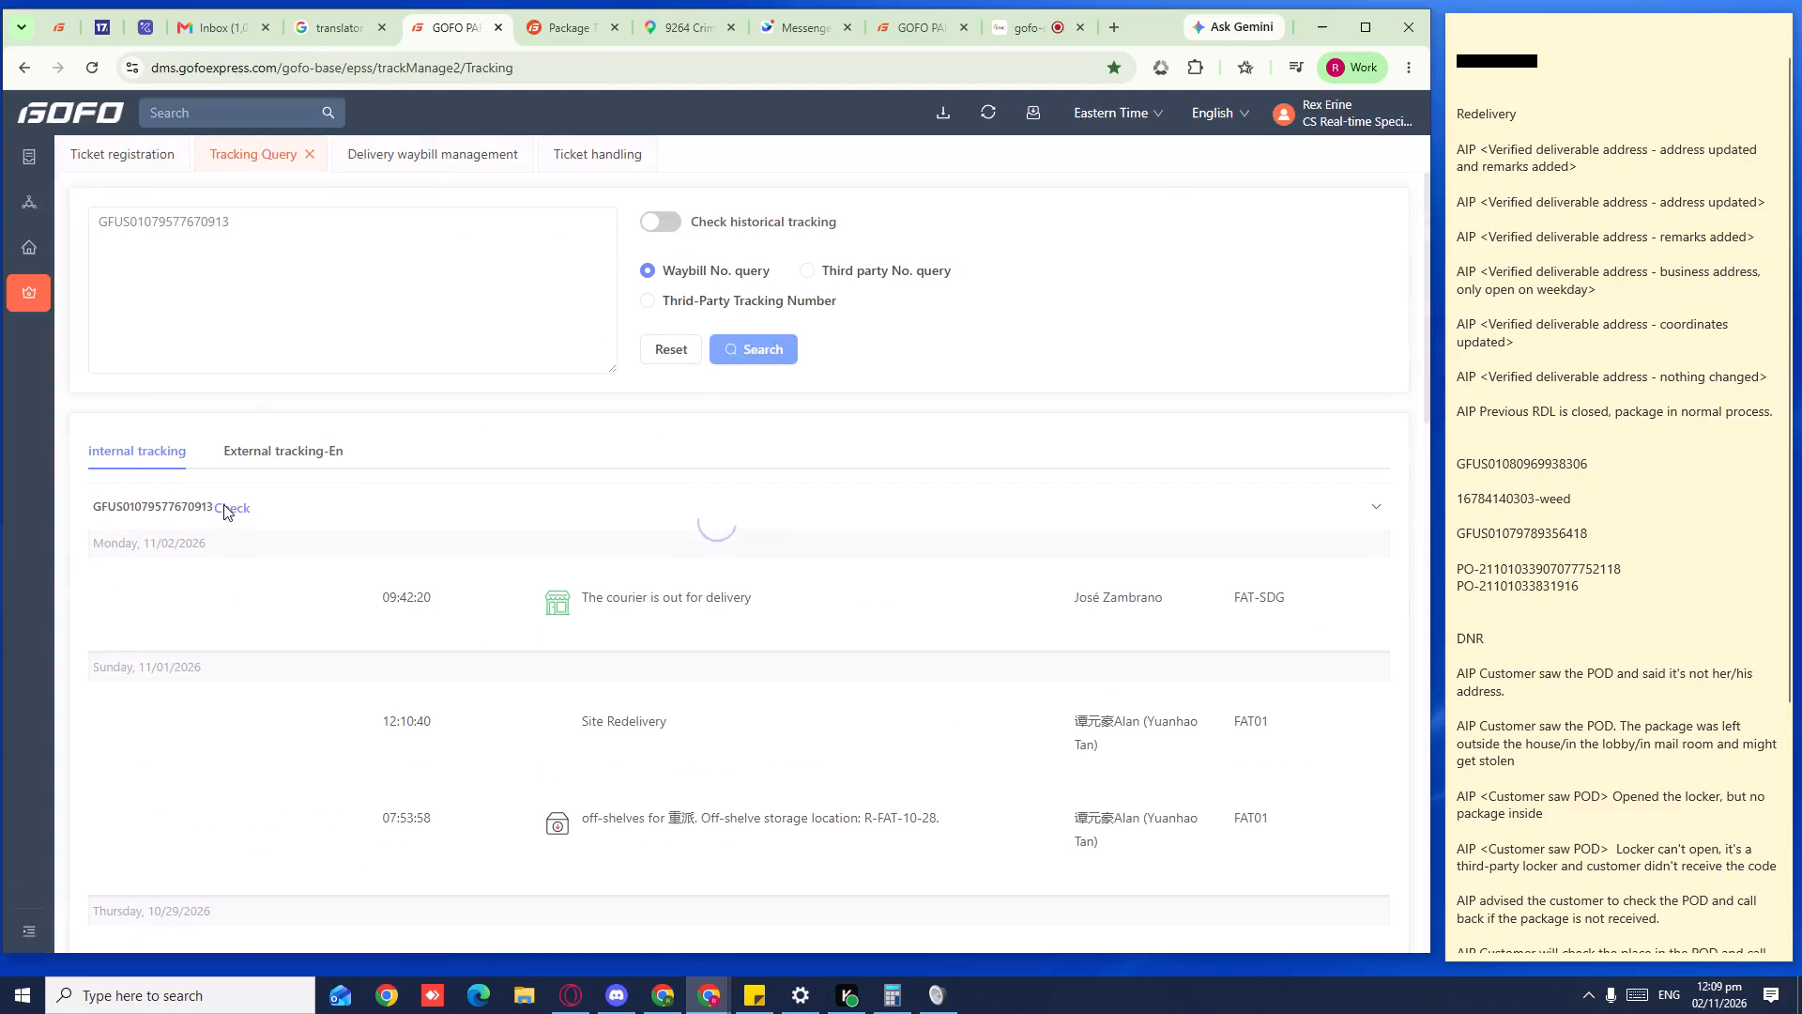
pyautogui.click(229, 506)
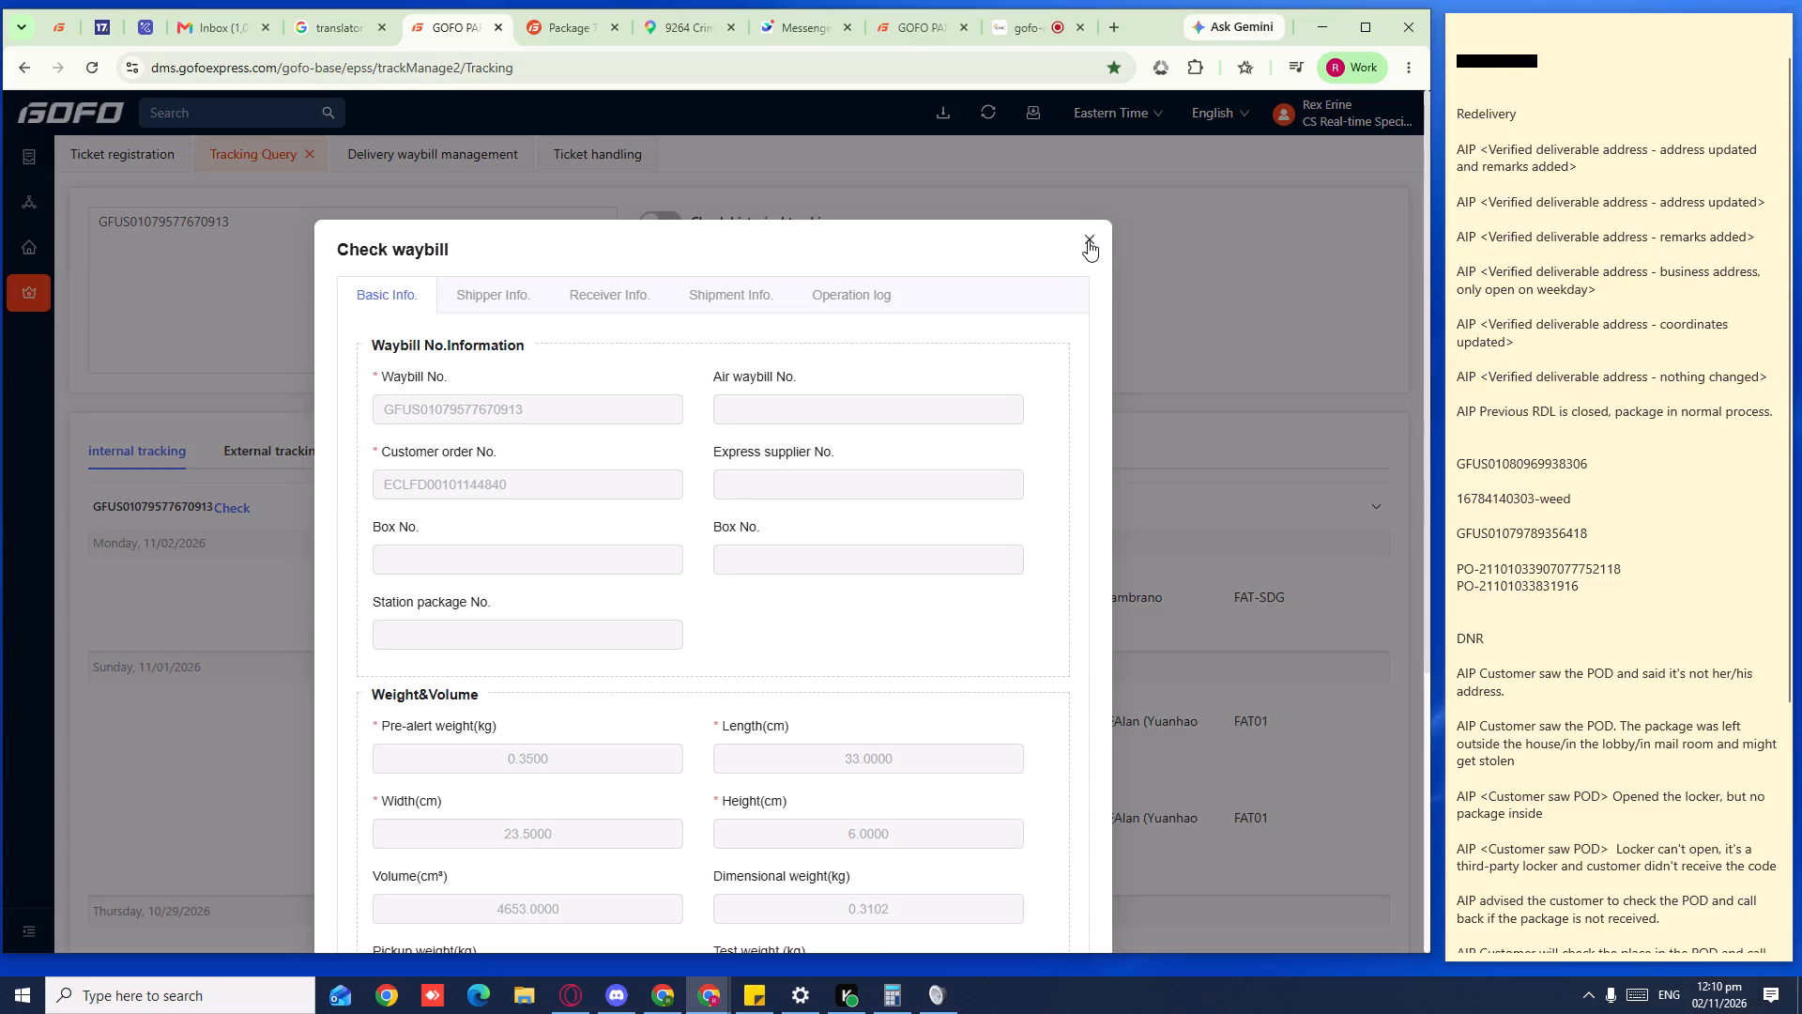
pyautogui.click(585, 304)
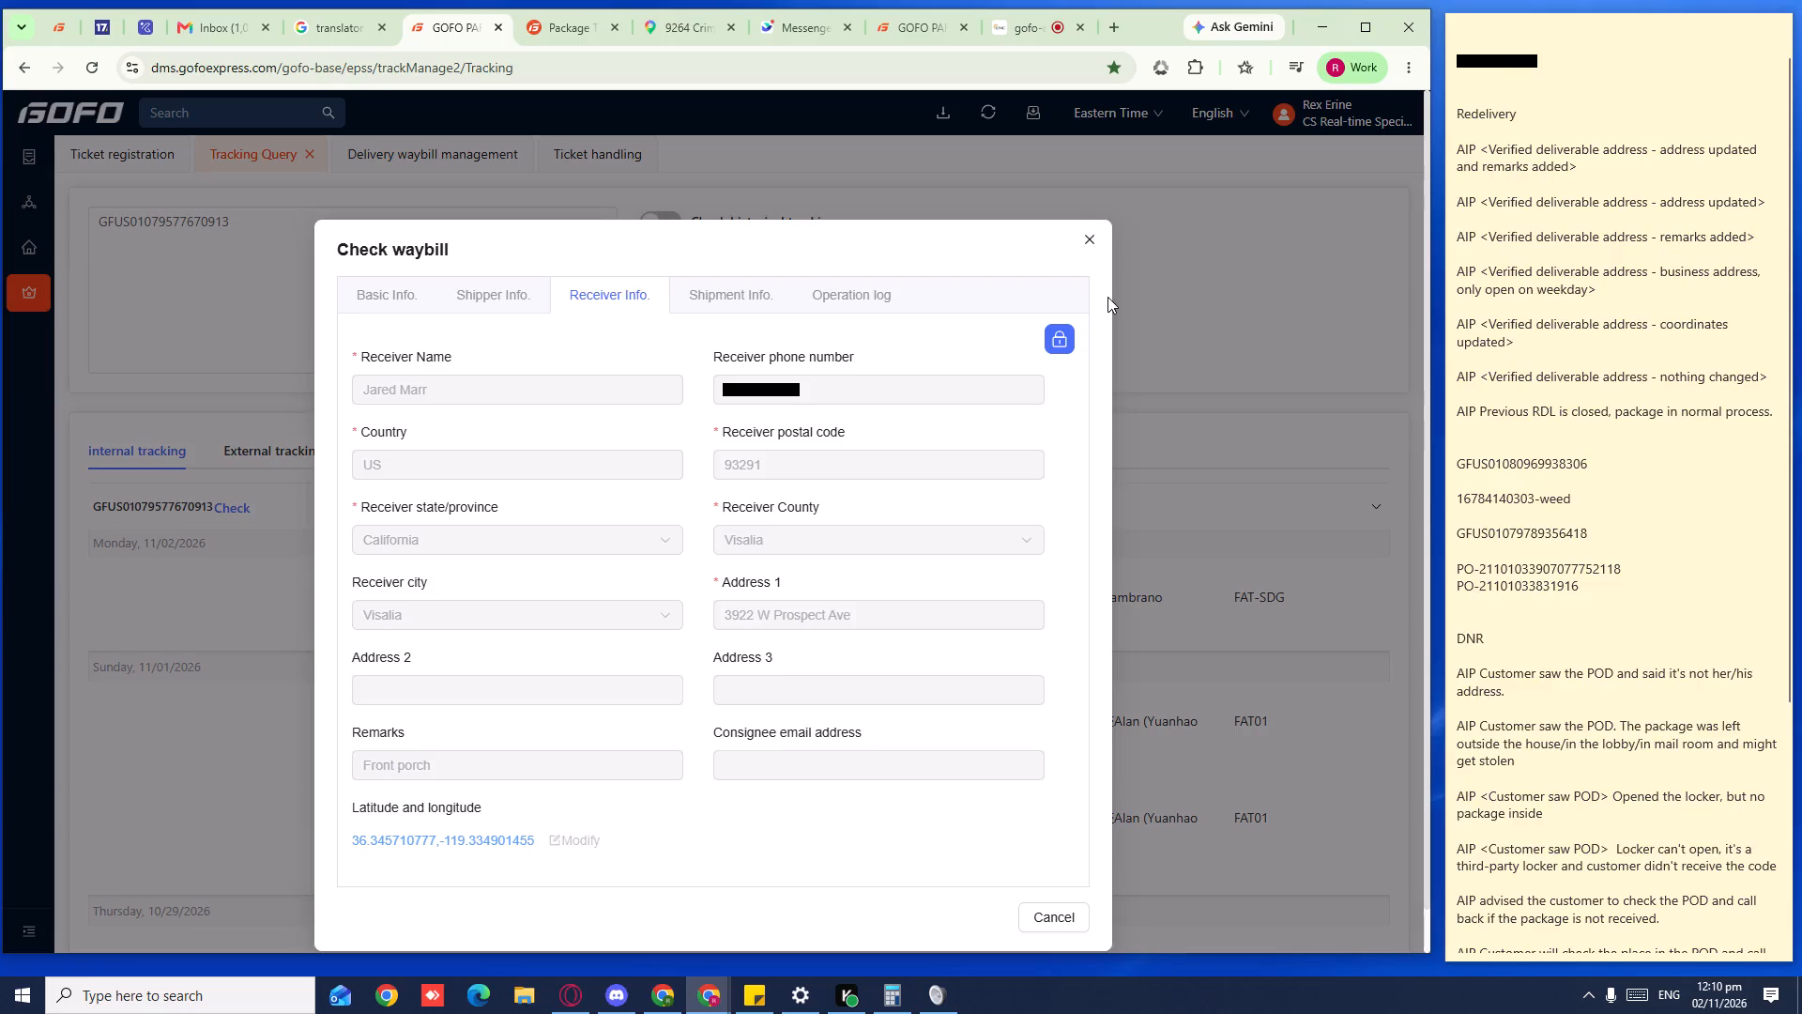
pyautogui.click(1080, 235)
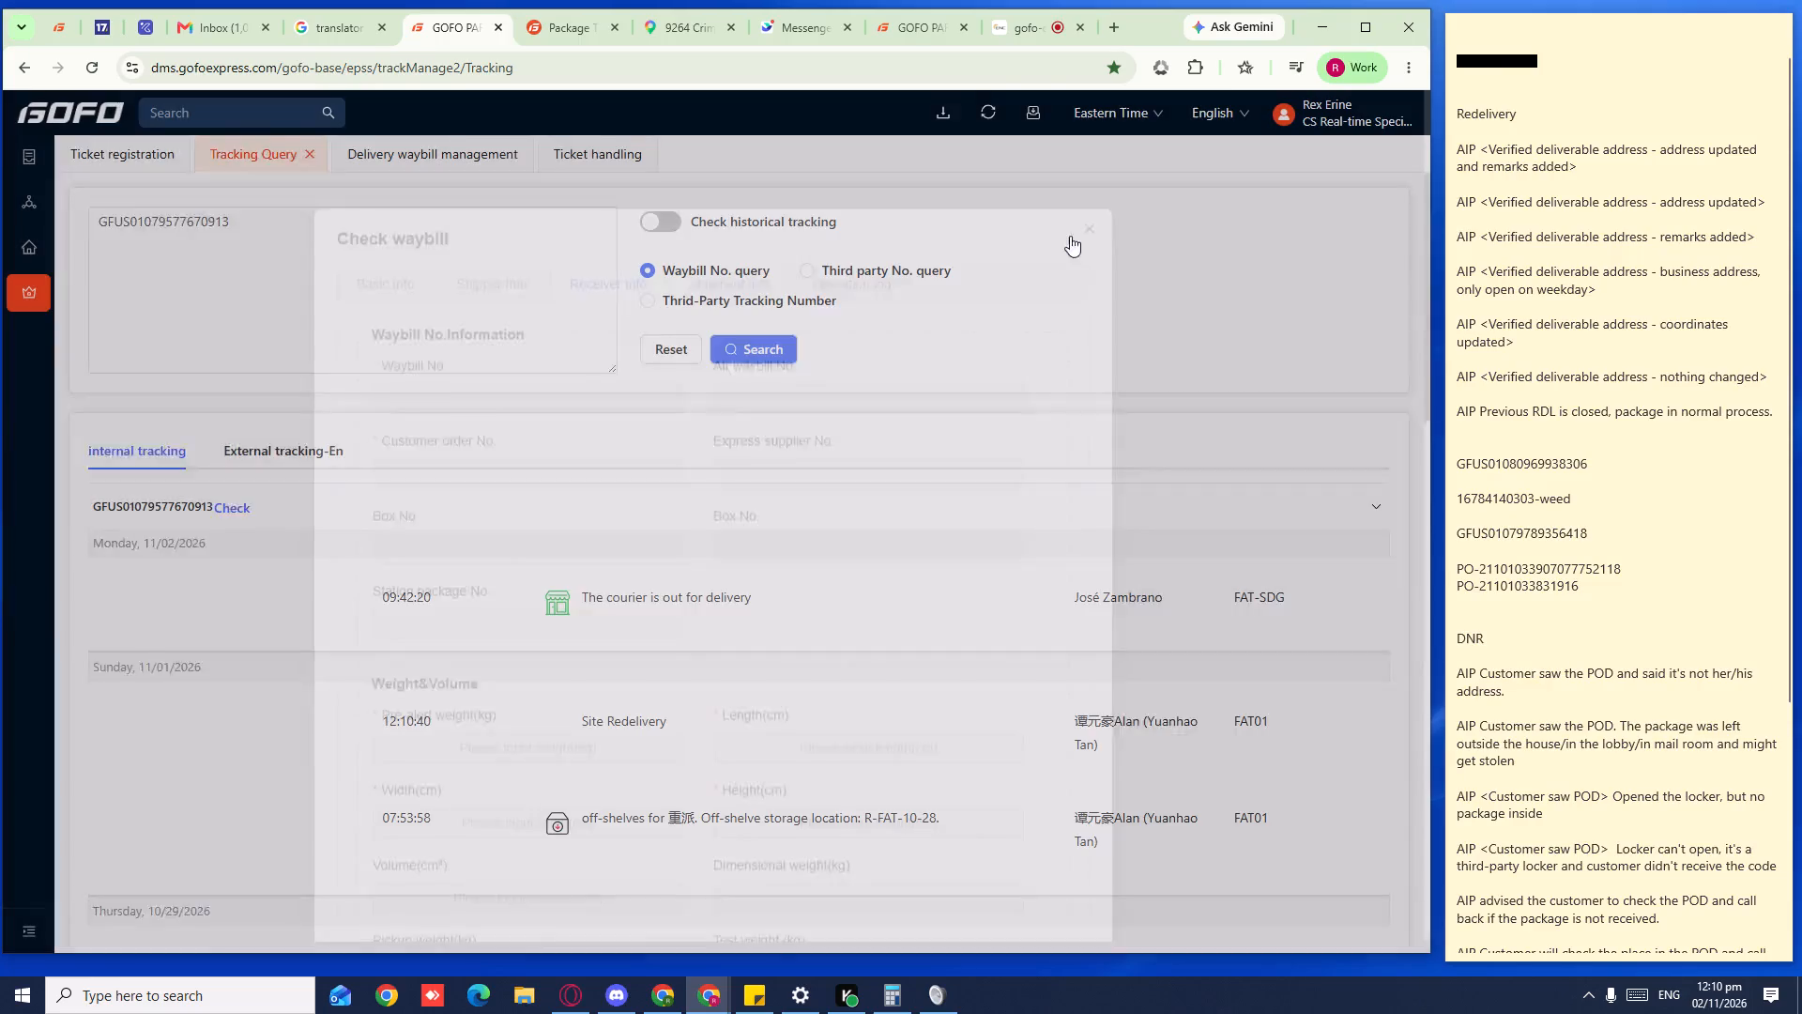
pyautogui.scroll(-13, 304, 457)
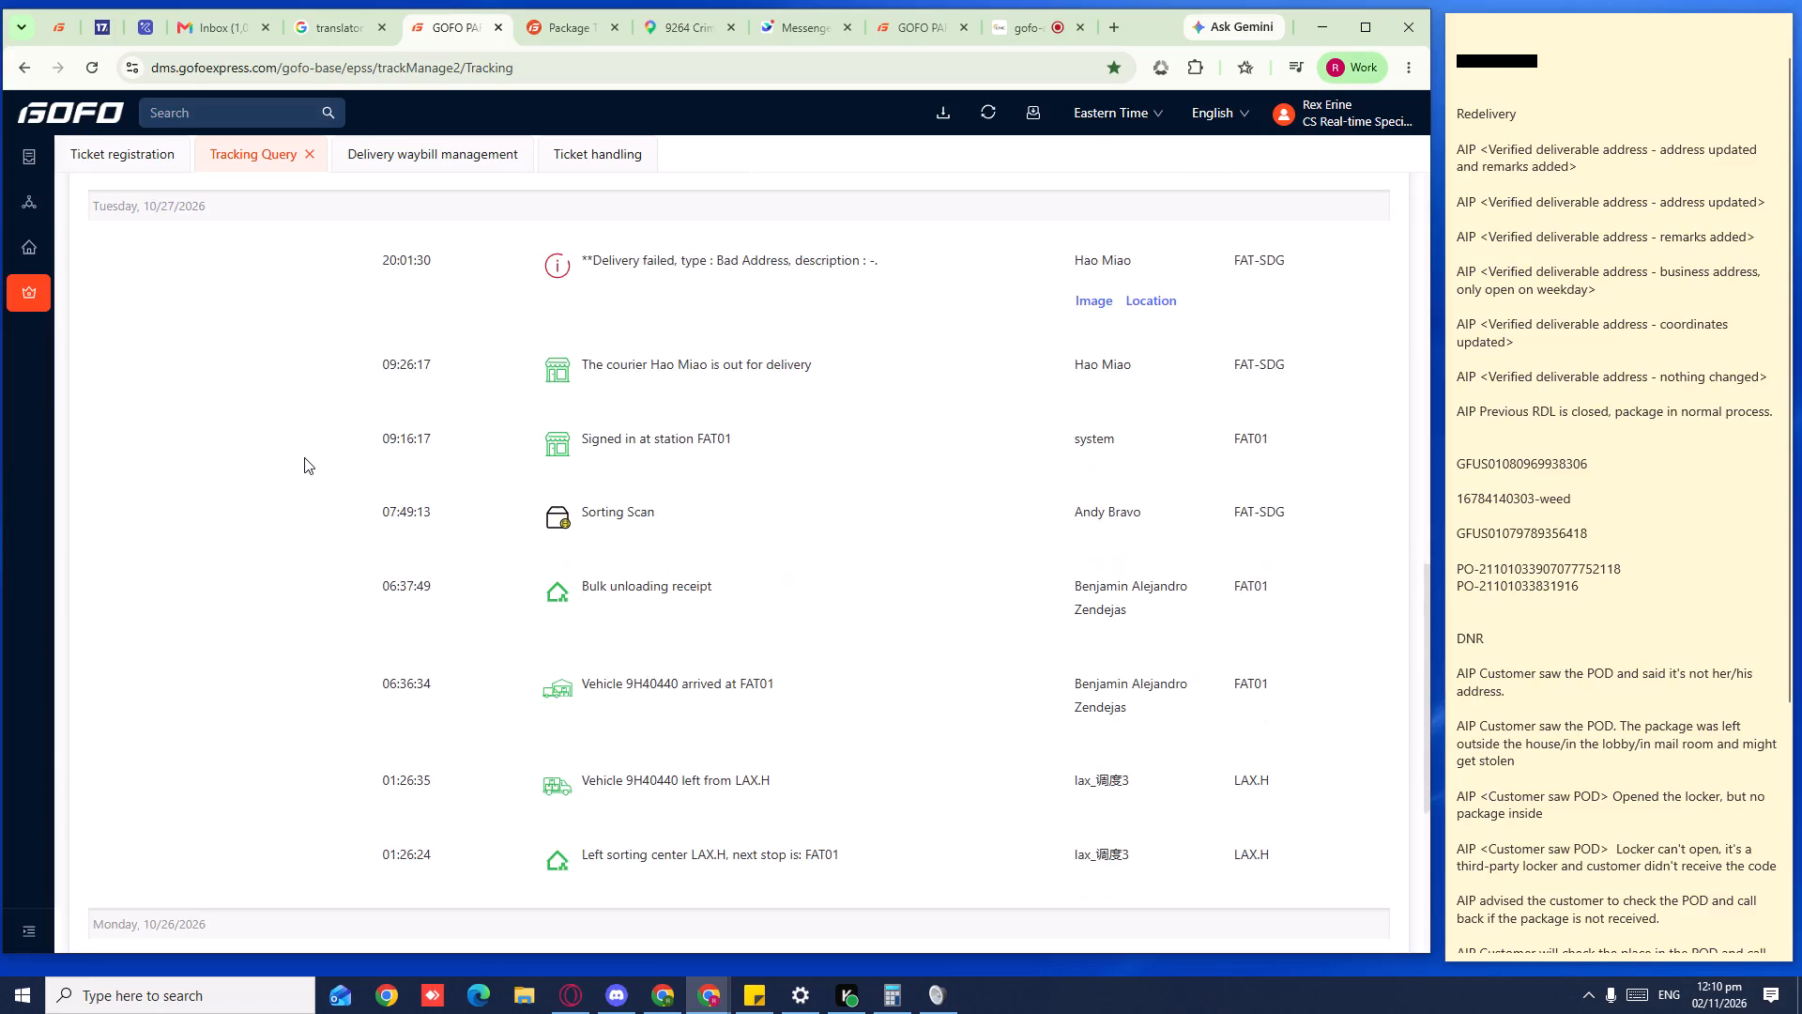
pyautogui.scroll(-8, 304, 457)
pyautogui.scroll(8, 304, 457)
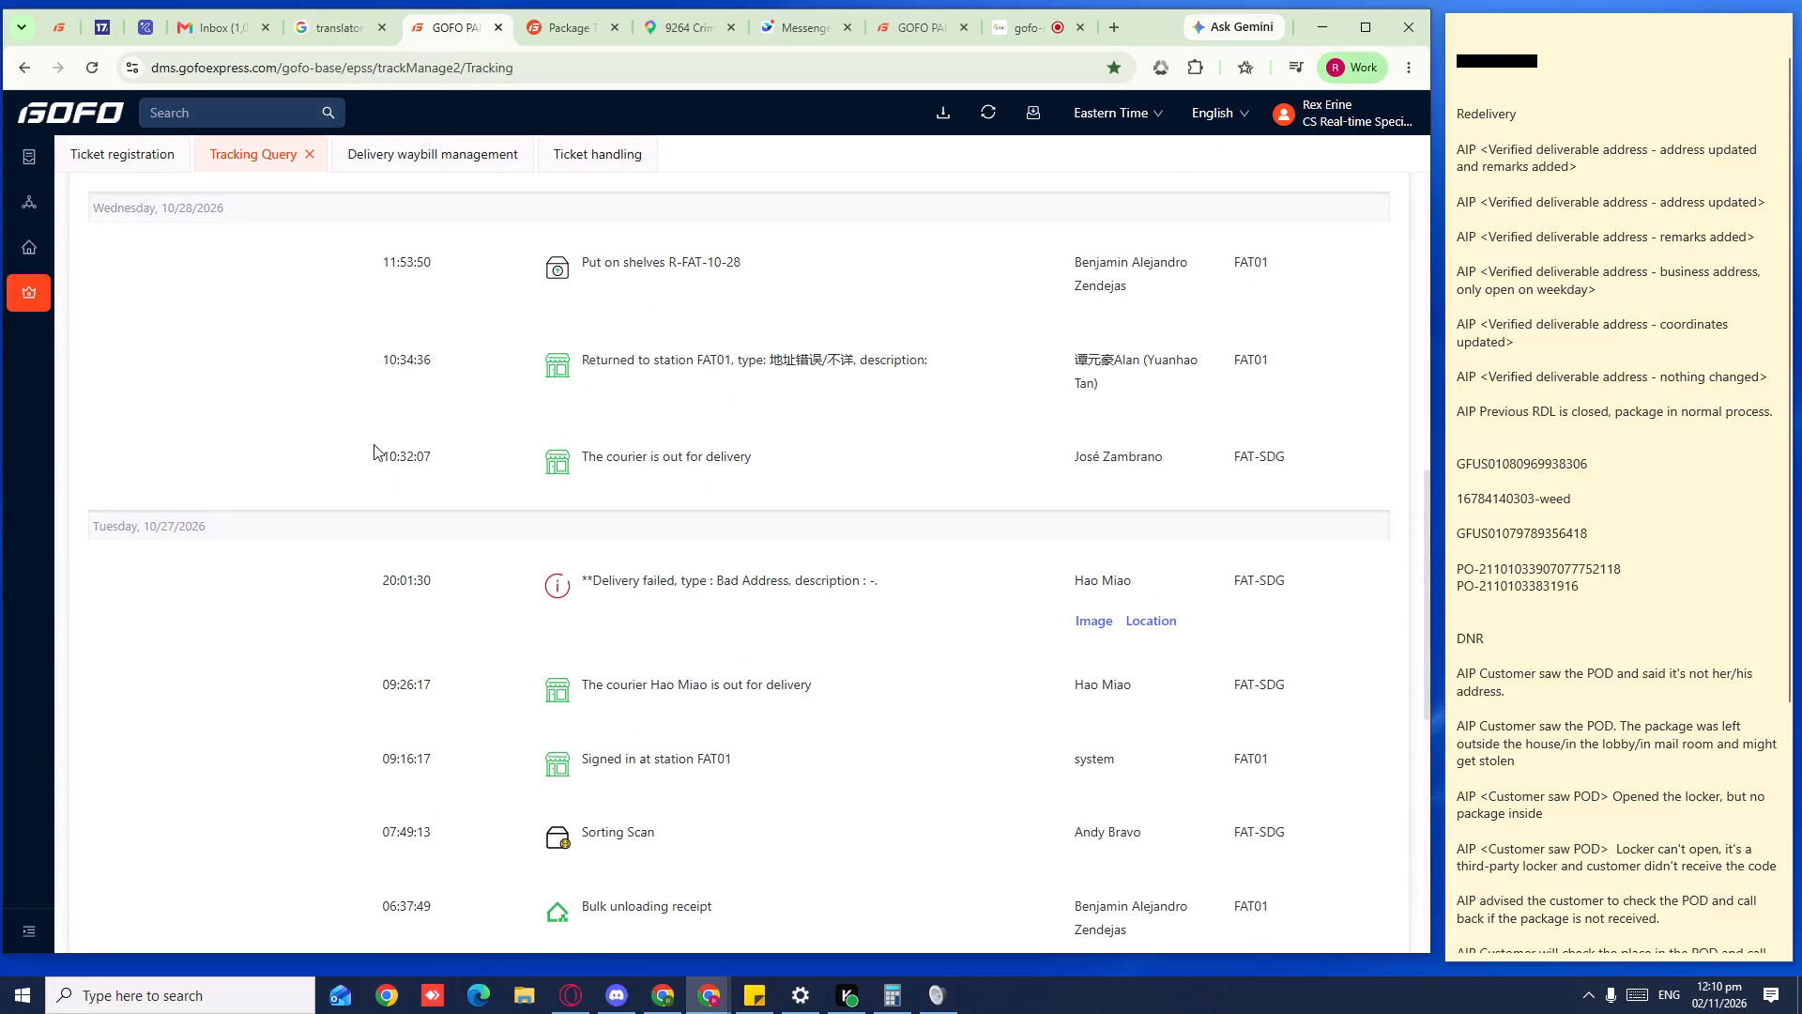
pyautogui.scroll(2, 328, 622)
pyautogui.scroll(-1, 302, 663)
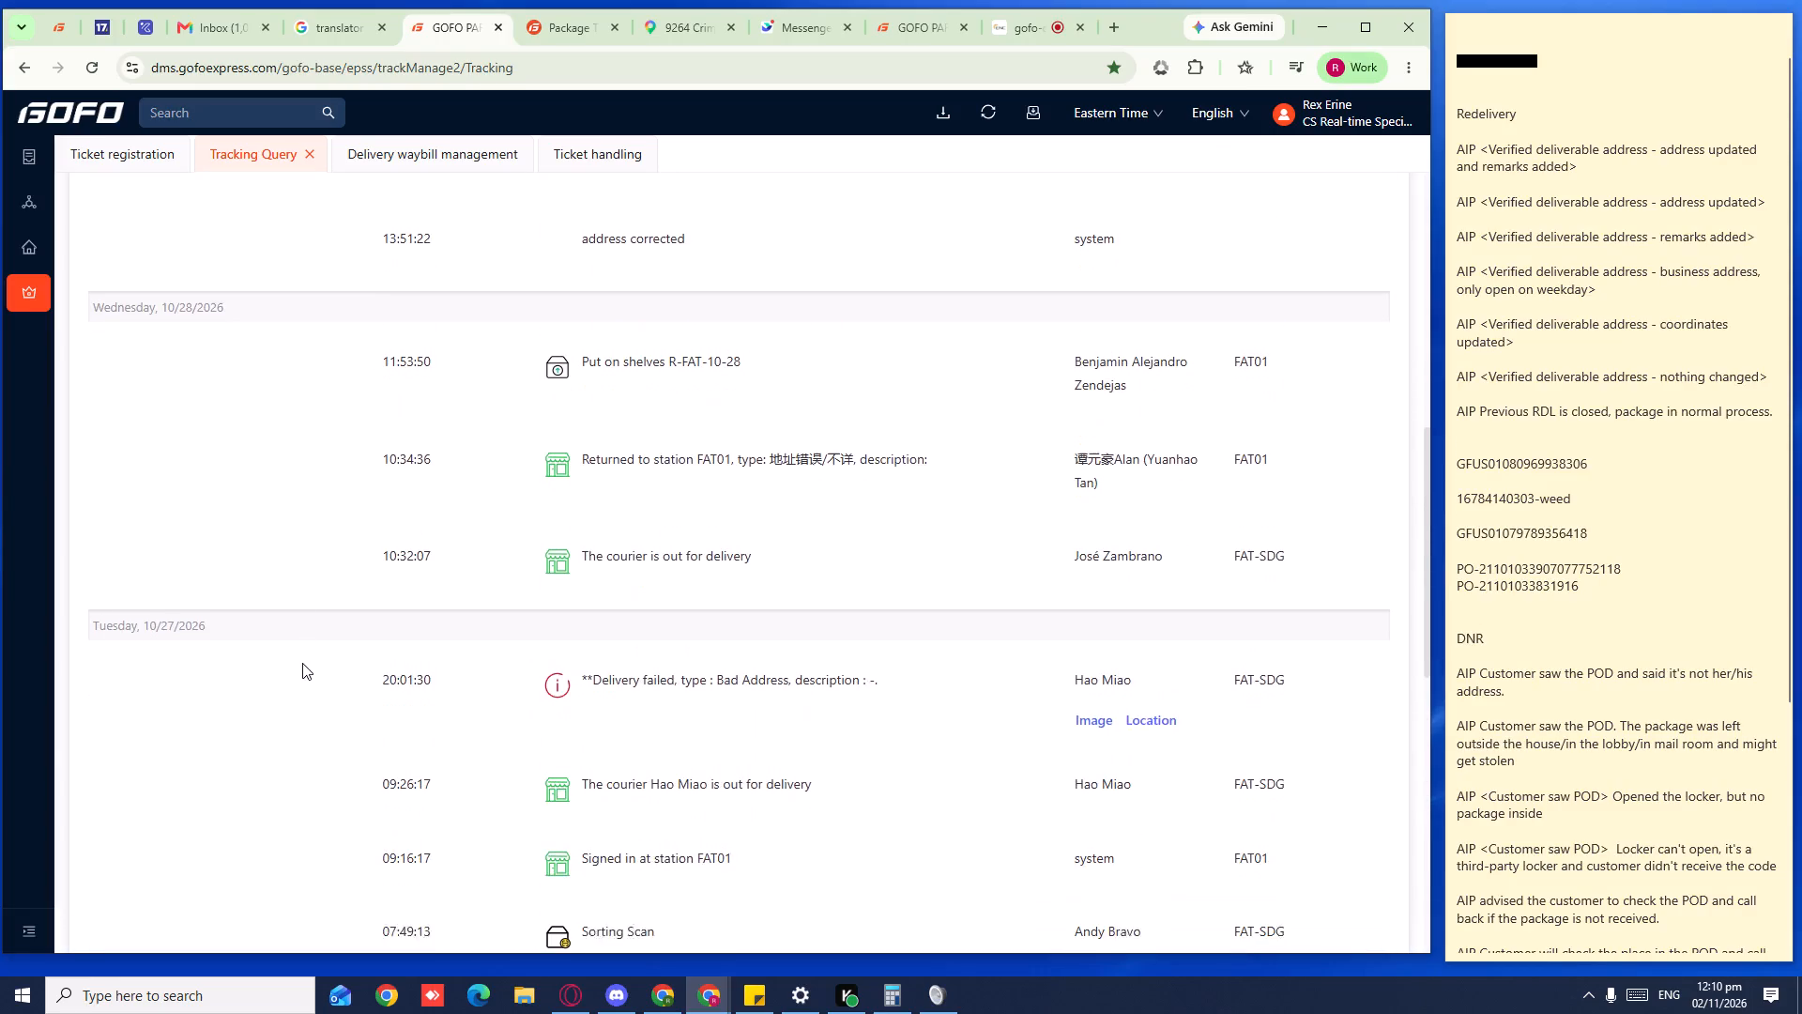
pyautogui.scroll(2, 302, 663)
pyautogui.scroll(-1, 302, 663)
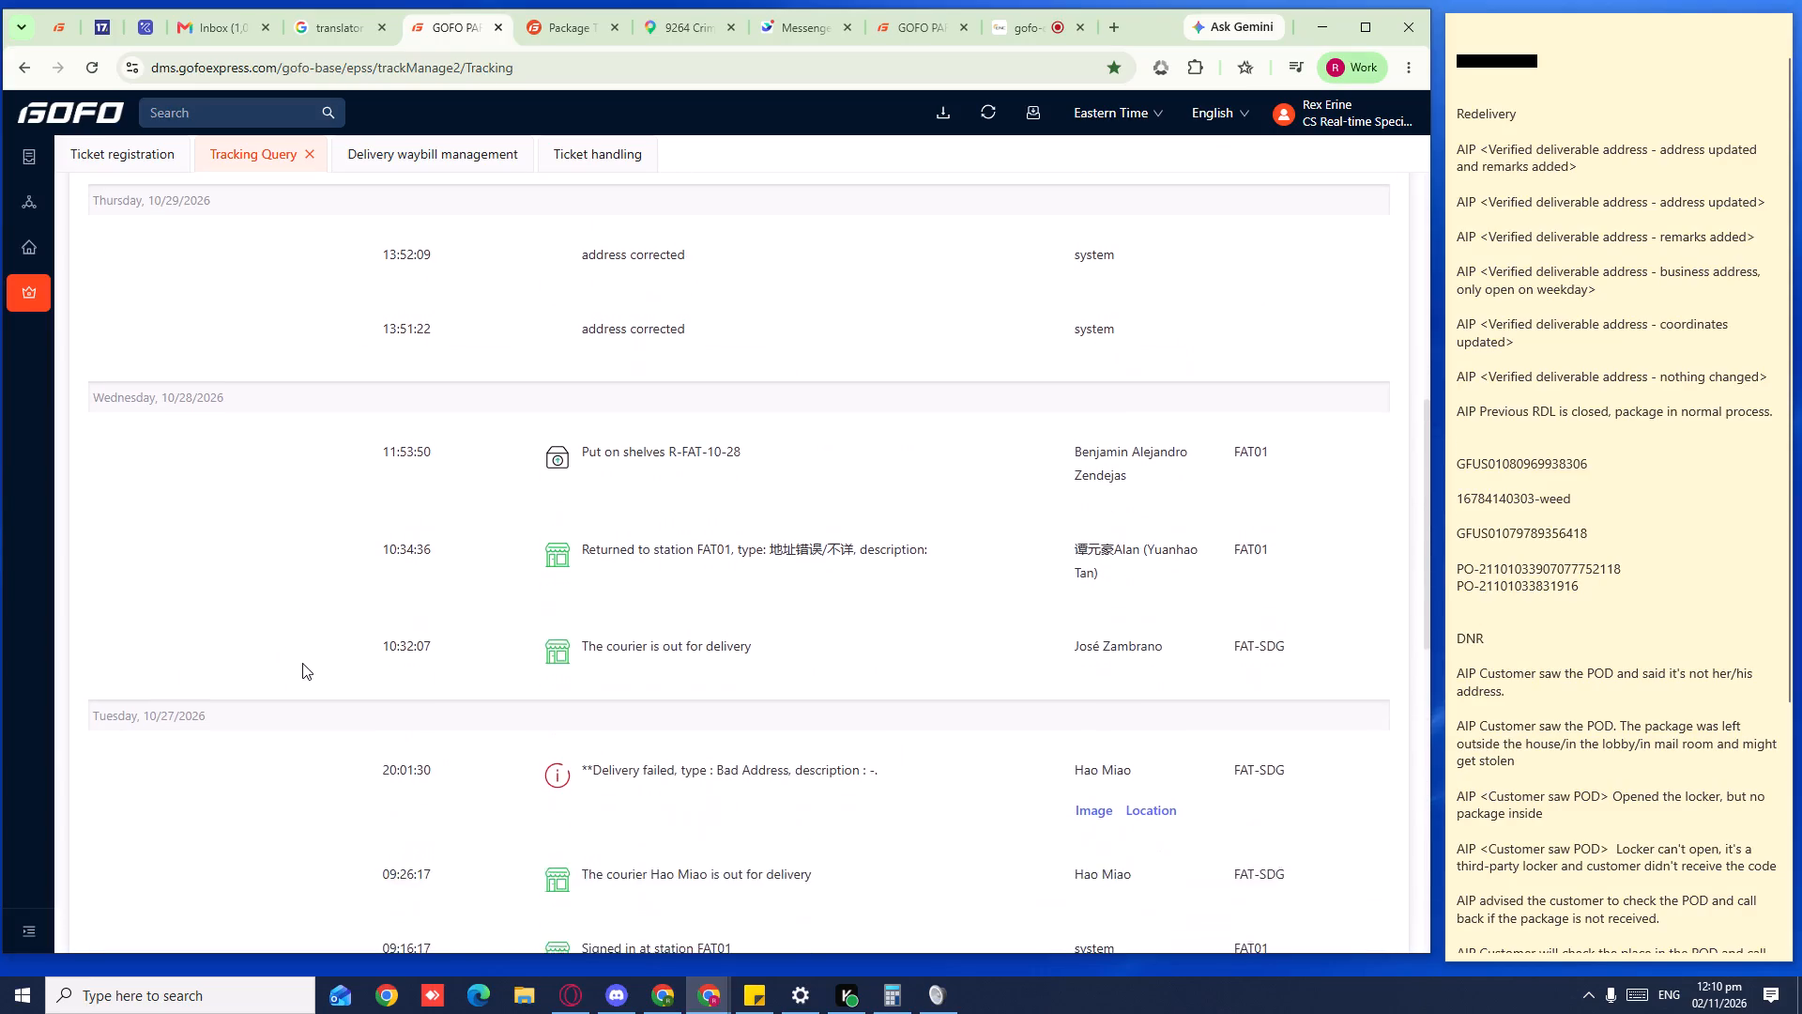
pyautogui.scroll(2, 302, 663)
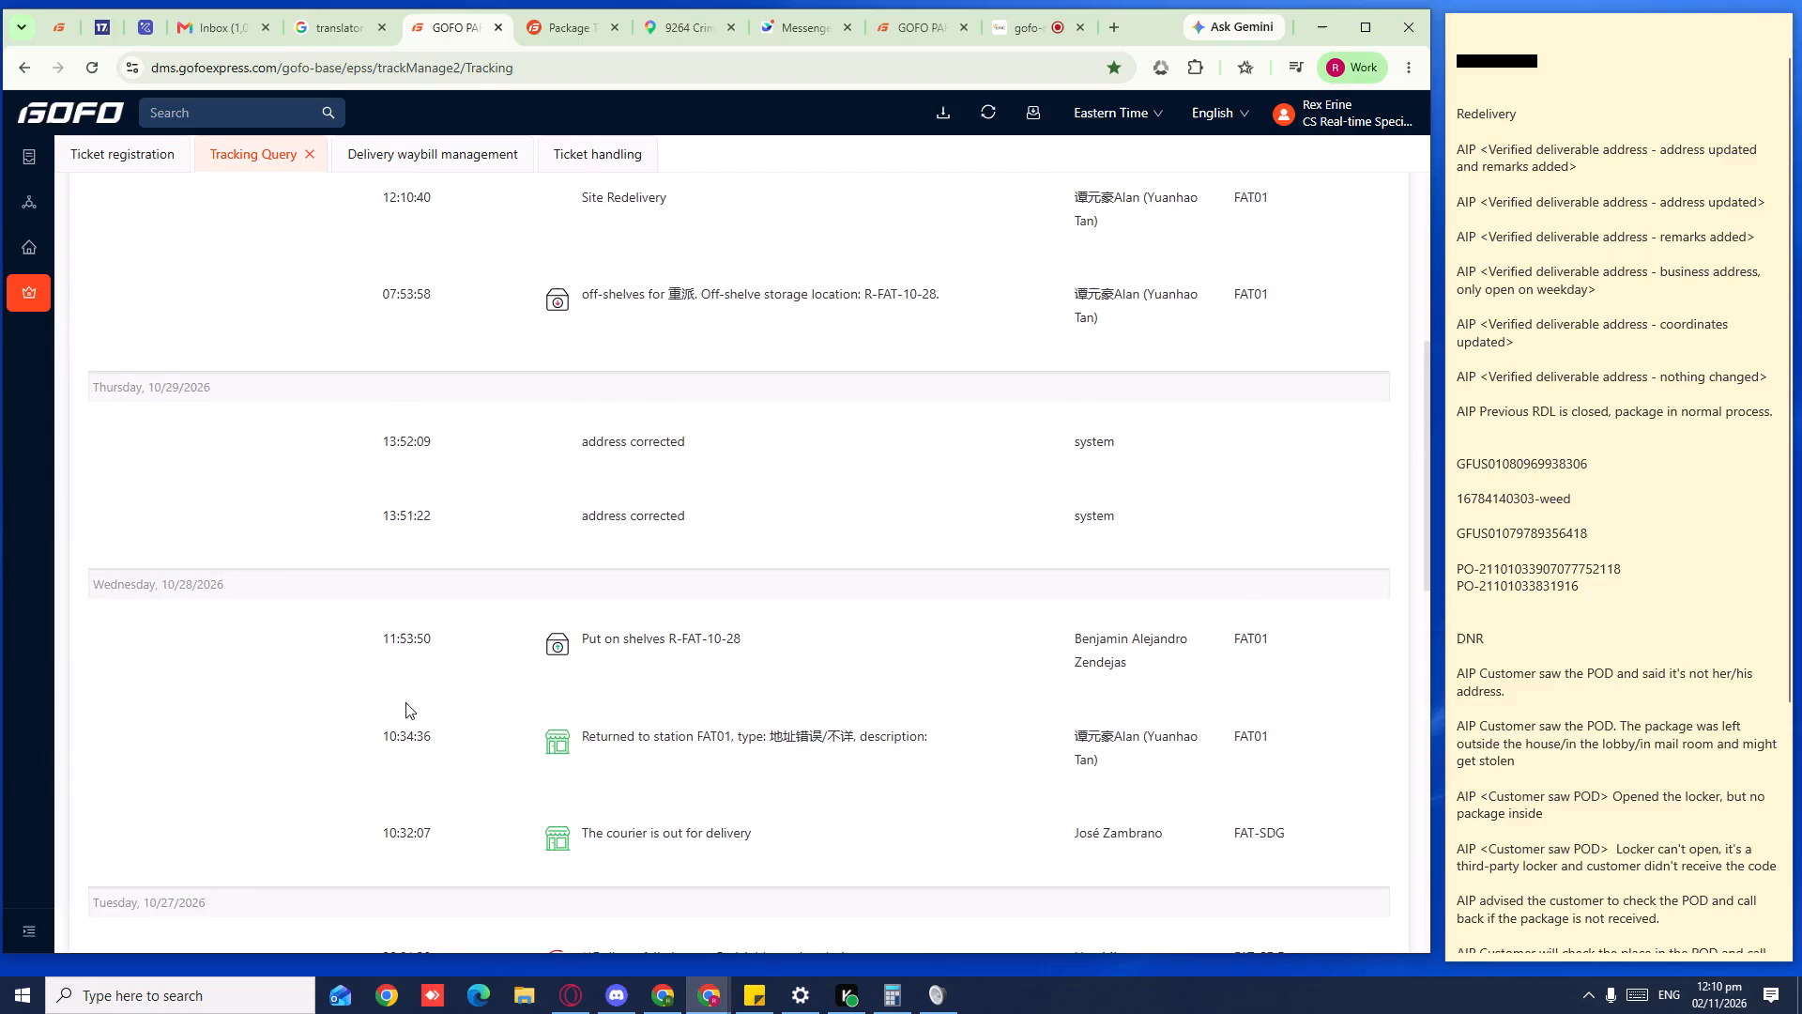
pyautogui.scroll(-2, 425, 710)
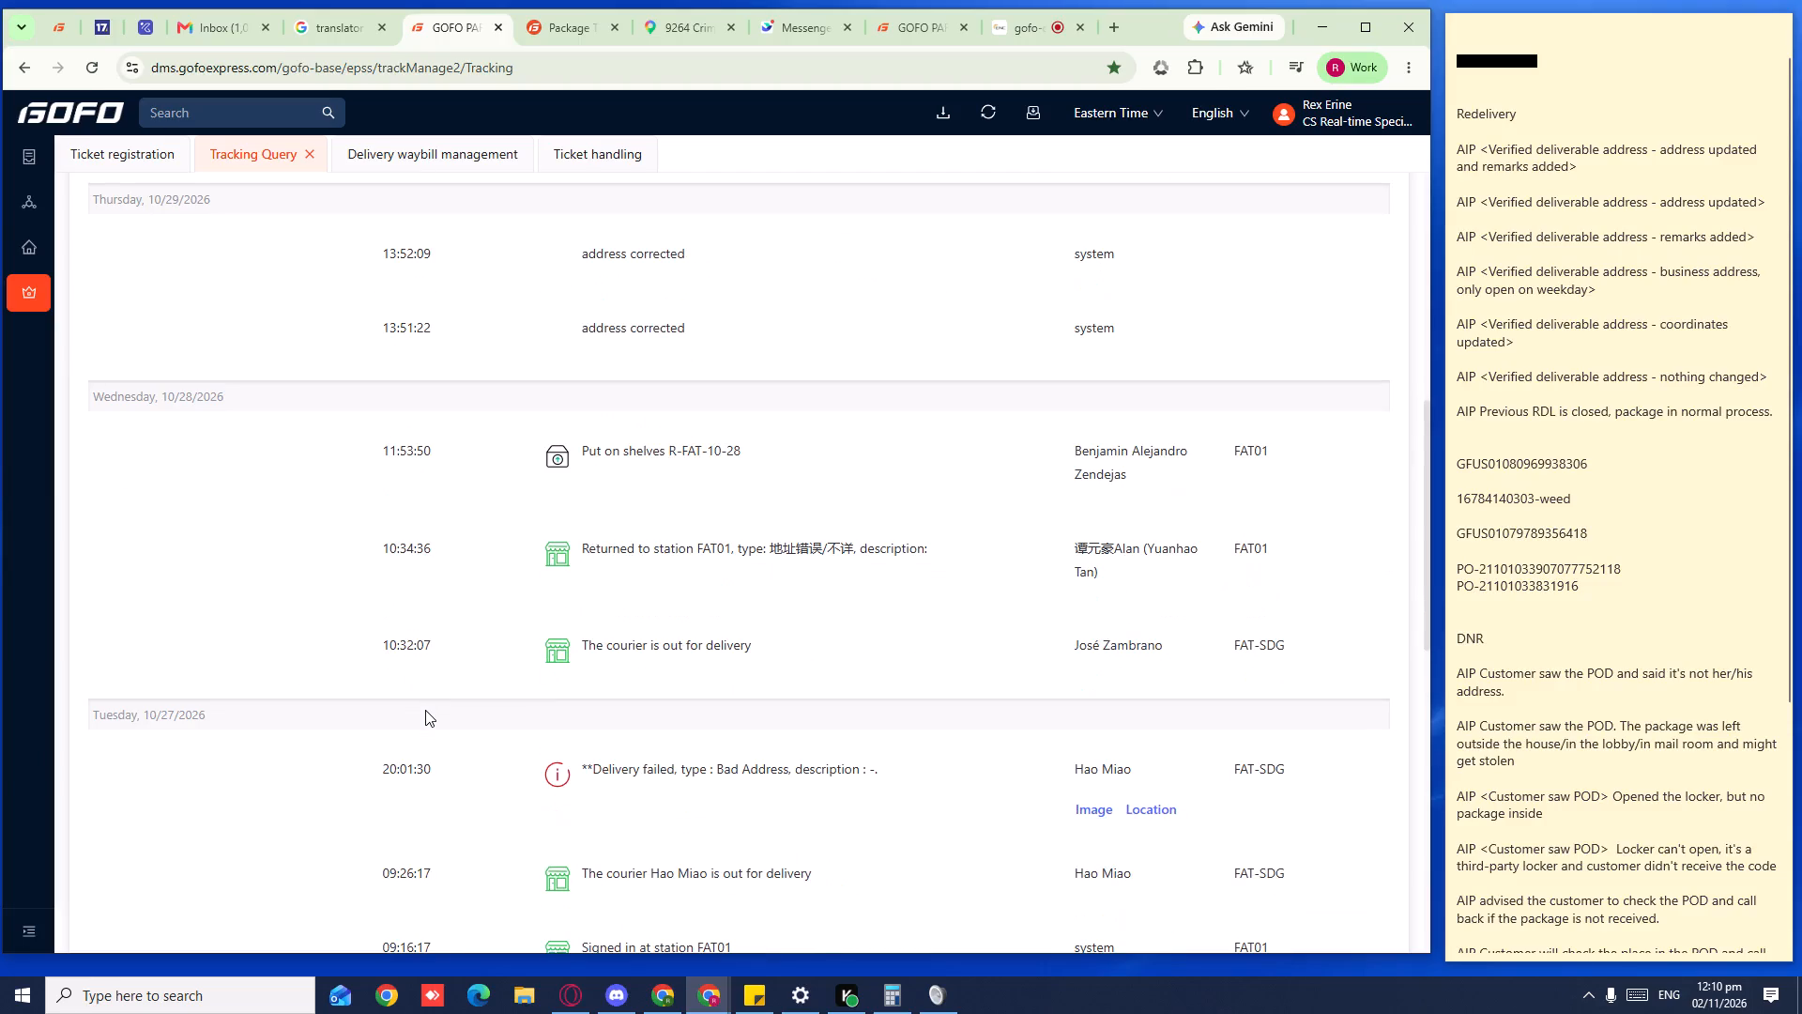
pyautogui.scroll(2, 425, 710)
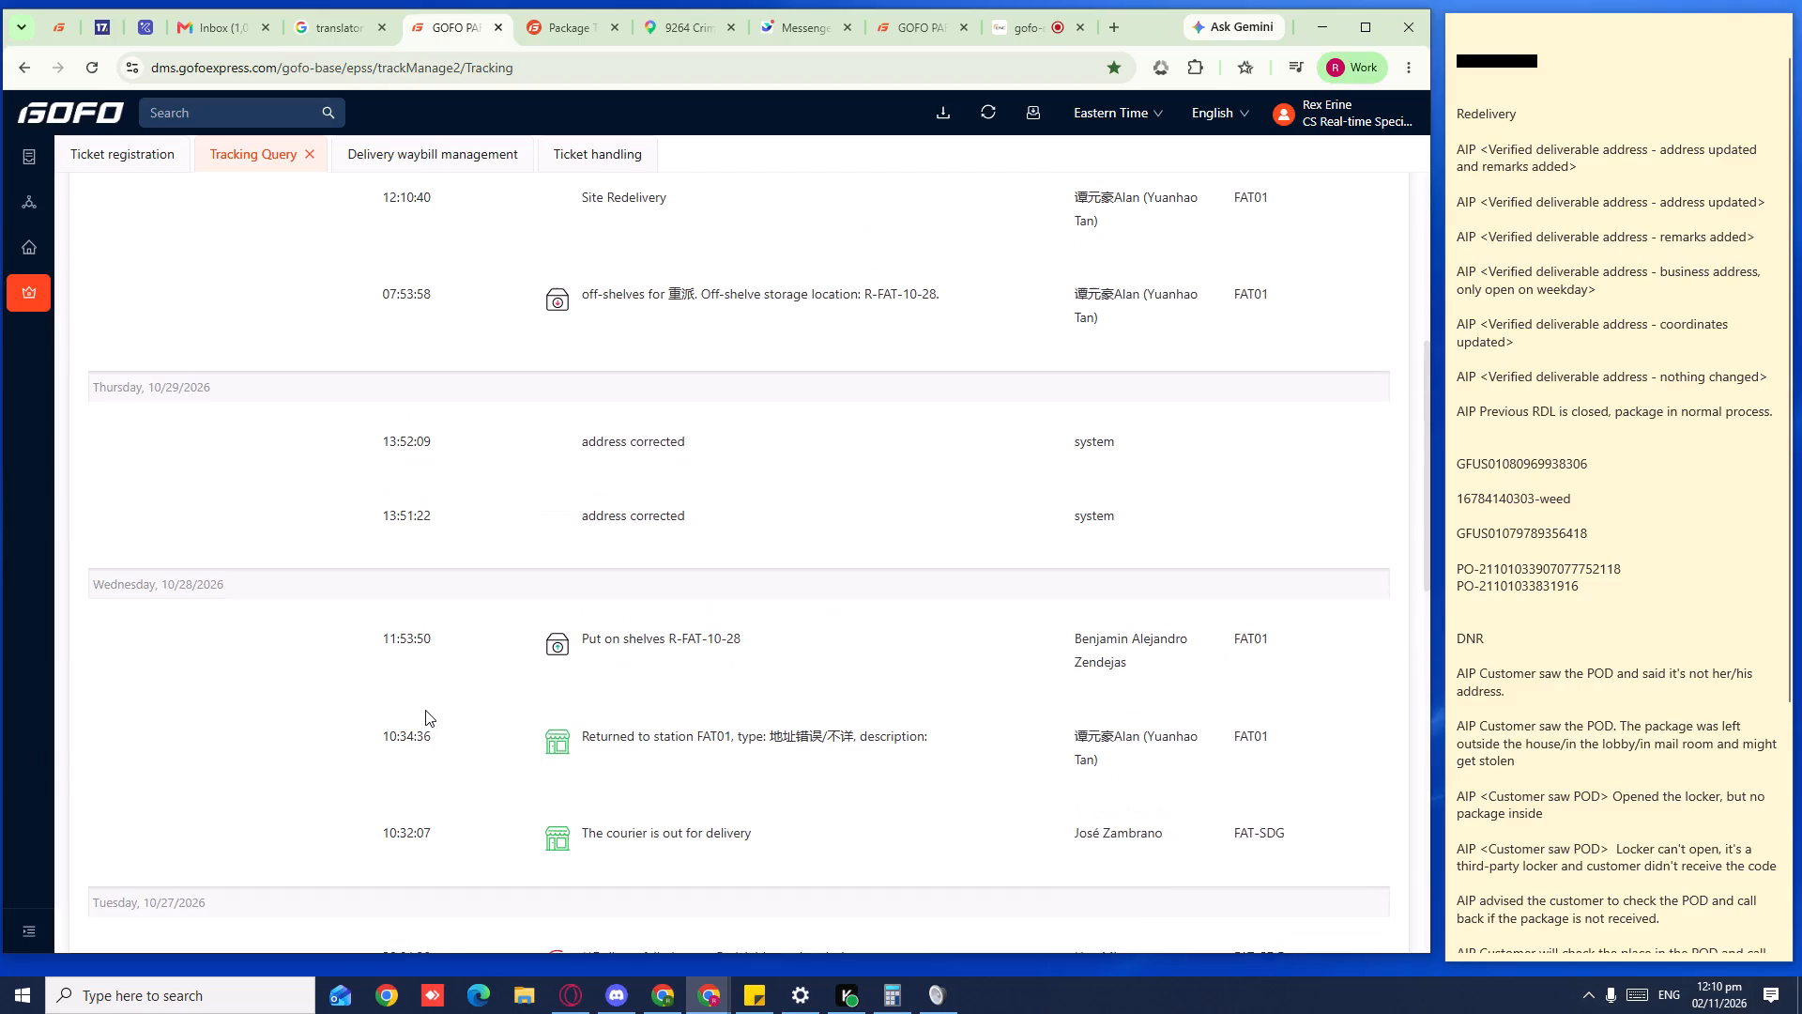
pyautogui.scroll(2, 425, 710)
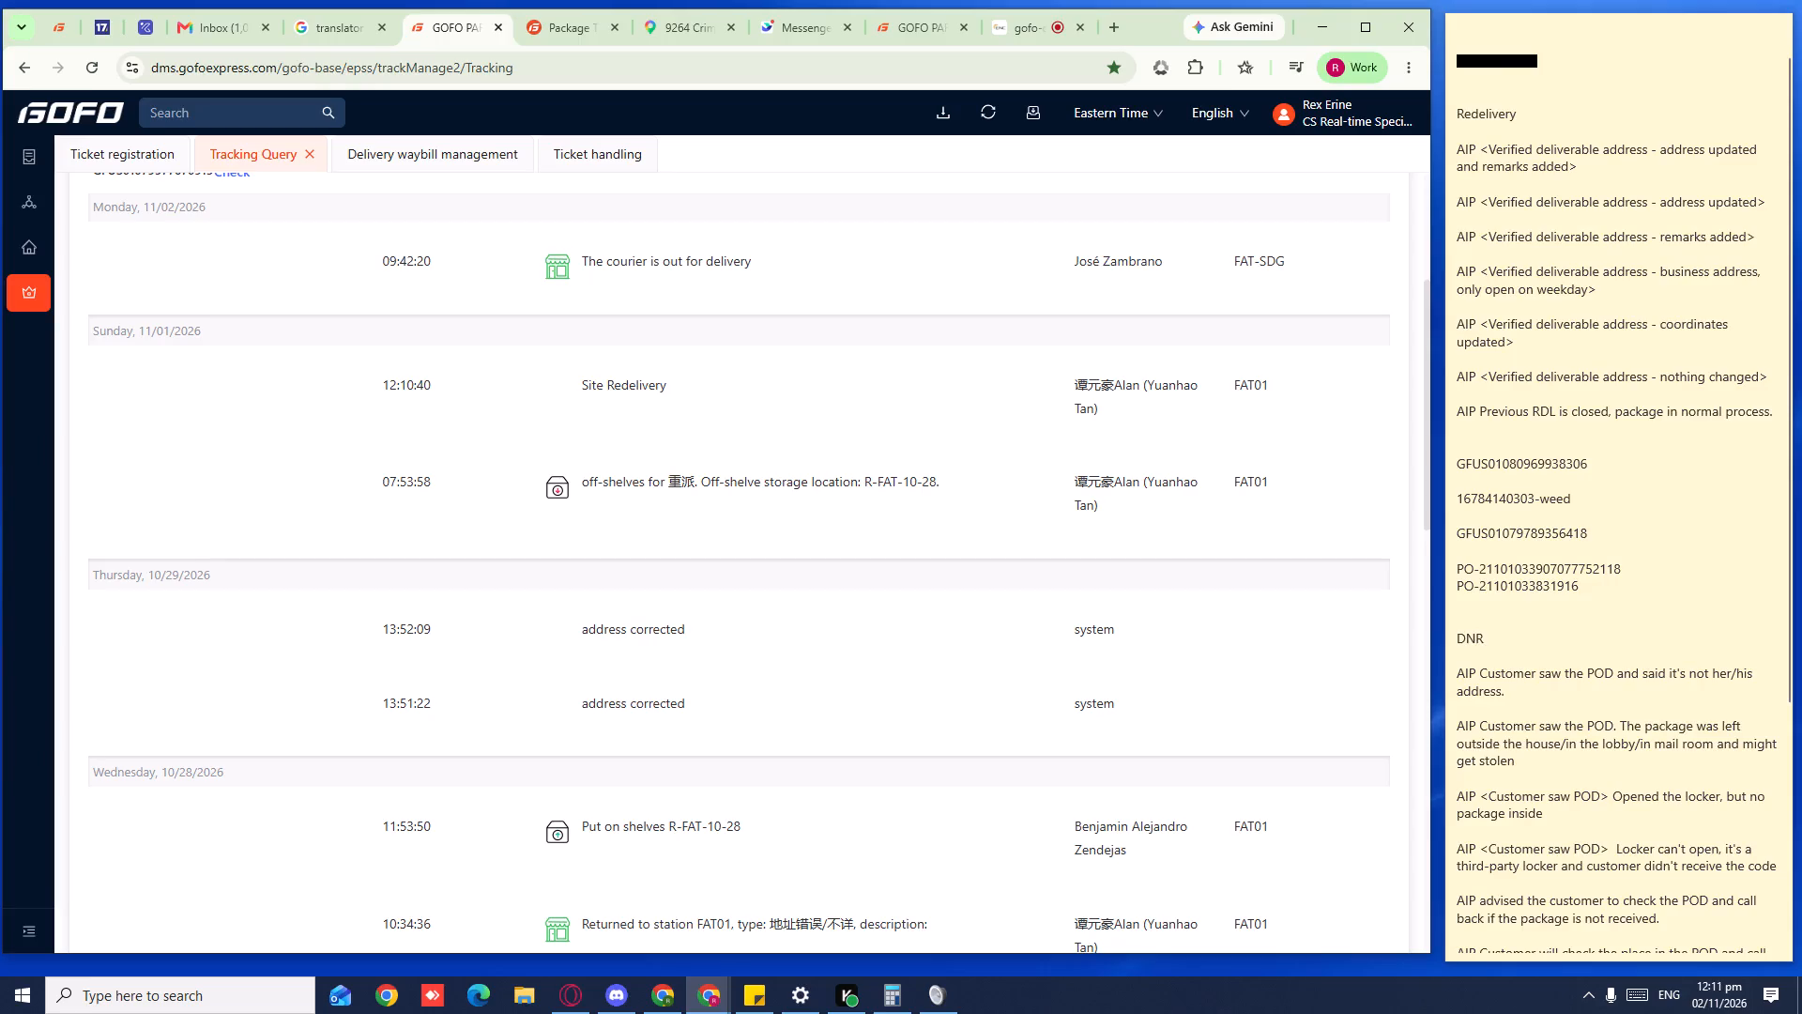
pyautogui.scroll(4, 431, 709)
pyautogui.doubleClick(289, 227)
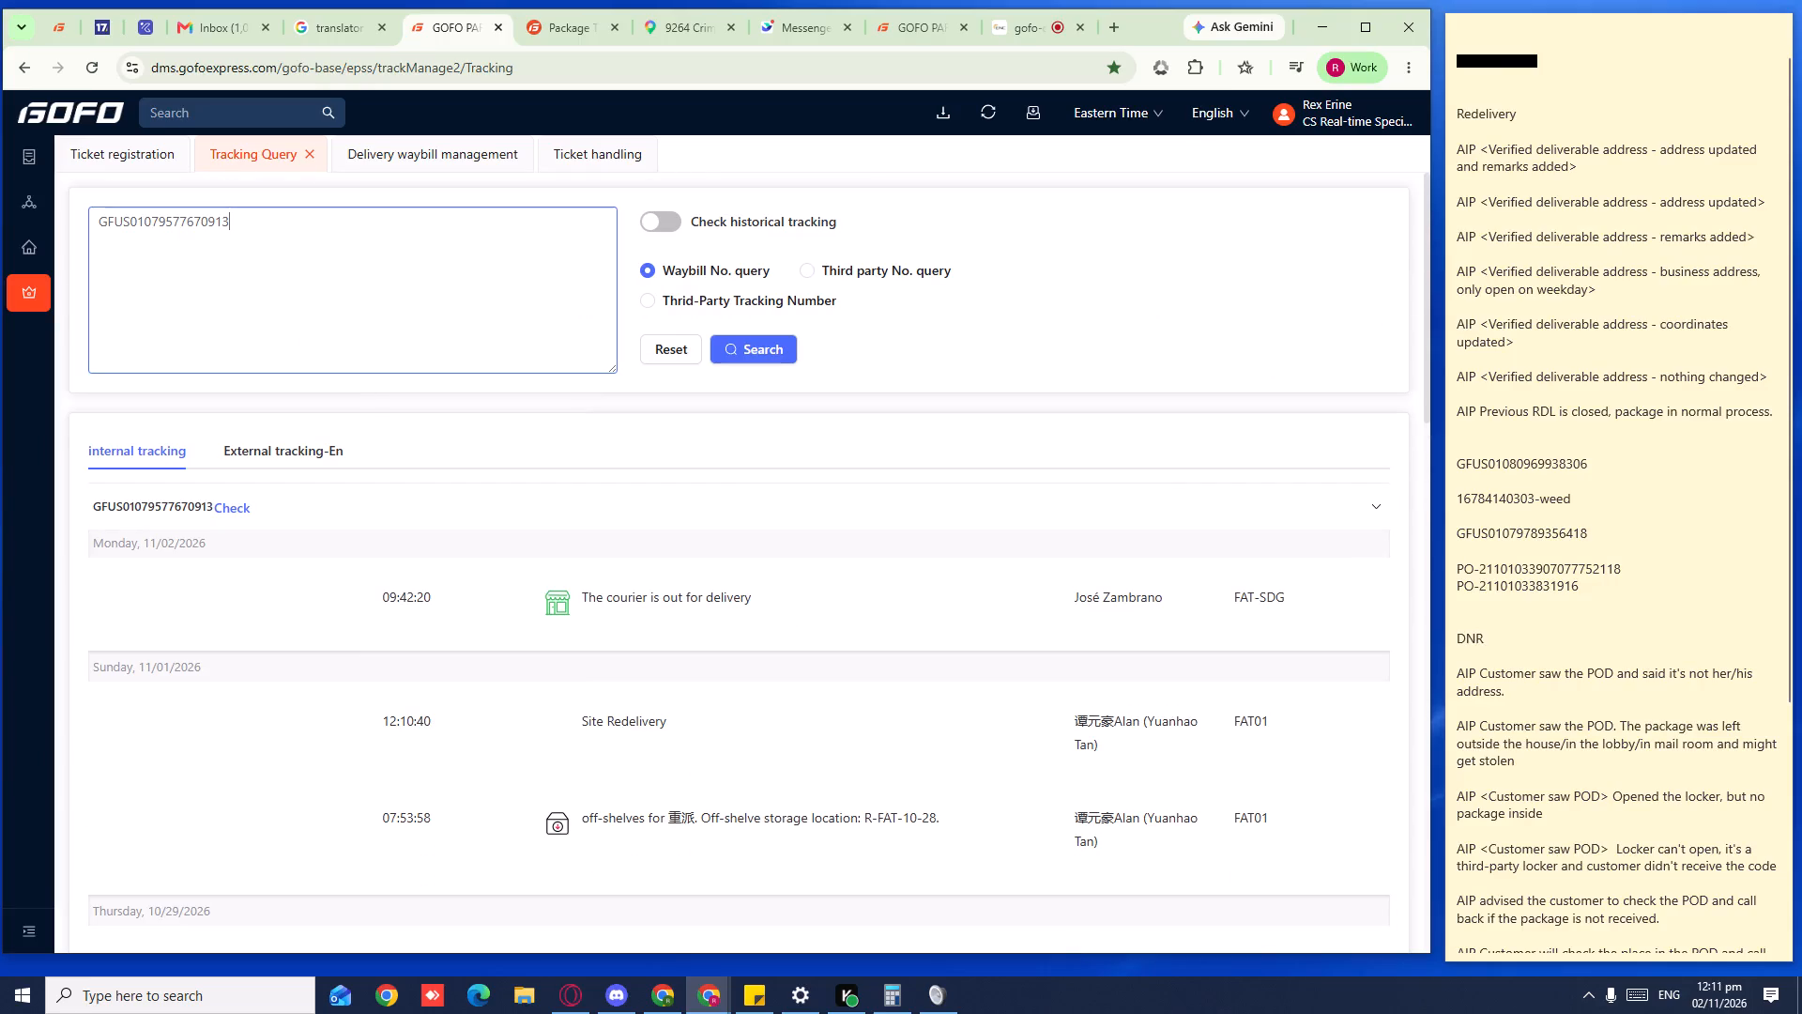
pyautogui.hotkey('ctrl', 'c')
pyautogui.hotkey('ctrl', 'c')
pyautogui.hotkey('ctrl', 'c')
pyautogui.hotkey('ctrl', 'c')
pyautogui.hotkey('ctrl', 'c')
pyautogui.hotkey('ctrl', 'c')
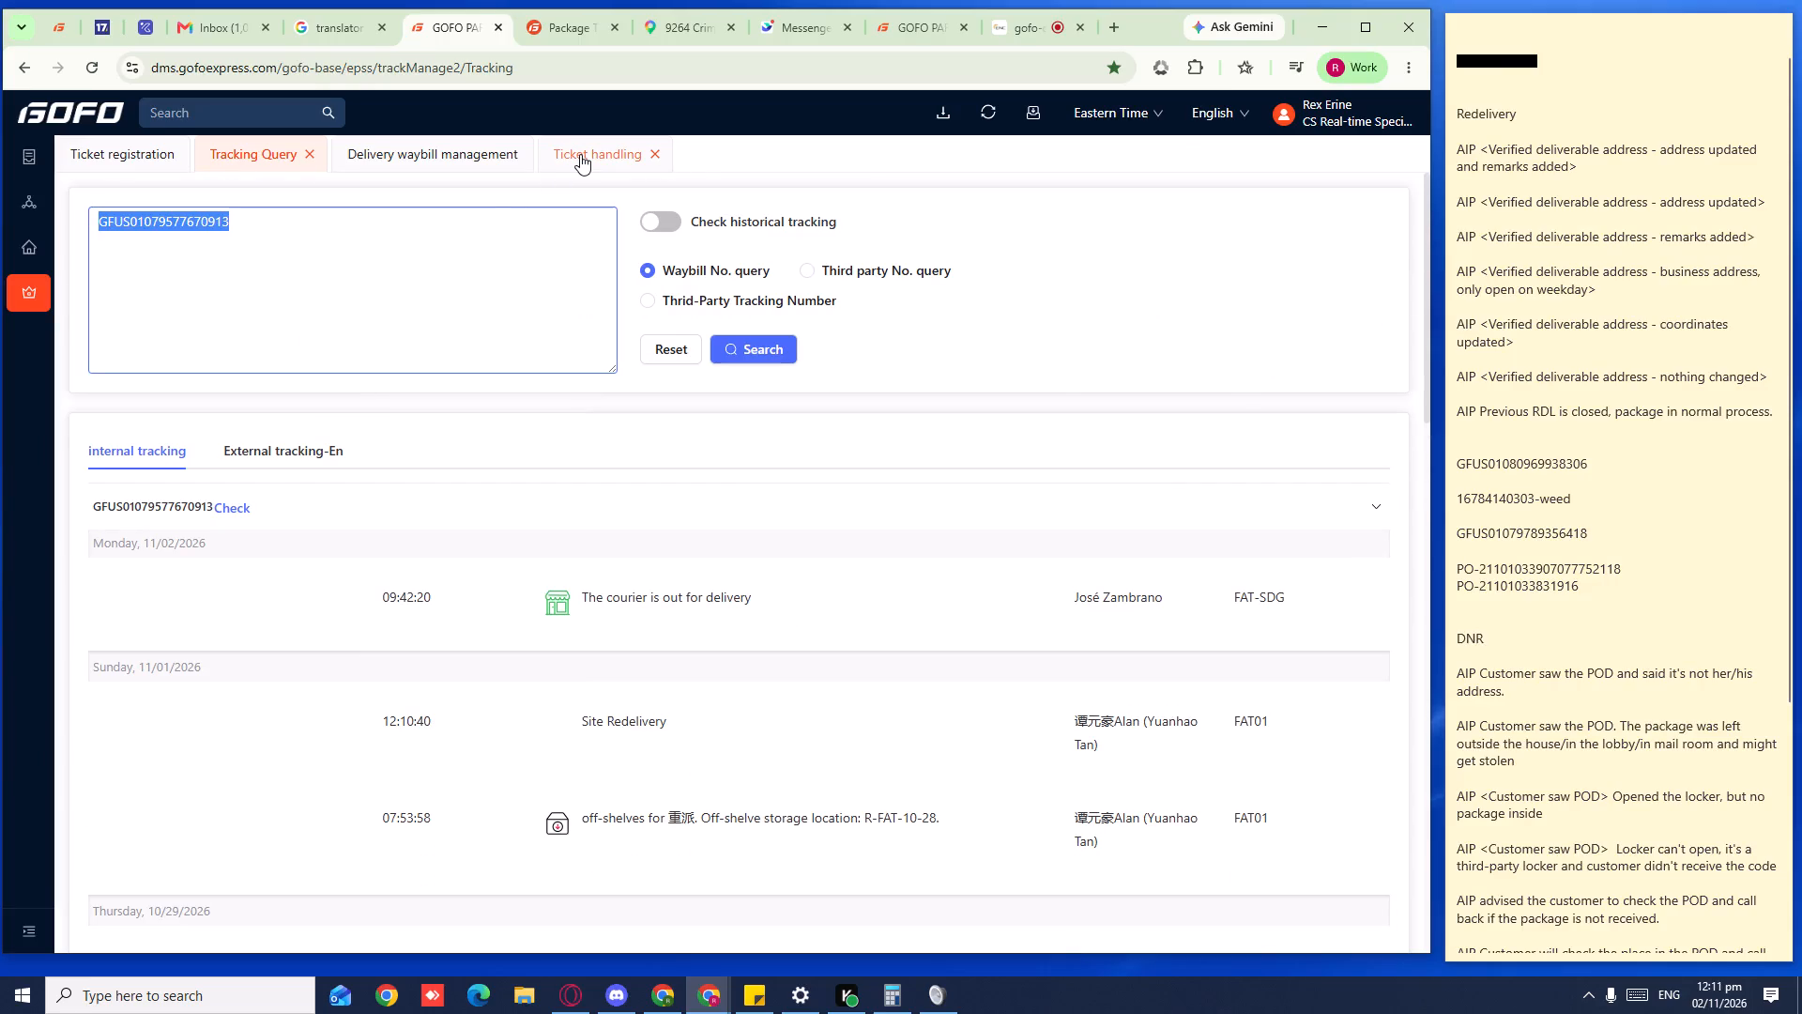
pyautogui.click(580, 154)
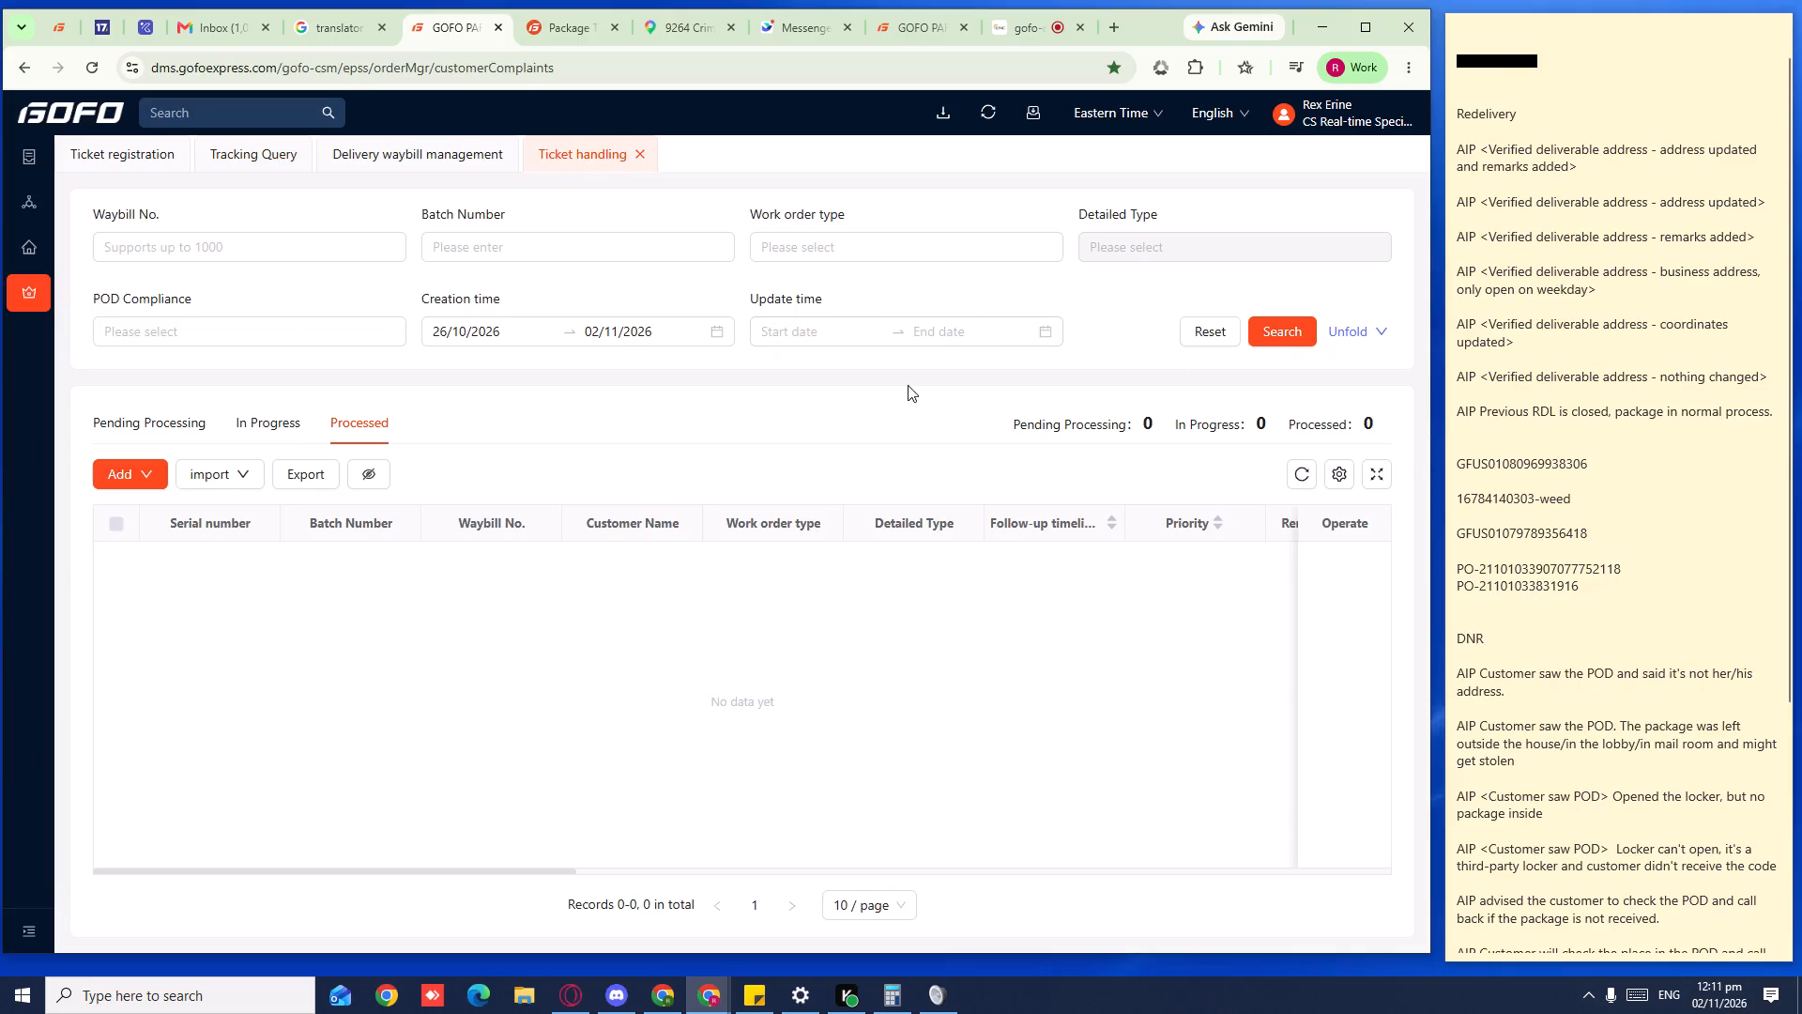
pyautogui.click(1281, 340)
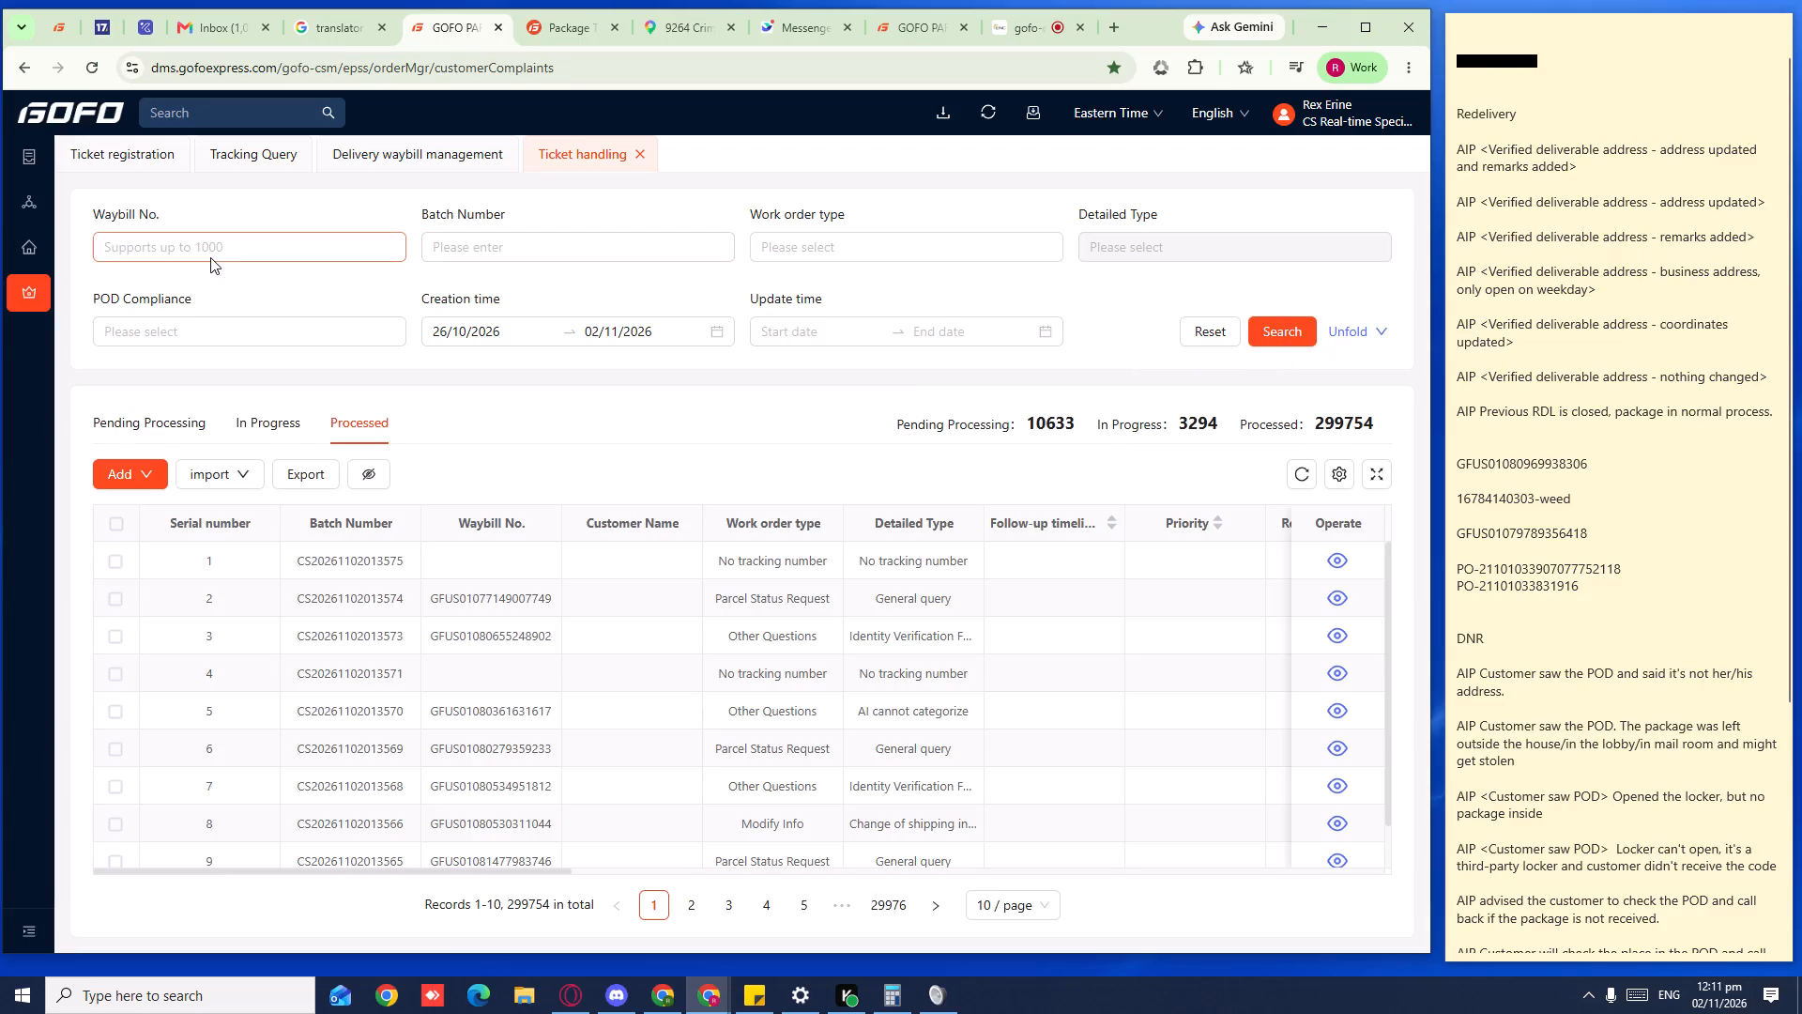
pyautogui.click(240, 238)
pyautogui.hotkey('ctrl', 'v')
pyautogui.click(1306, 331)
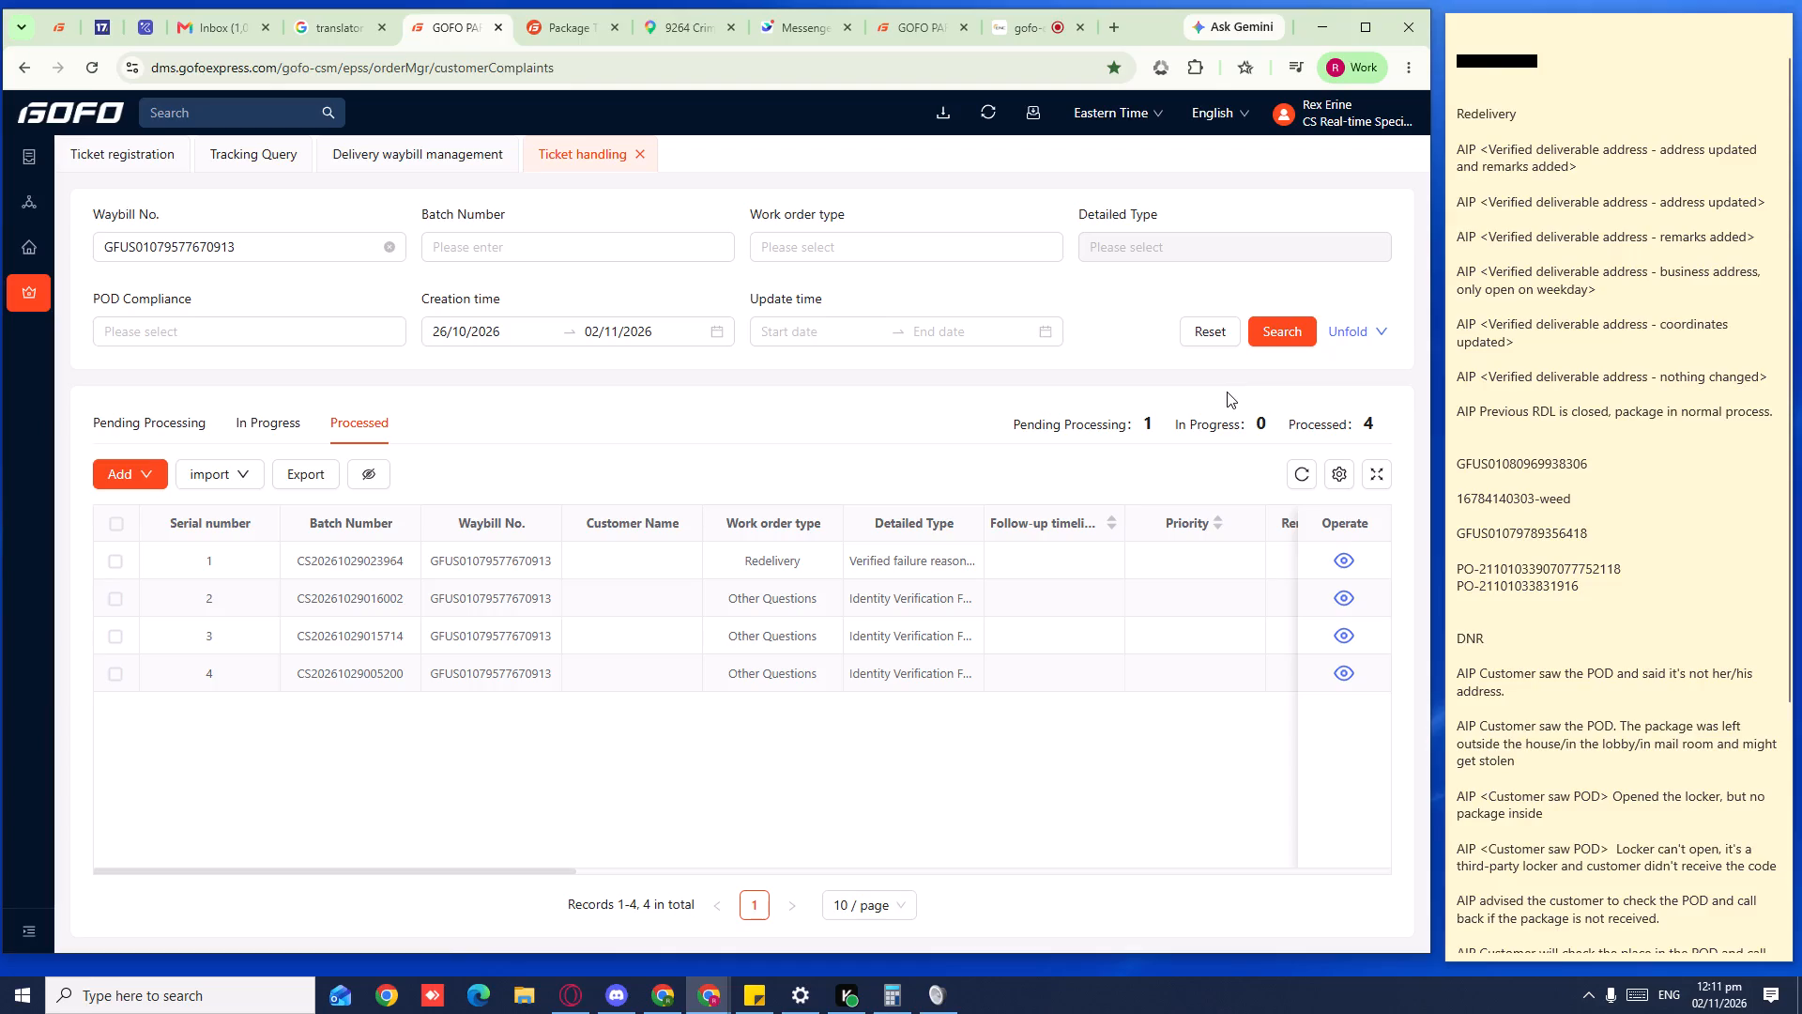
pyautogui.click(386, 136)
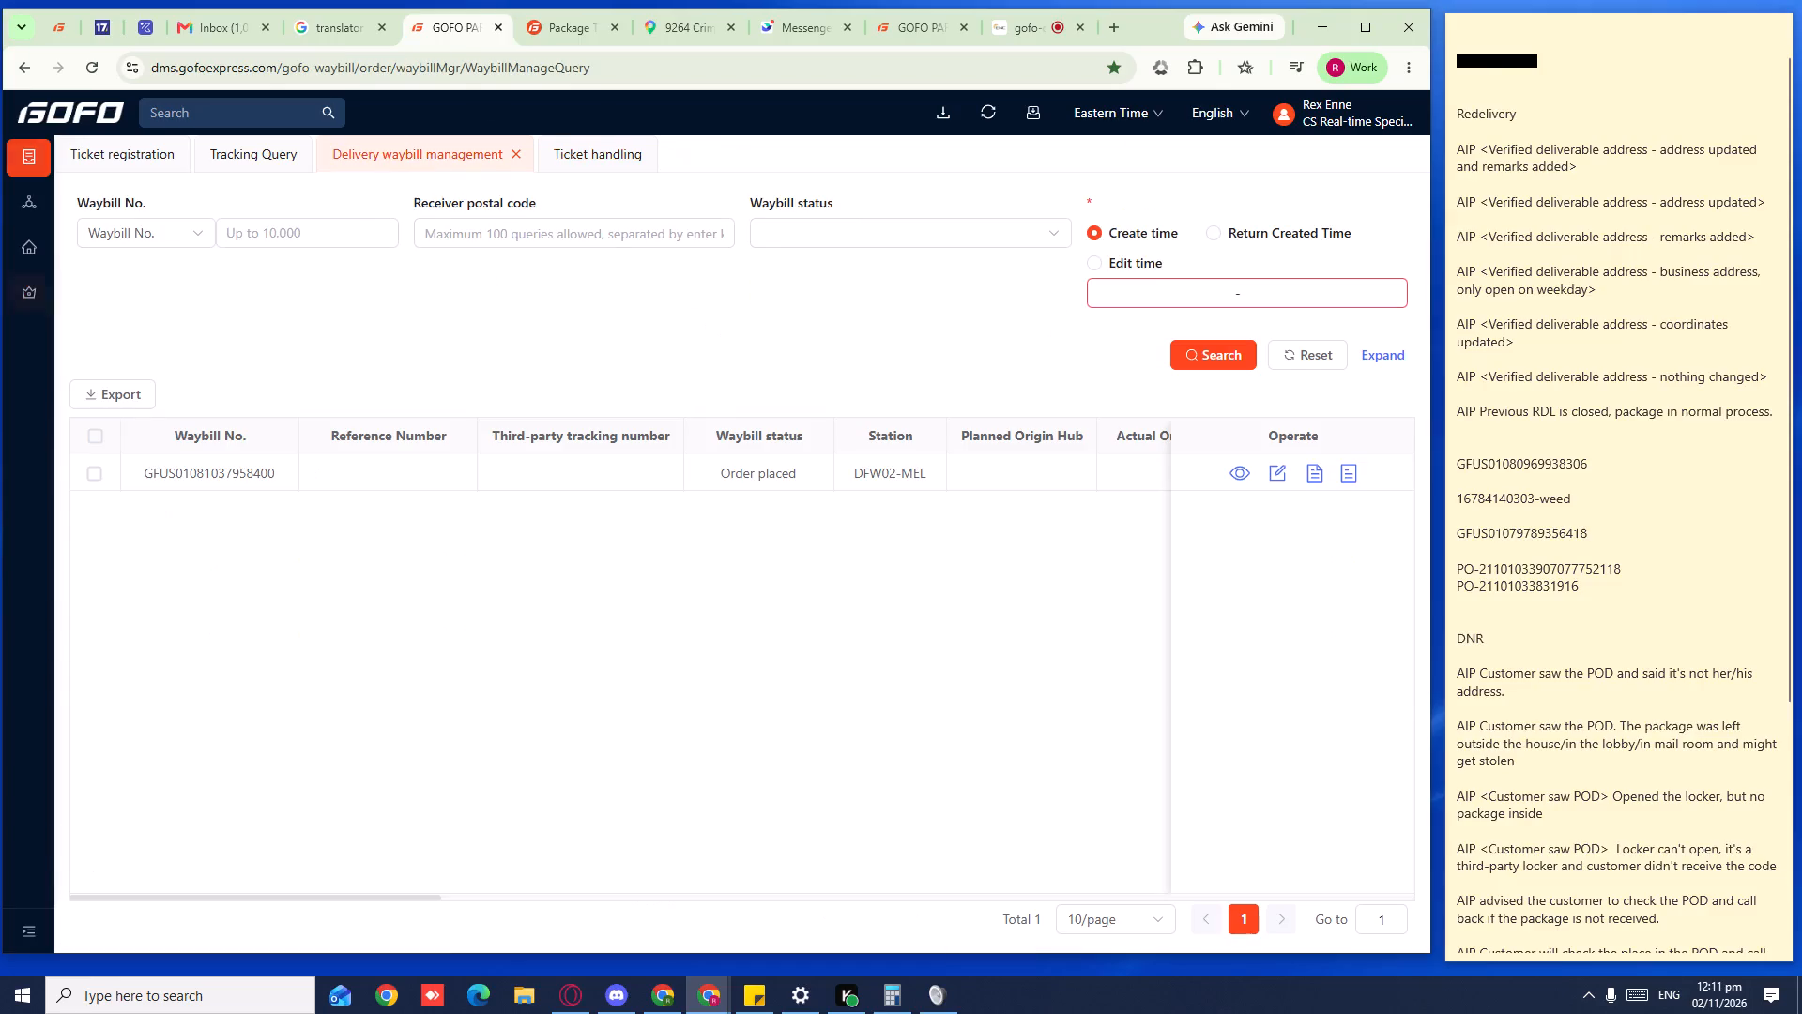
pyautogui.click(344, 242)
pyautogui.hotkey('ctrl', 'v')
pyautogui.click(1227, 330)
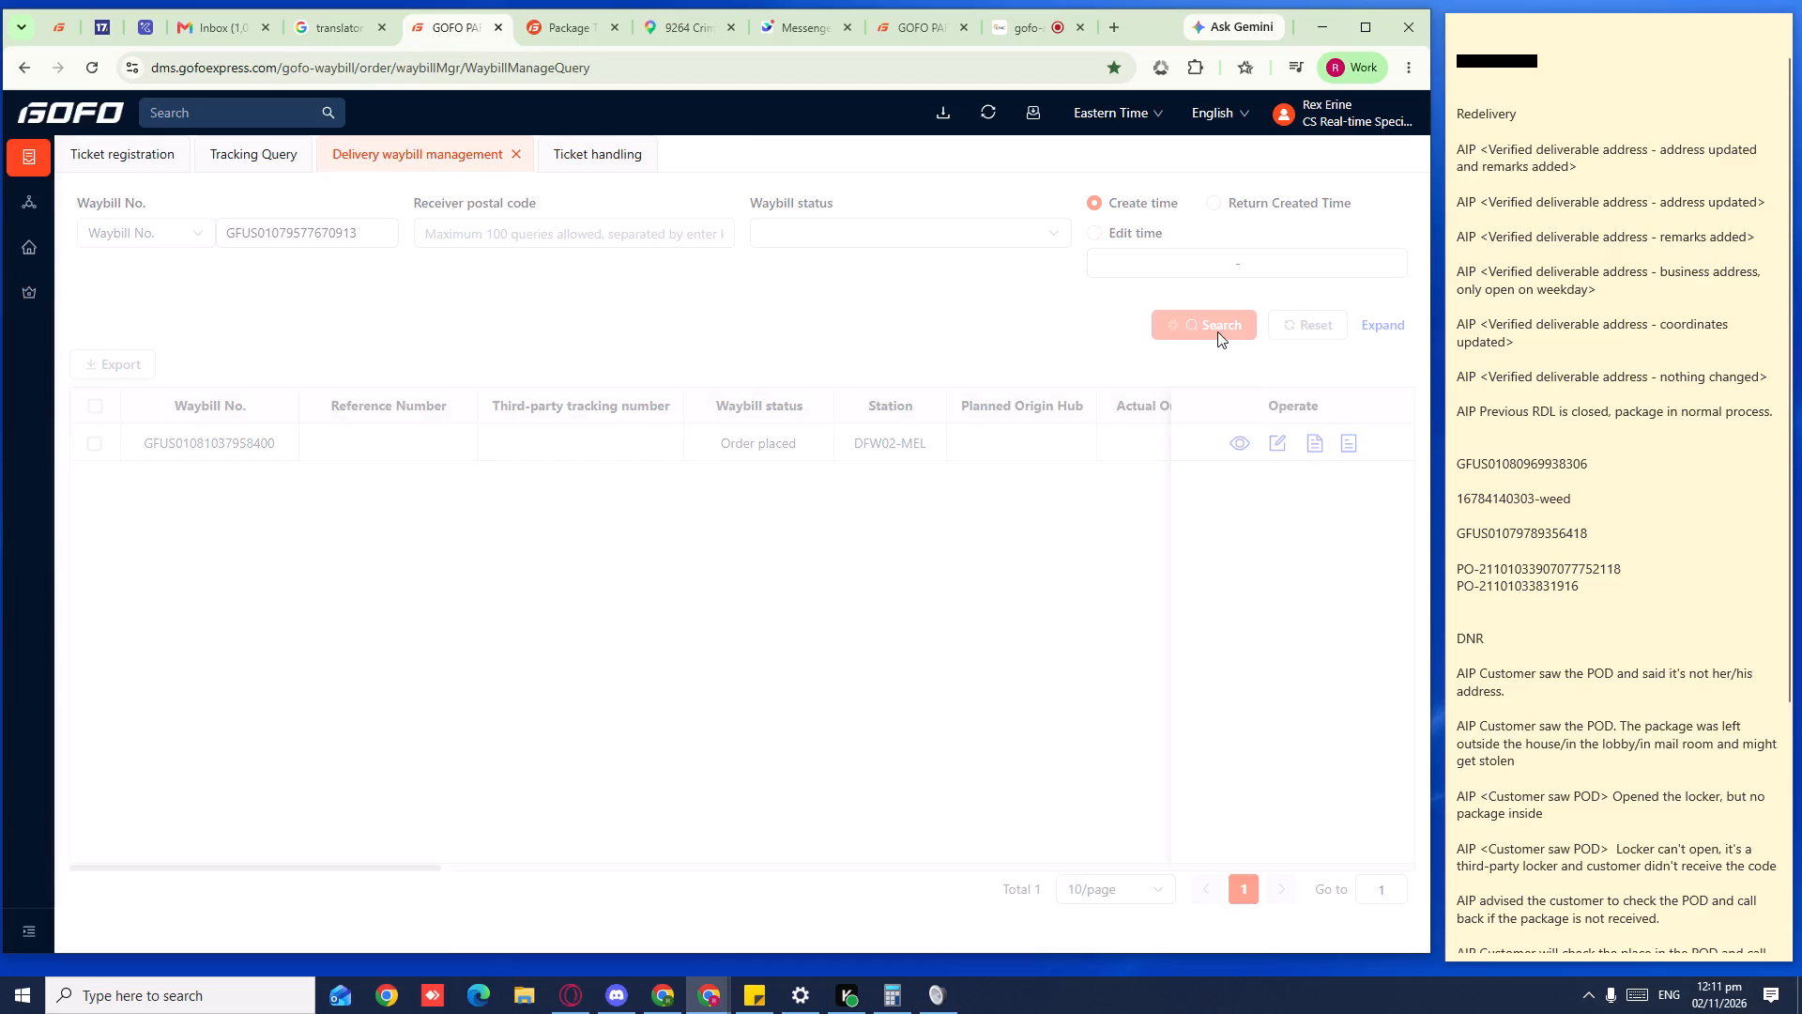
pyautogui.click(1271, 439)
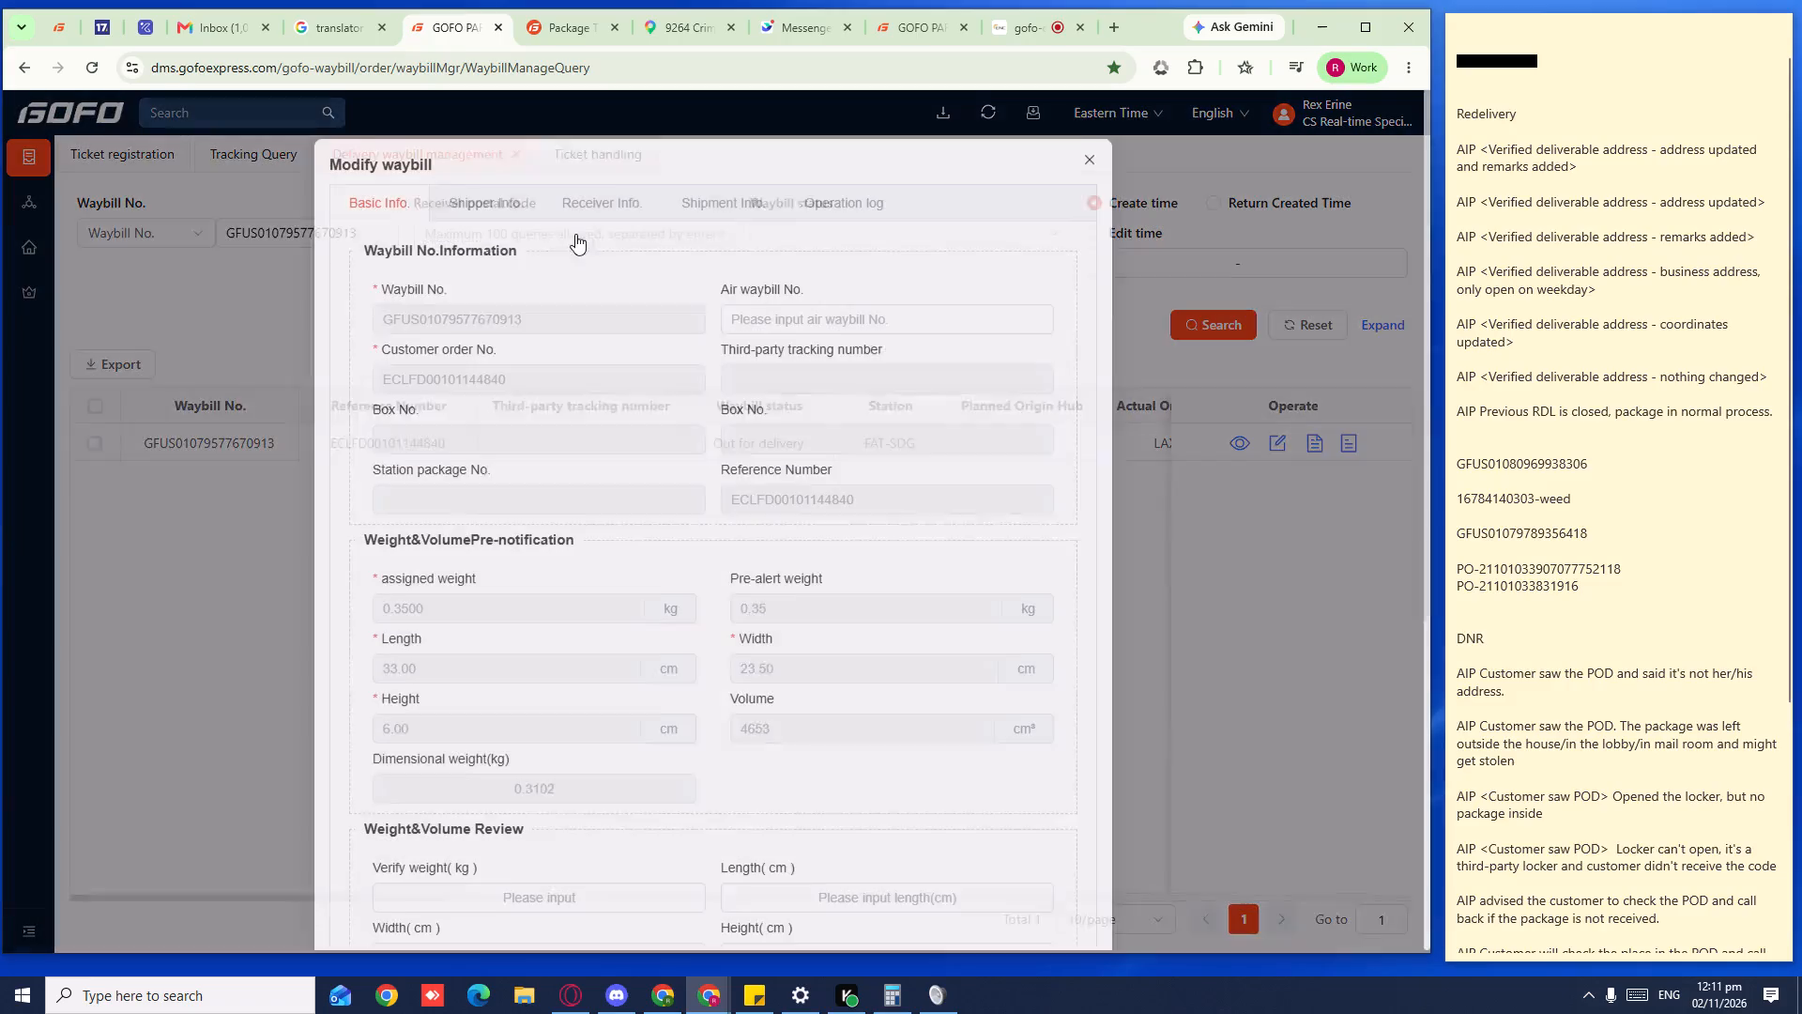
pyautogui.click(585, 201)
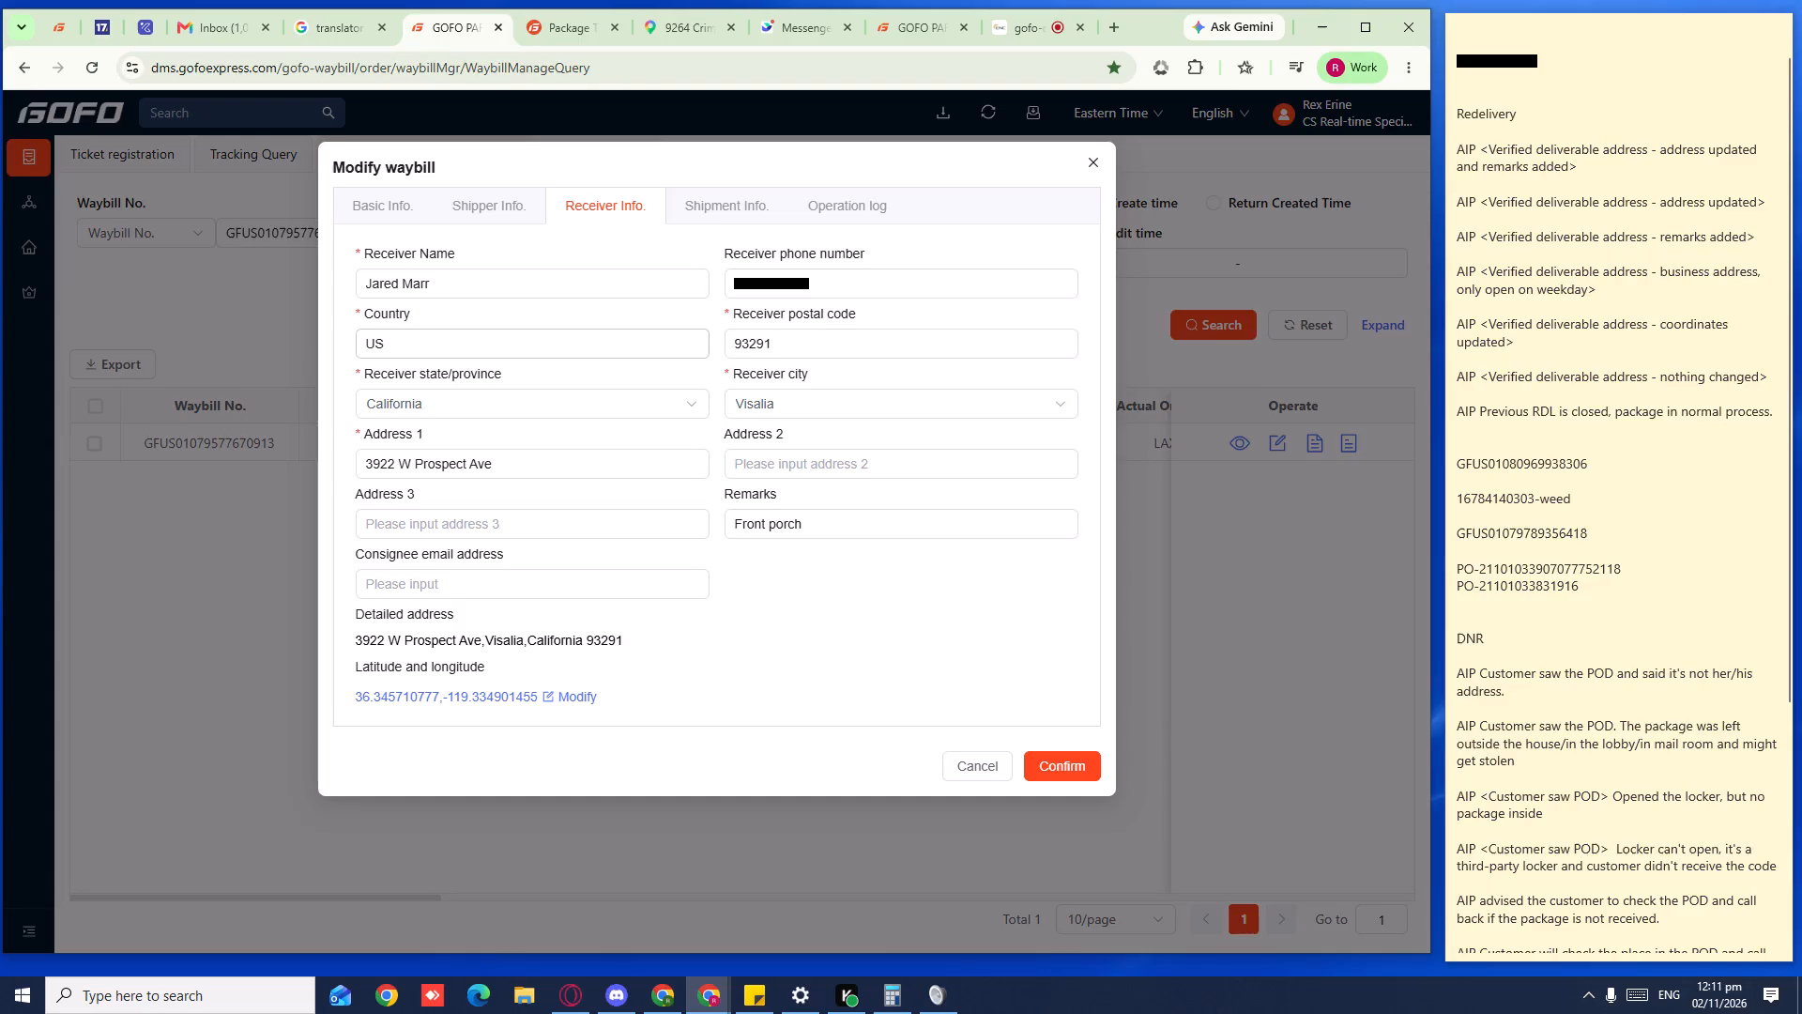
pyautogui.click(1092, 163)
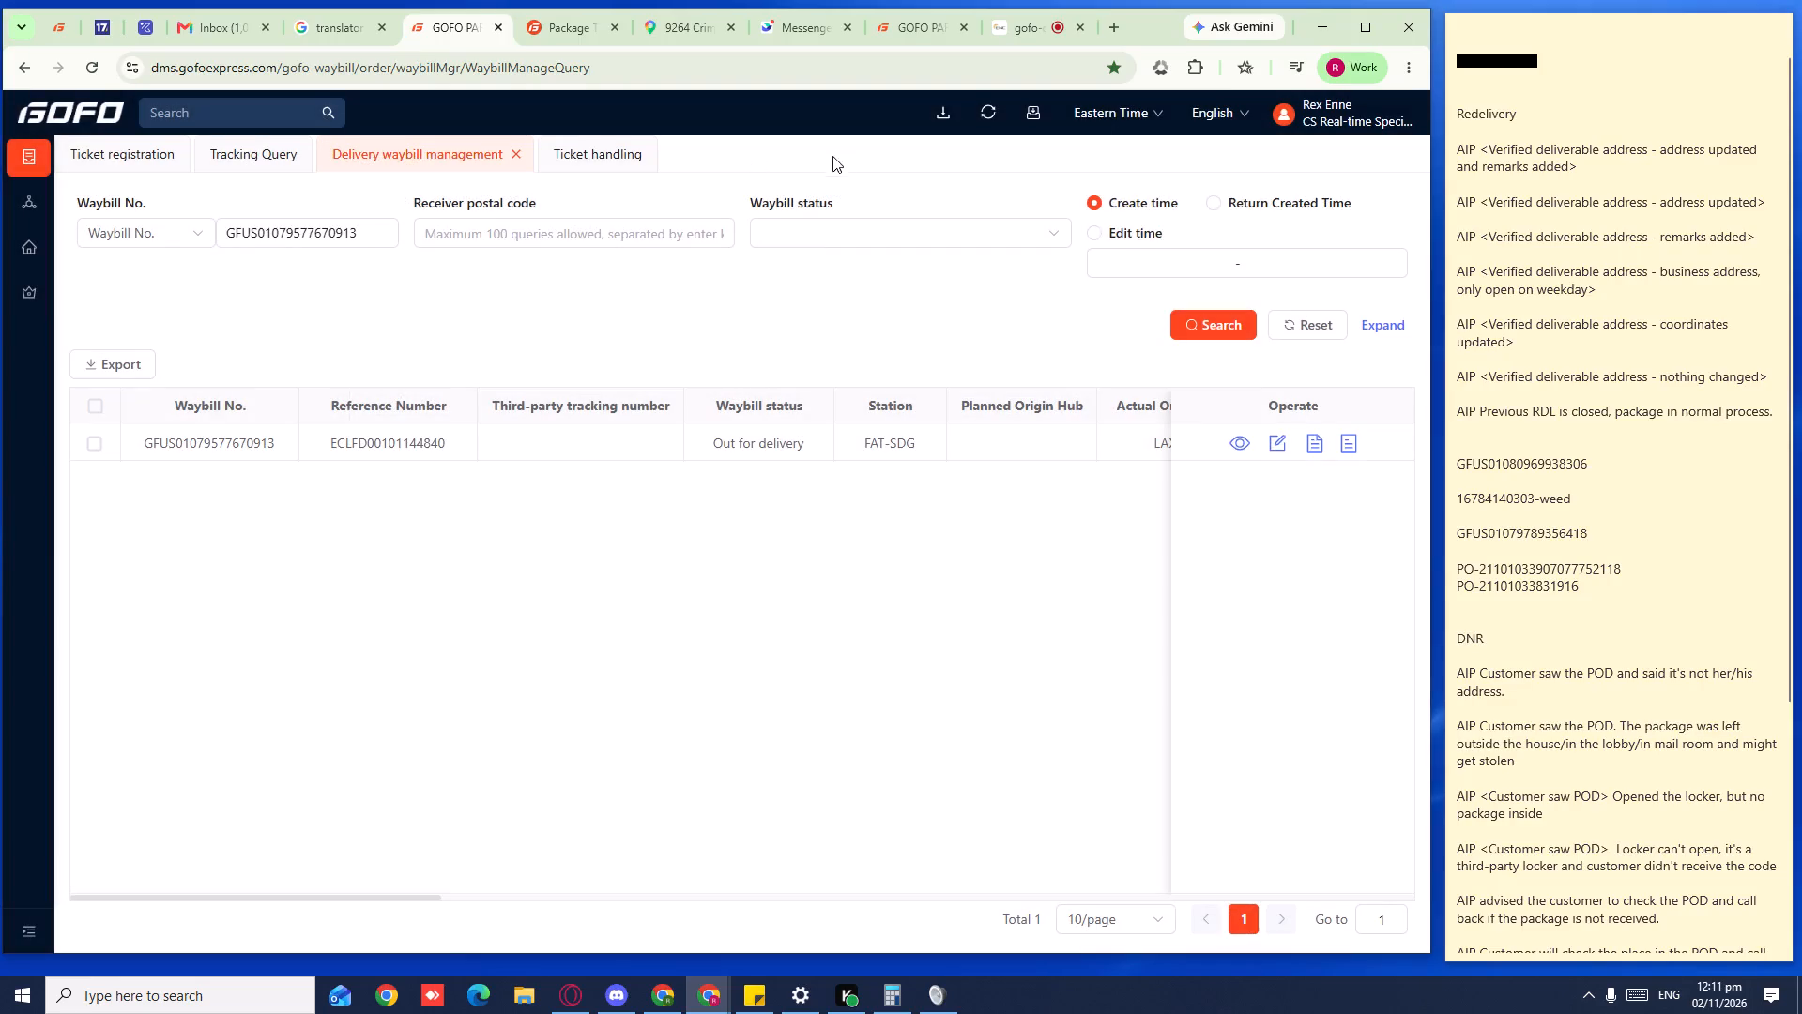
pyautogui.doubleClick(306, 220)
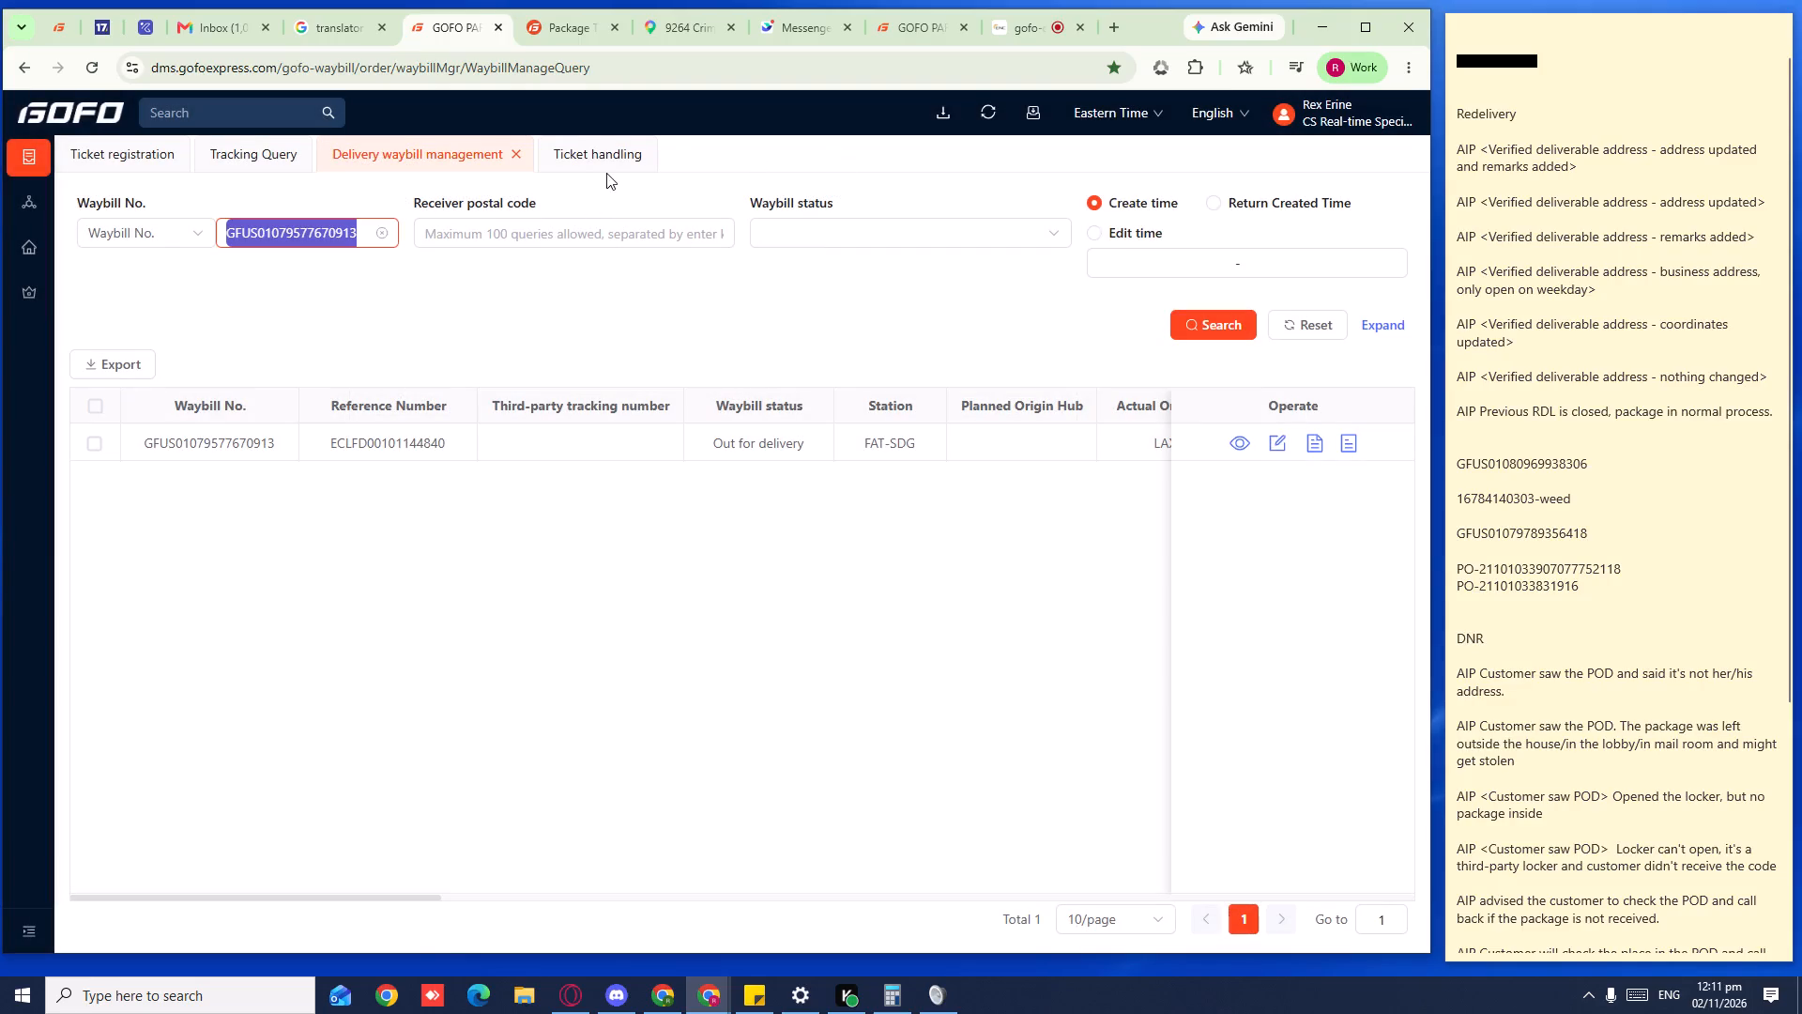
pyautogui.hotkey('ctrl', 'c')
pyautogui.hotkey('ctrl', 'c')
pyautogui.hotkey('ctrl', 'c')
pyautogui.click(615, 153)
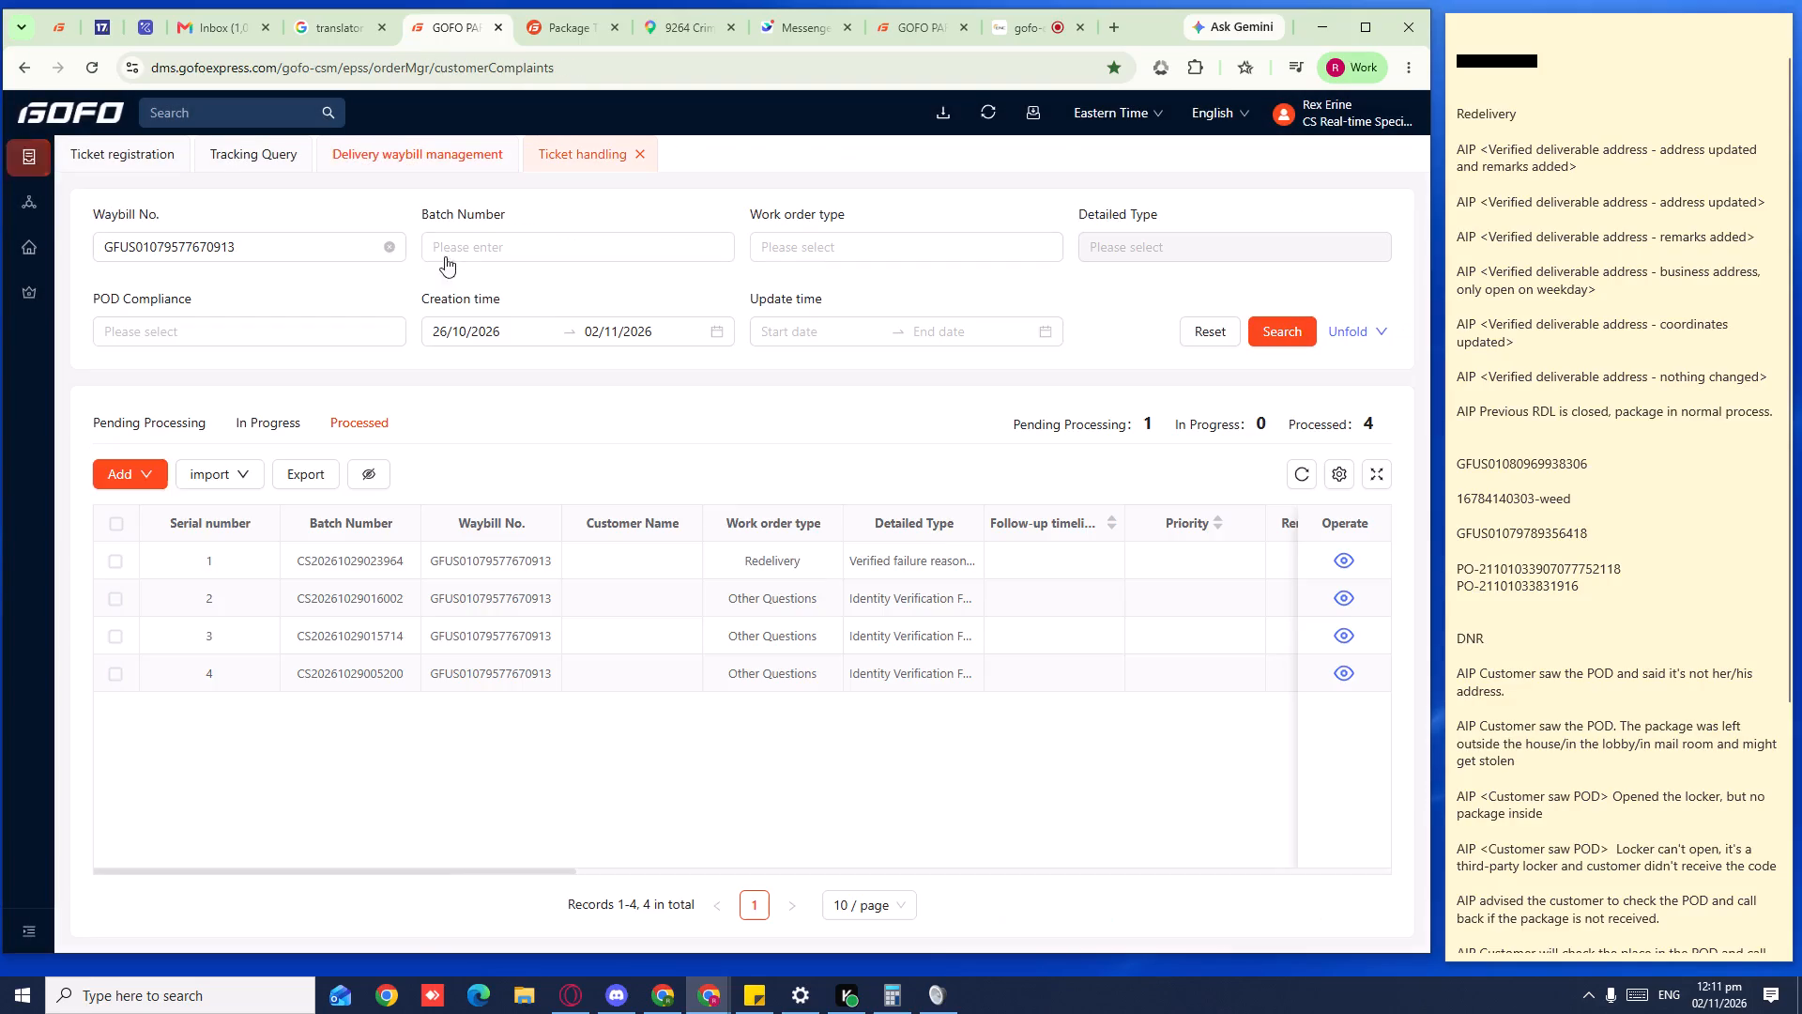
pyautogui.click(386, 240)
pyautogui.hotkey('ctrl', 'v')
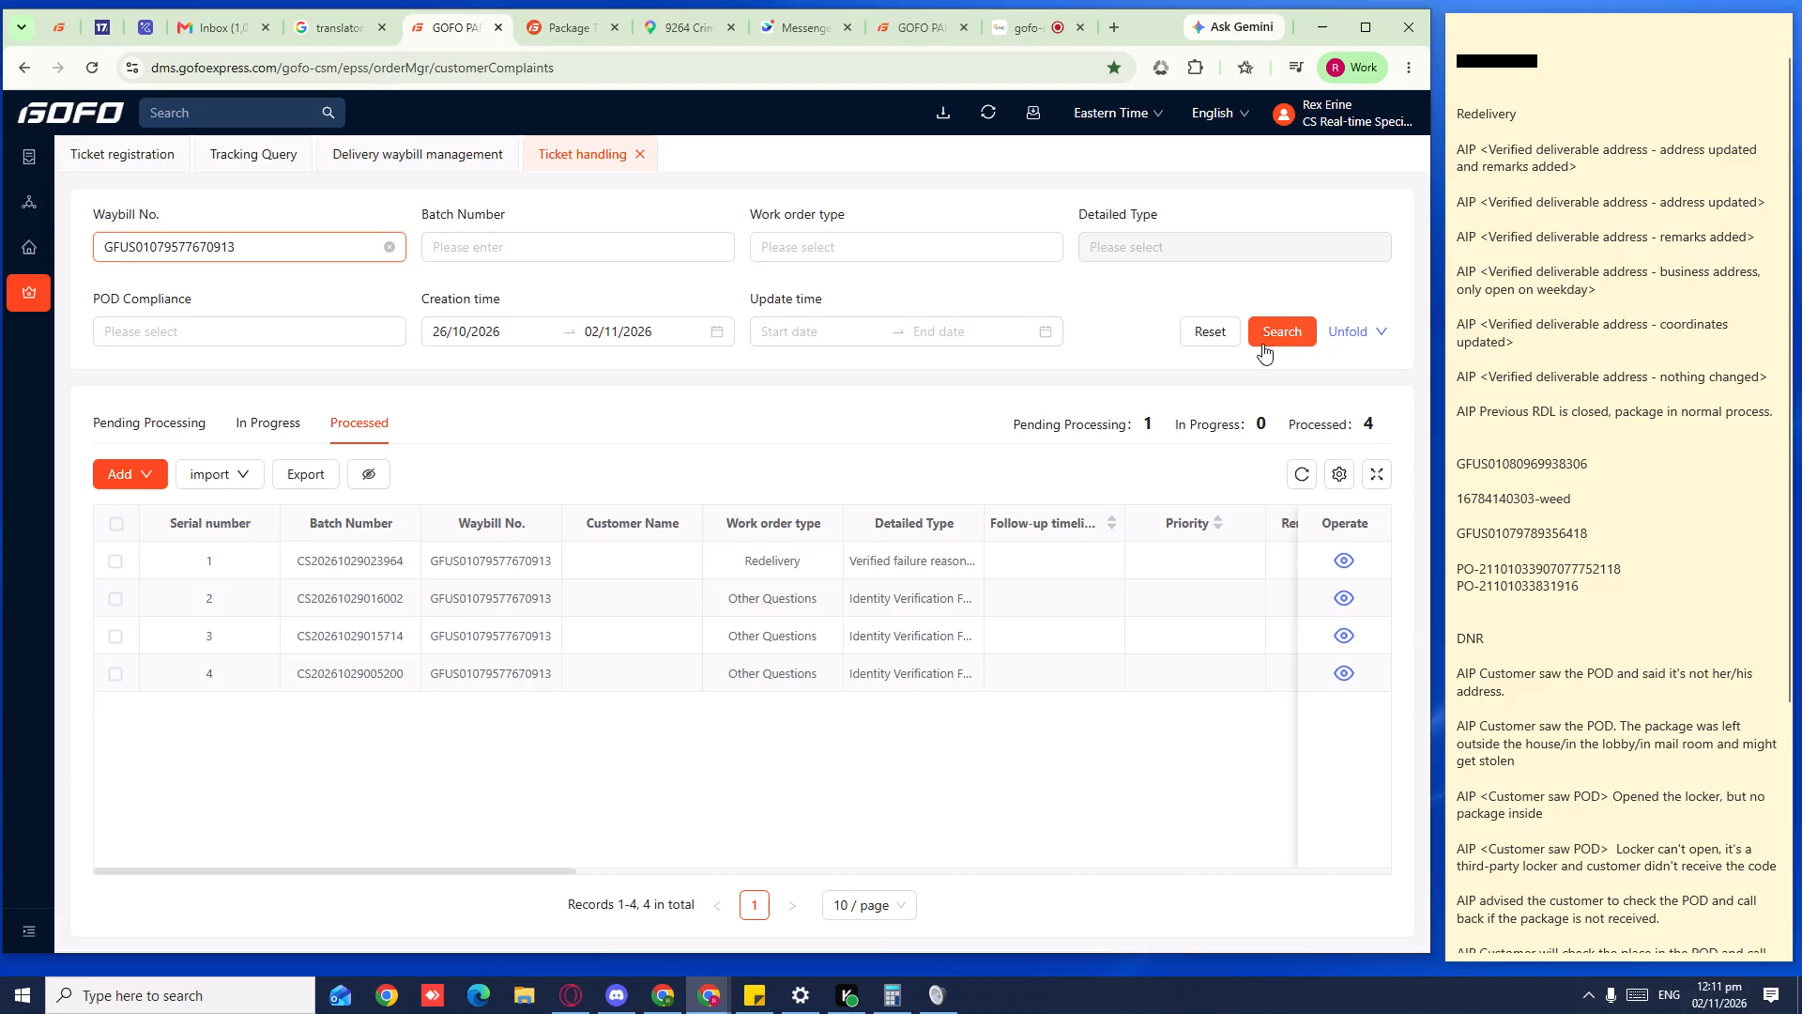
pyautogui.click(1268, 341)
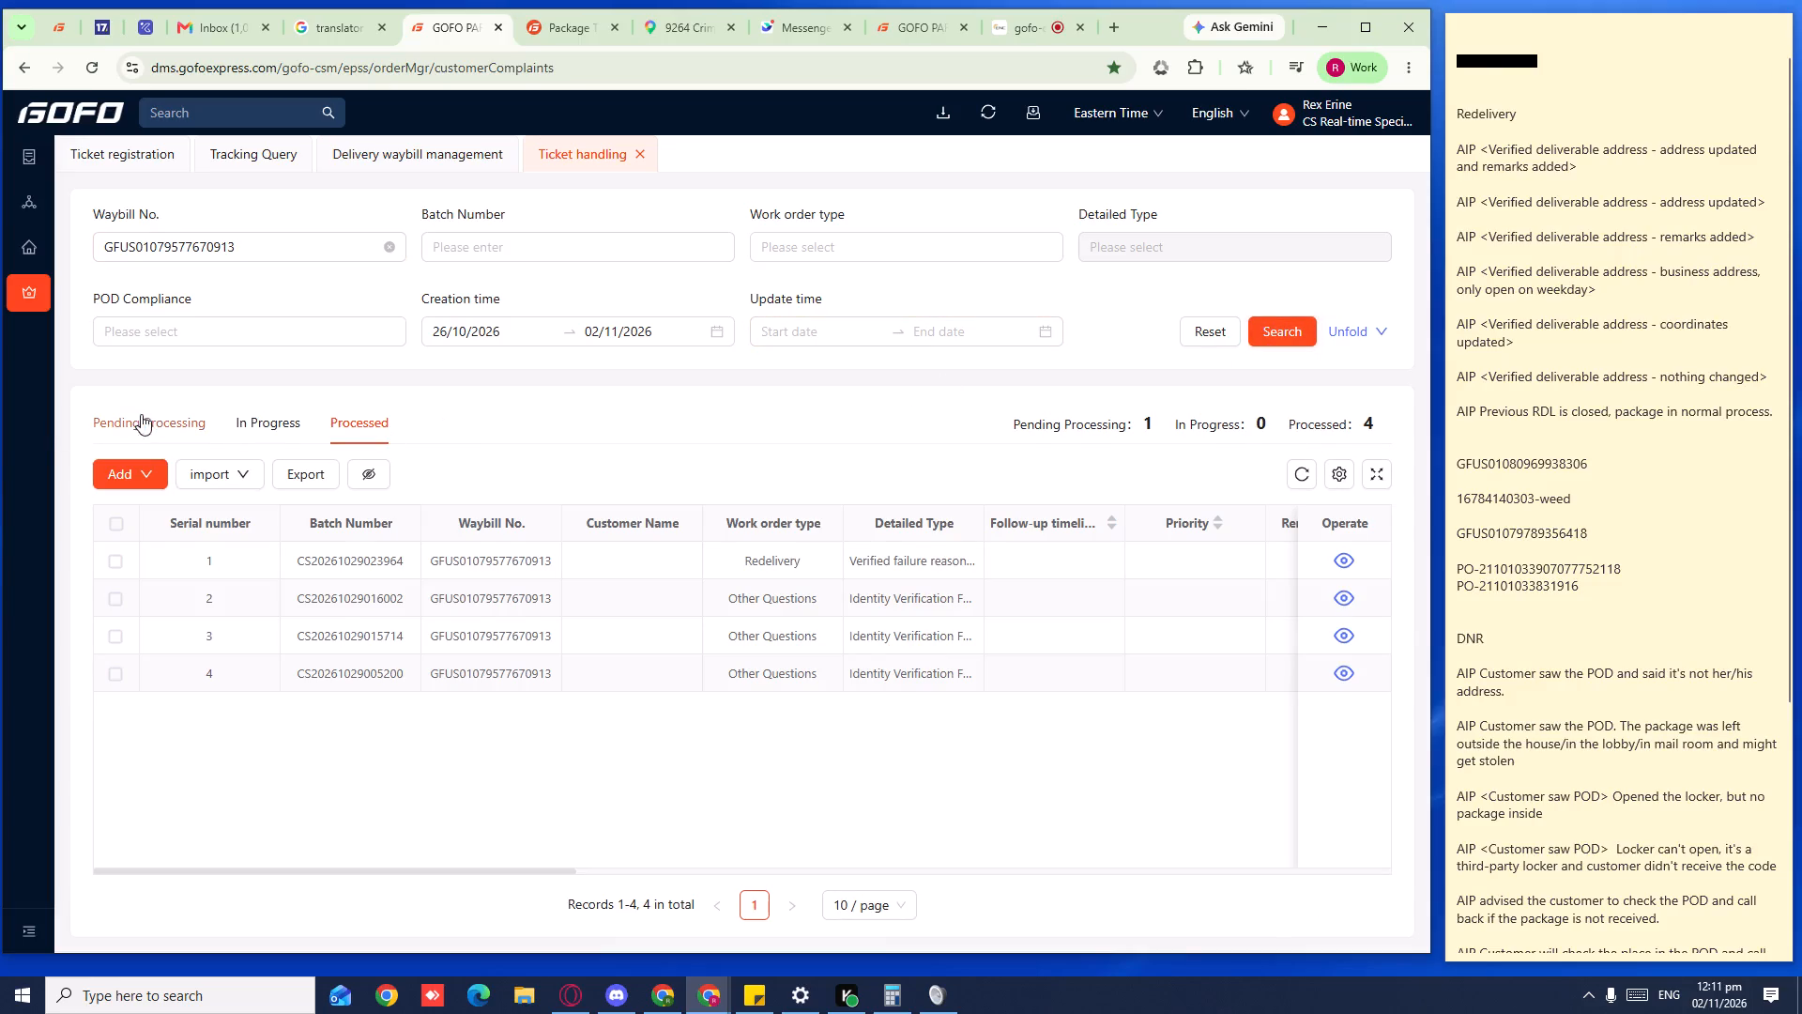
# Open the details of the pending Redelivery ticket for the searched waybill in Ticket handling.
pyautogui.click(141, 414)
pyautogui.click(1349, 562)
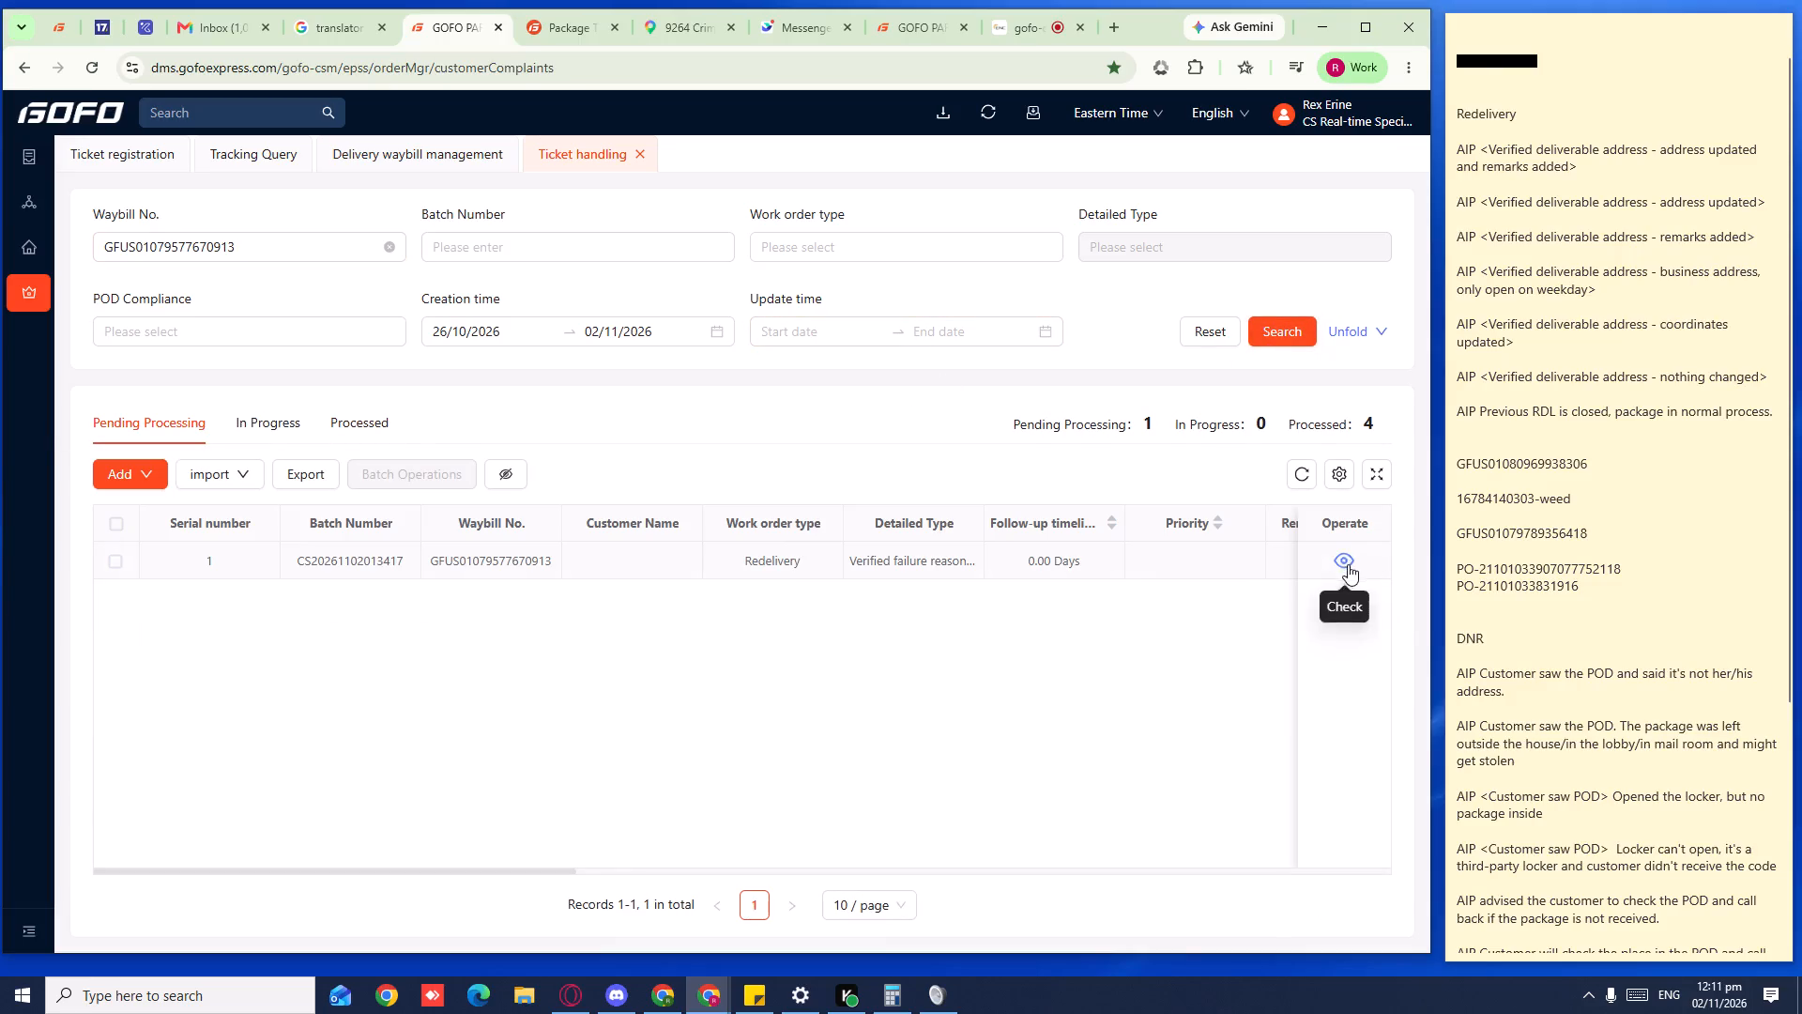
# In the call center page, filter Active Calls to the agent's own extension 337 and end that active call.
pyautogui.click(1026, 43)
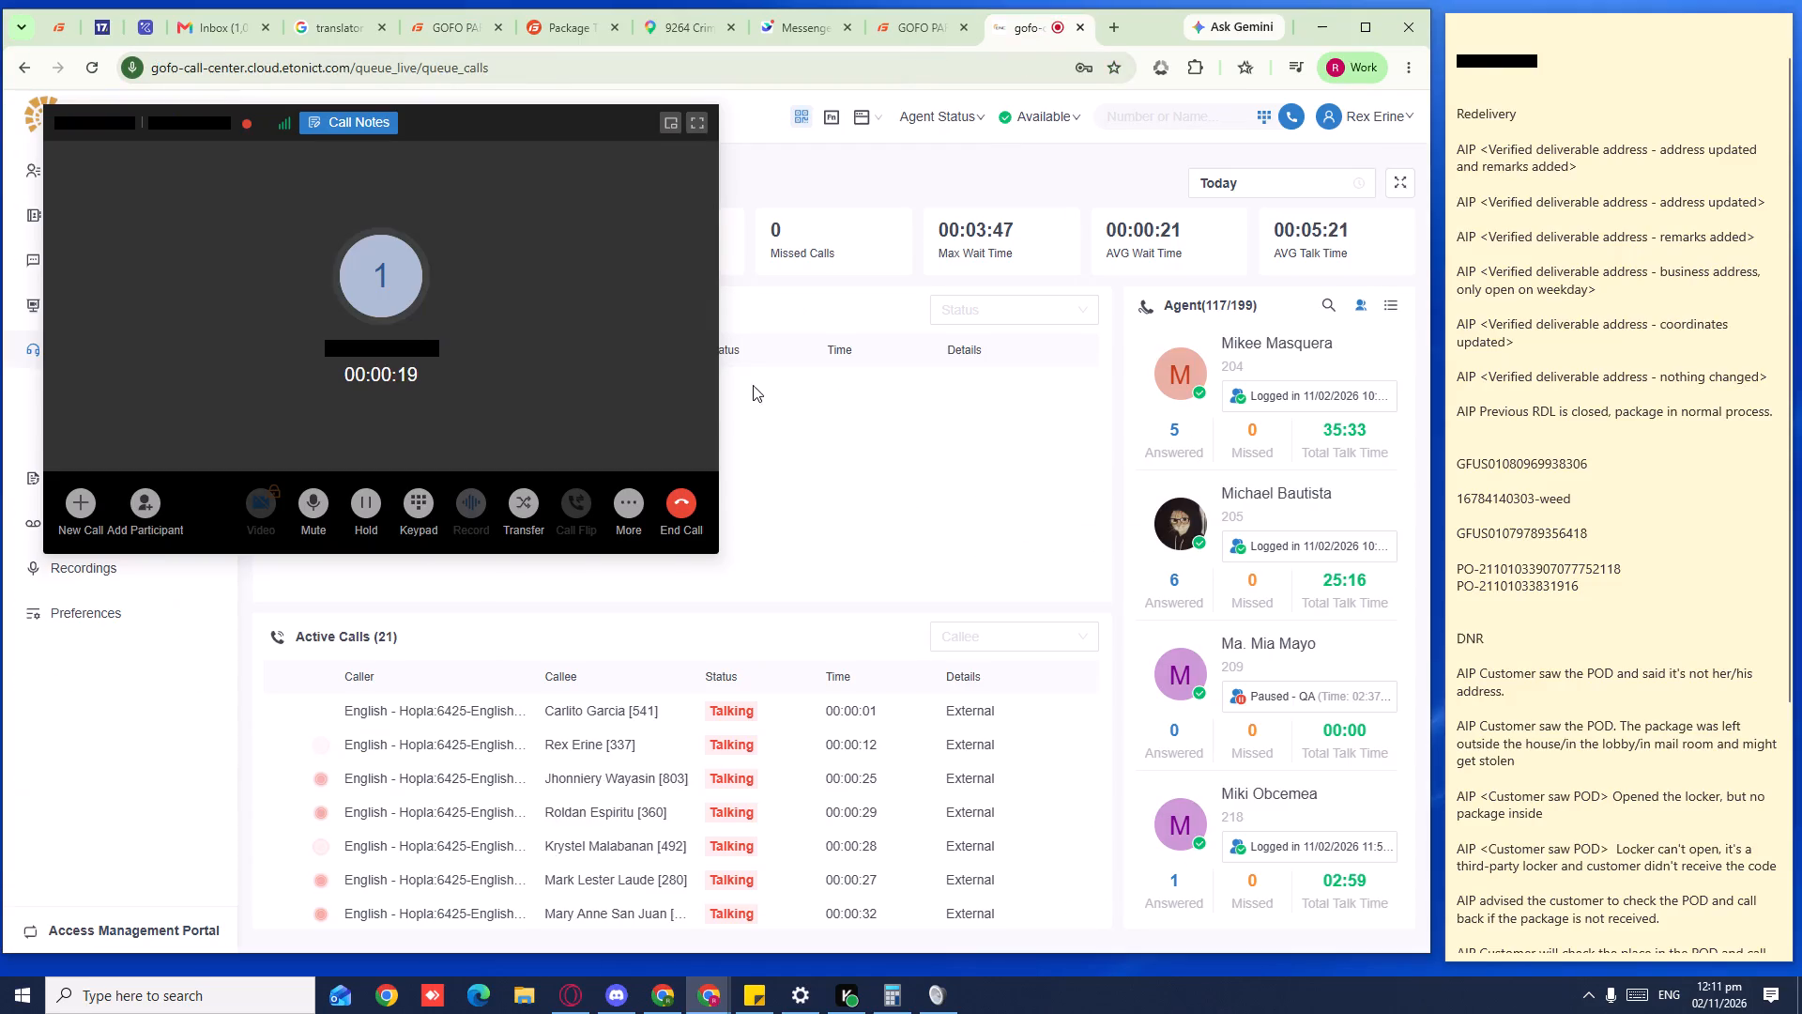
pyautogui.click(963, 638)
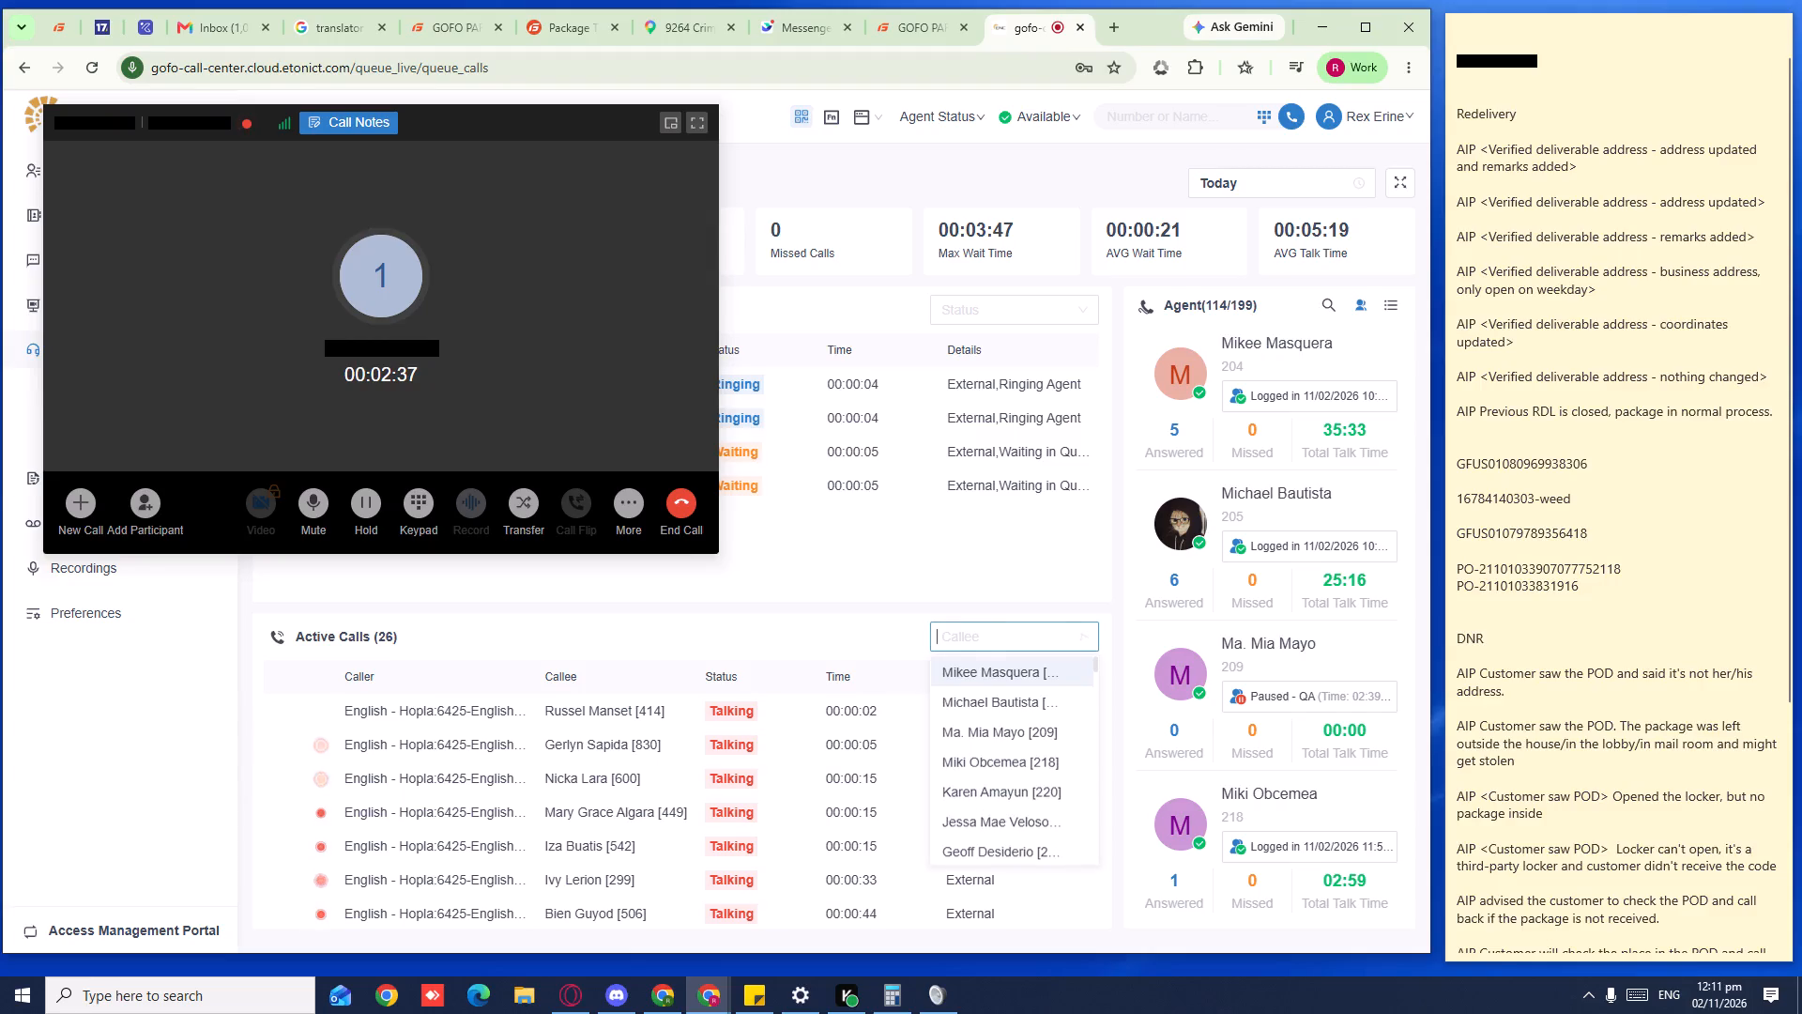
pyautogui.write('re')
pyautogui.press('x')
pyautogui.click(956, 672)
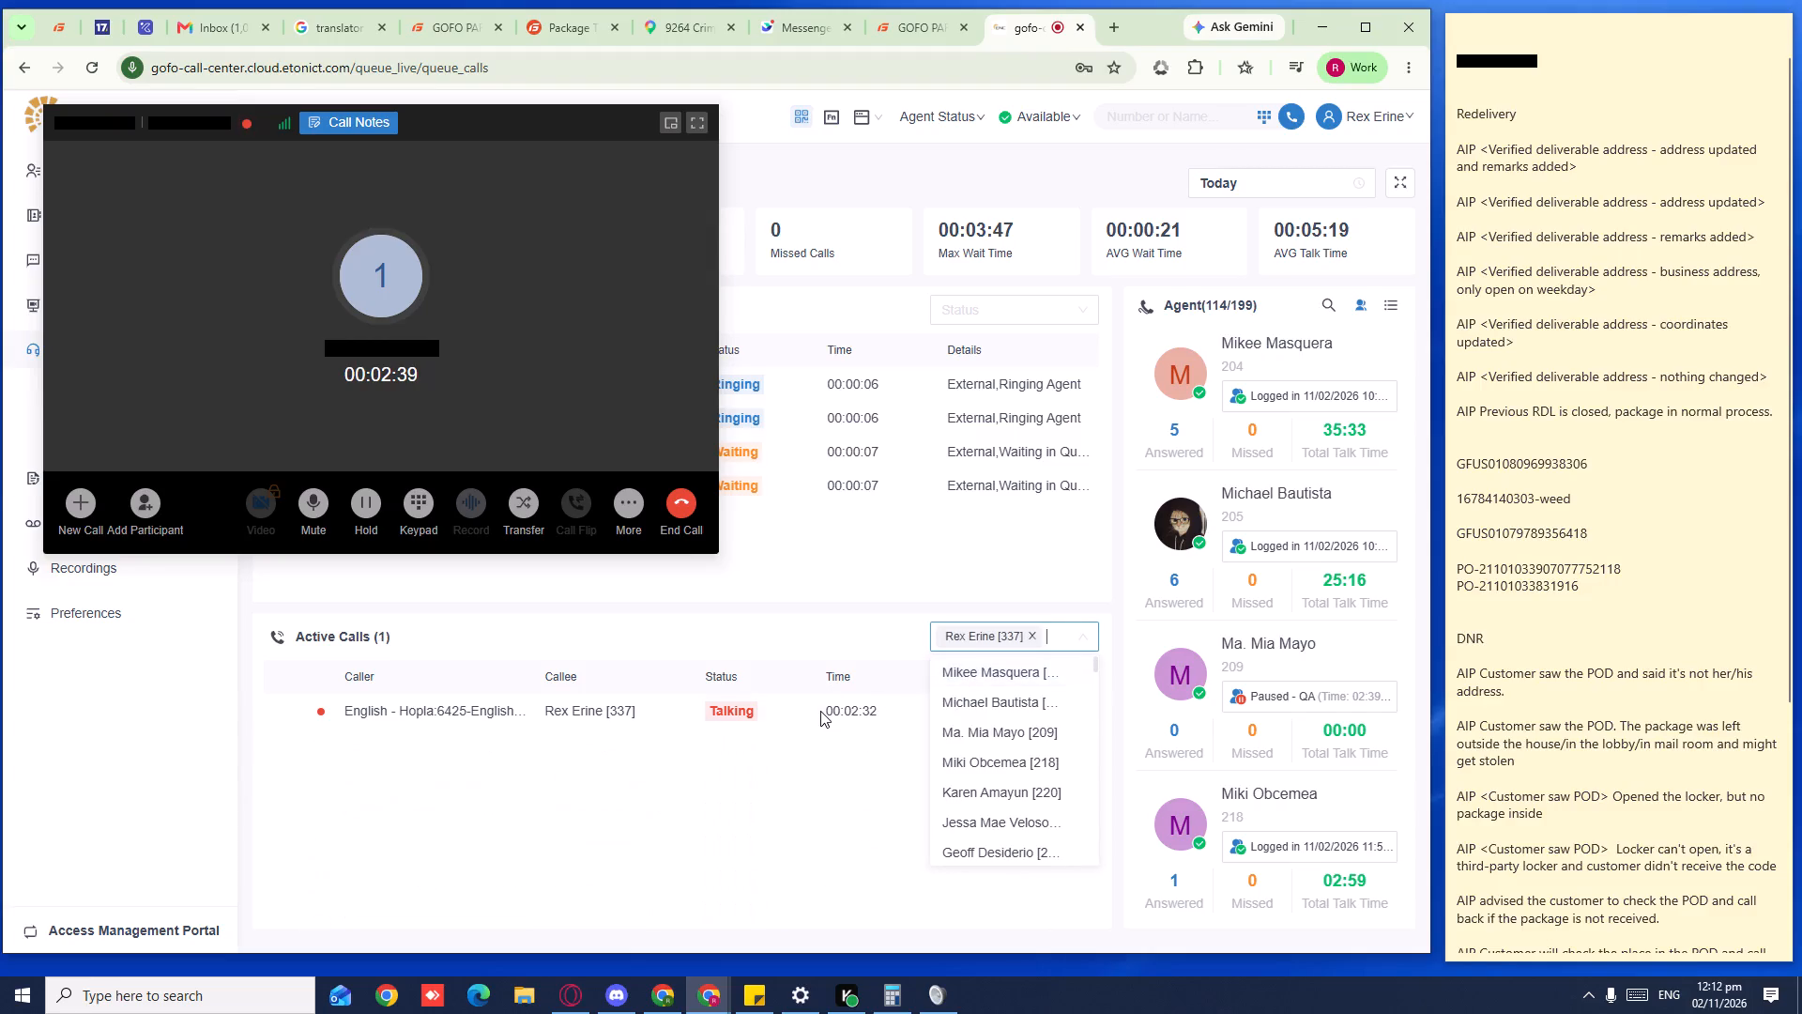
pyautogui.rightClick(820, 711)
pyautogui.click(896, 653)
pyautogui.click(846, 550)
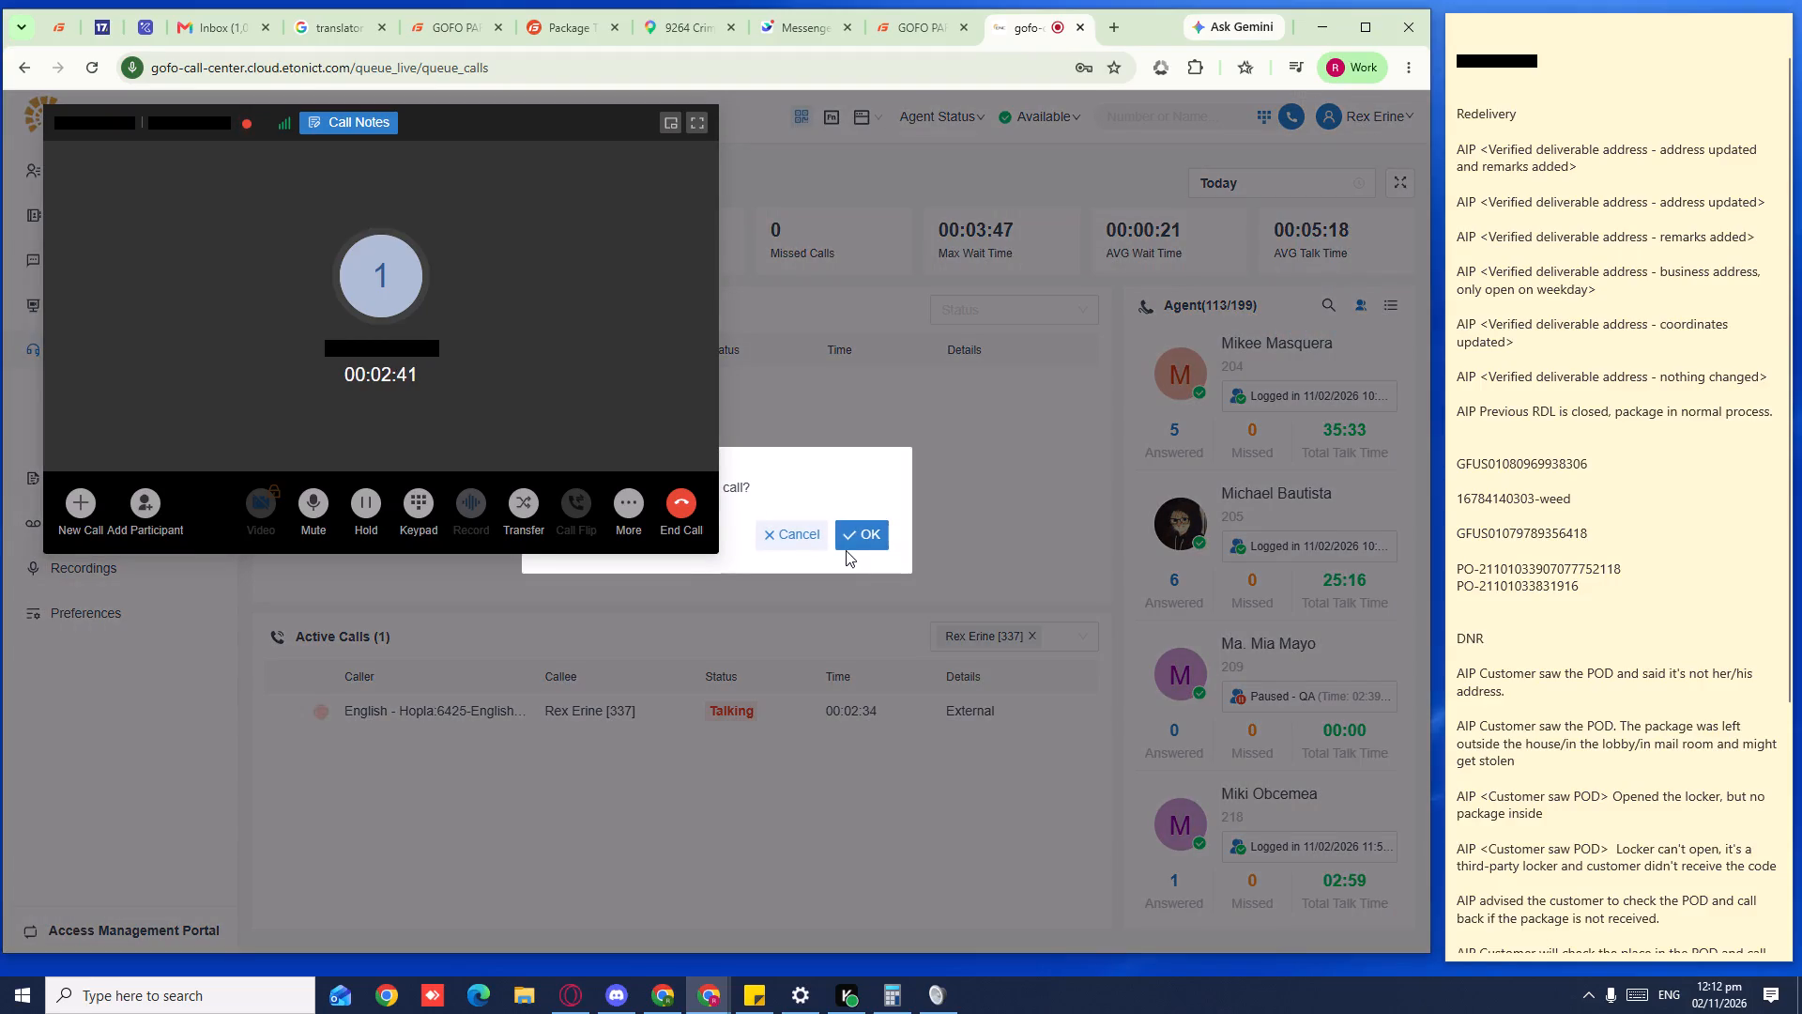
pyautogui.click(852, 537)
# Return to the GOFO ticket page for the caller's waybill.
pyautogui.click(480, 34)
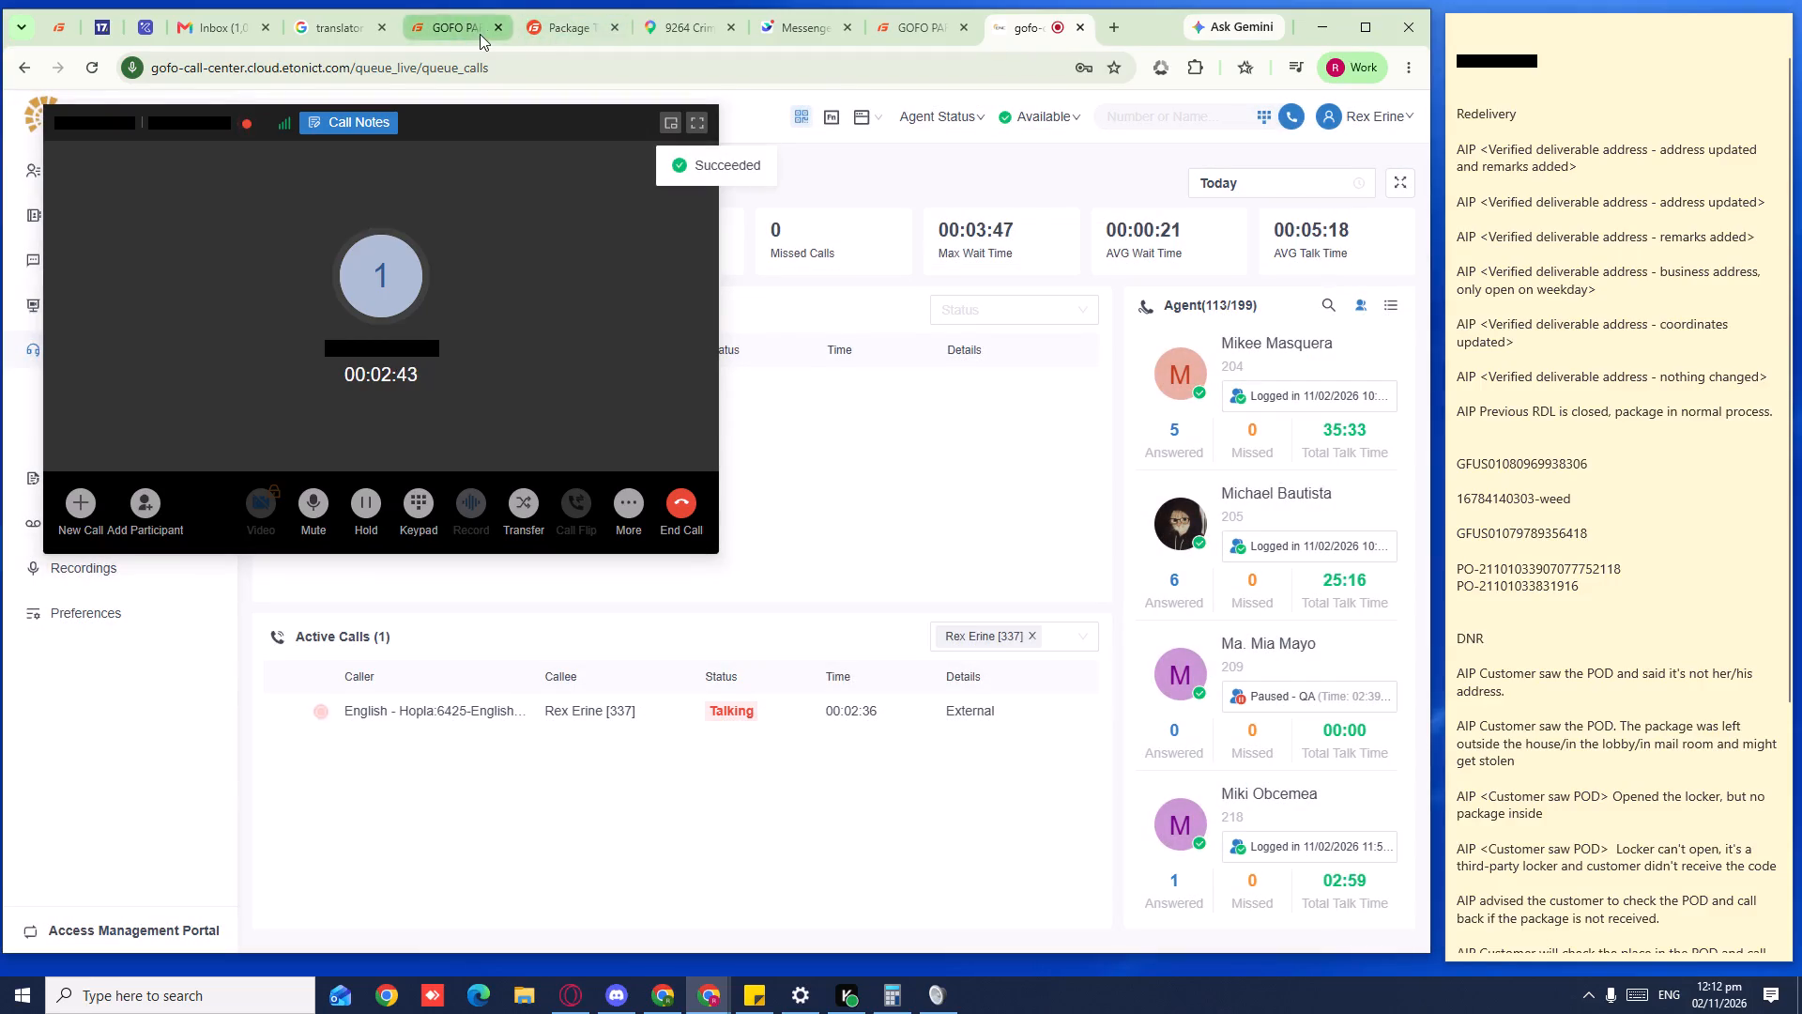
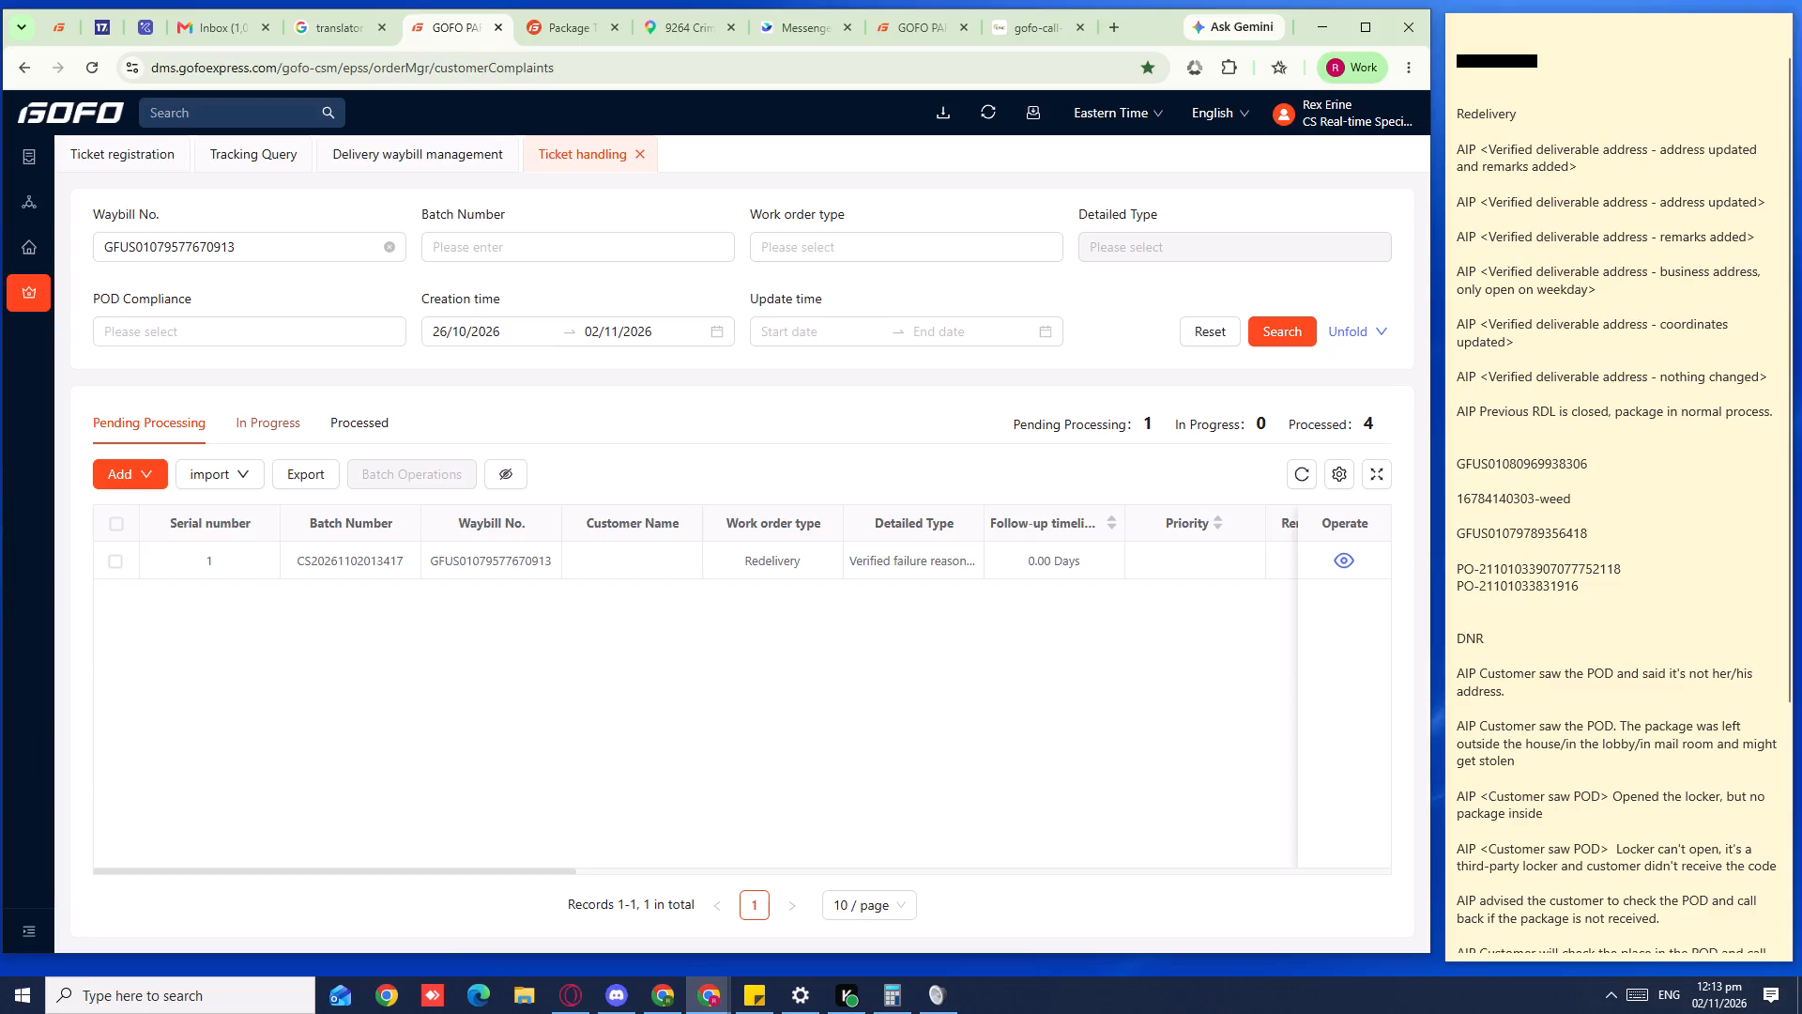
pyautogui.doubleClick(1332, 554)
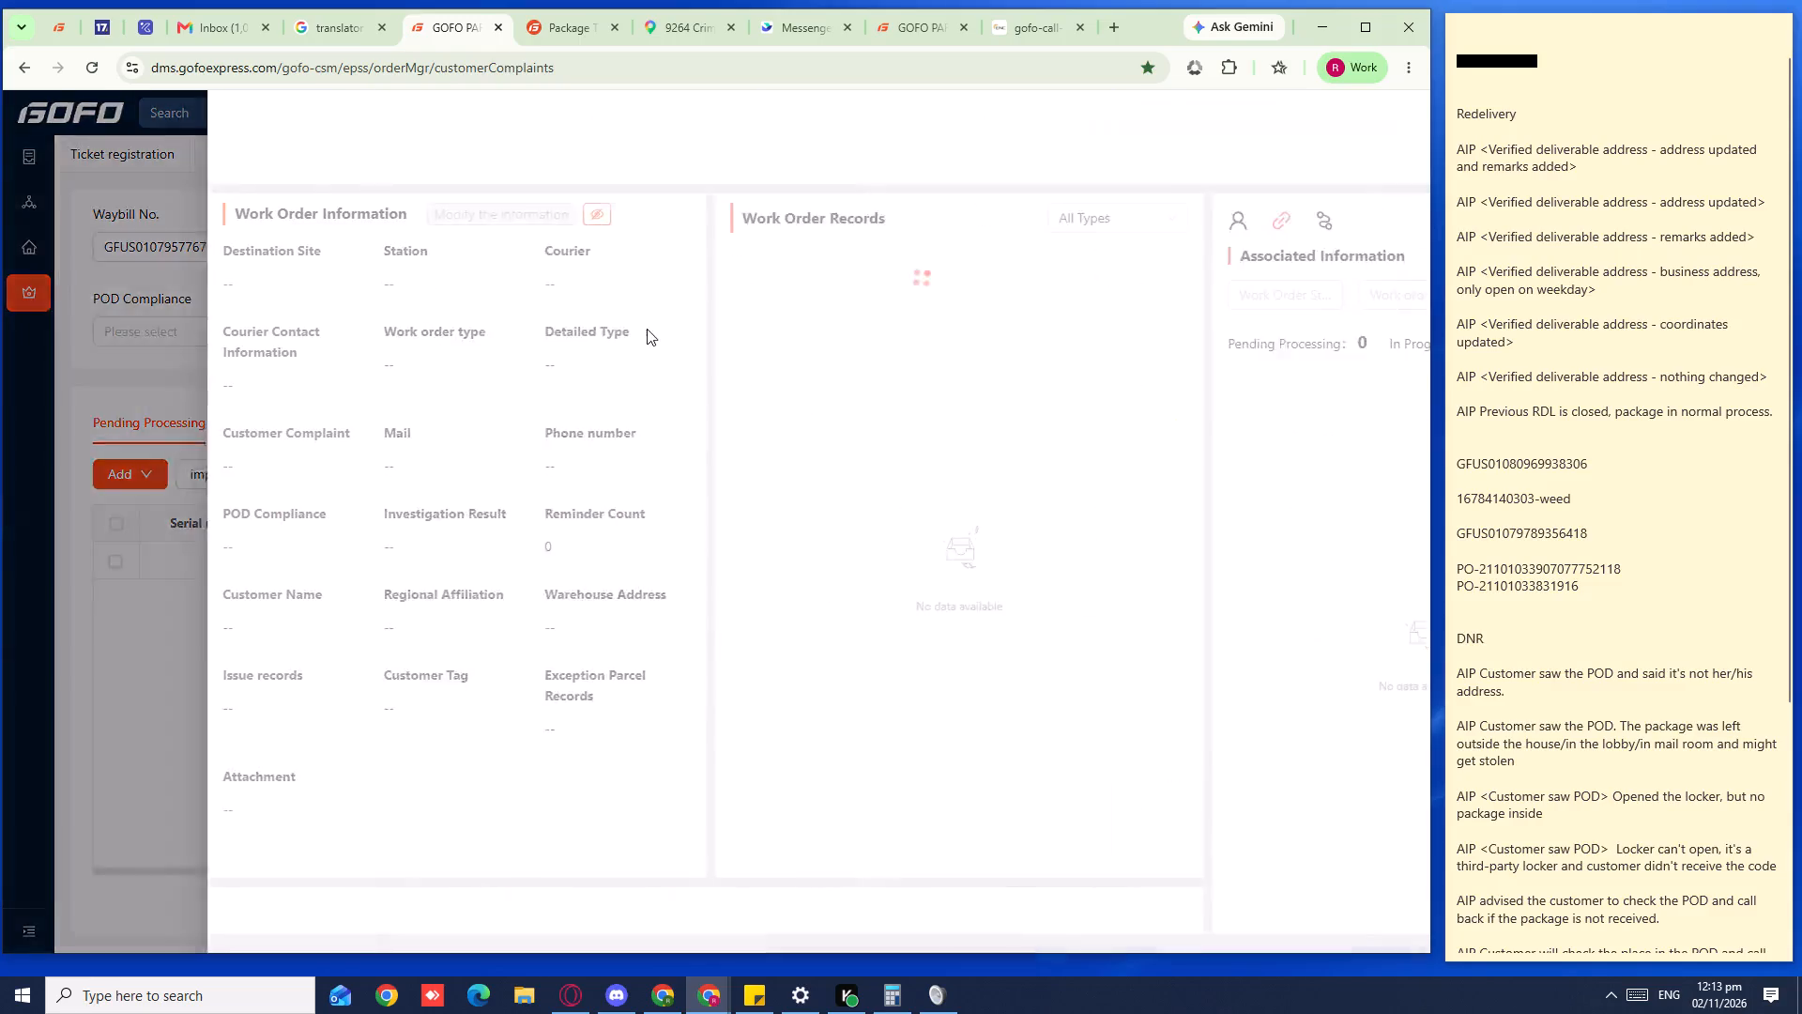
pyautogui.click(480, 221)
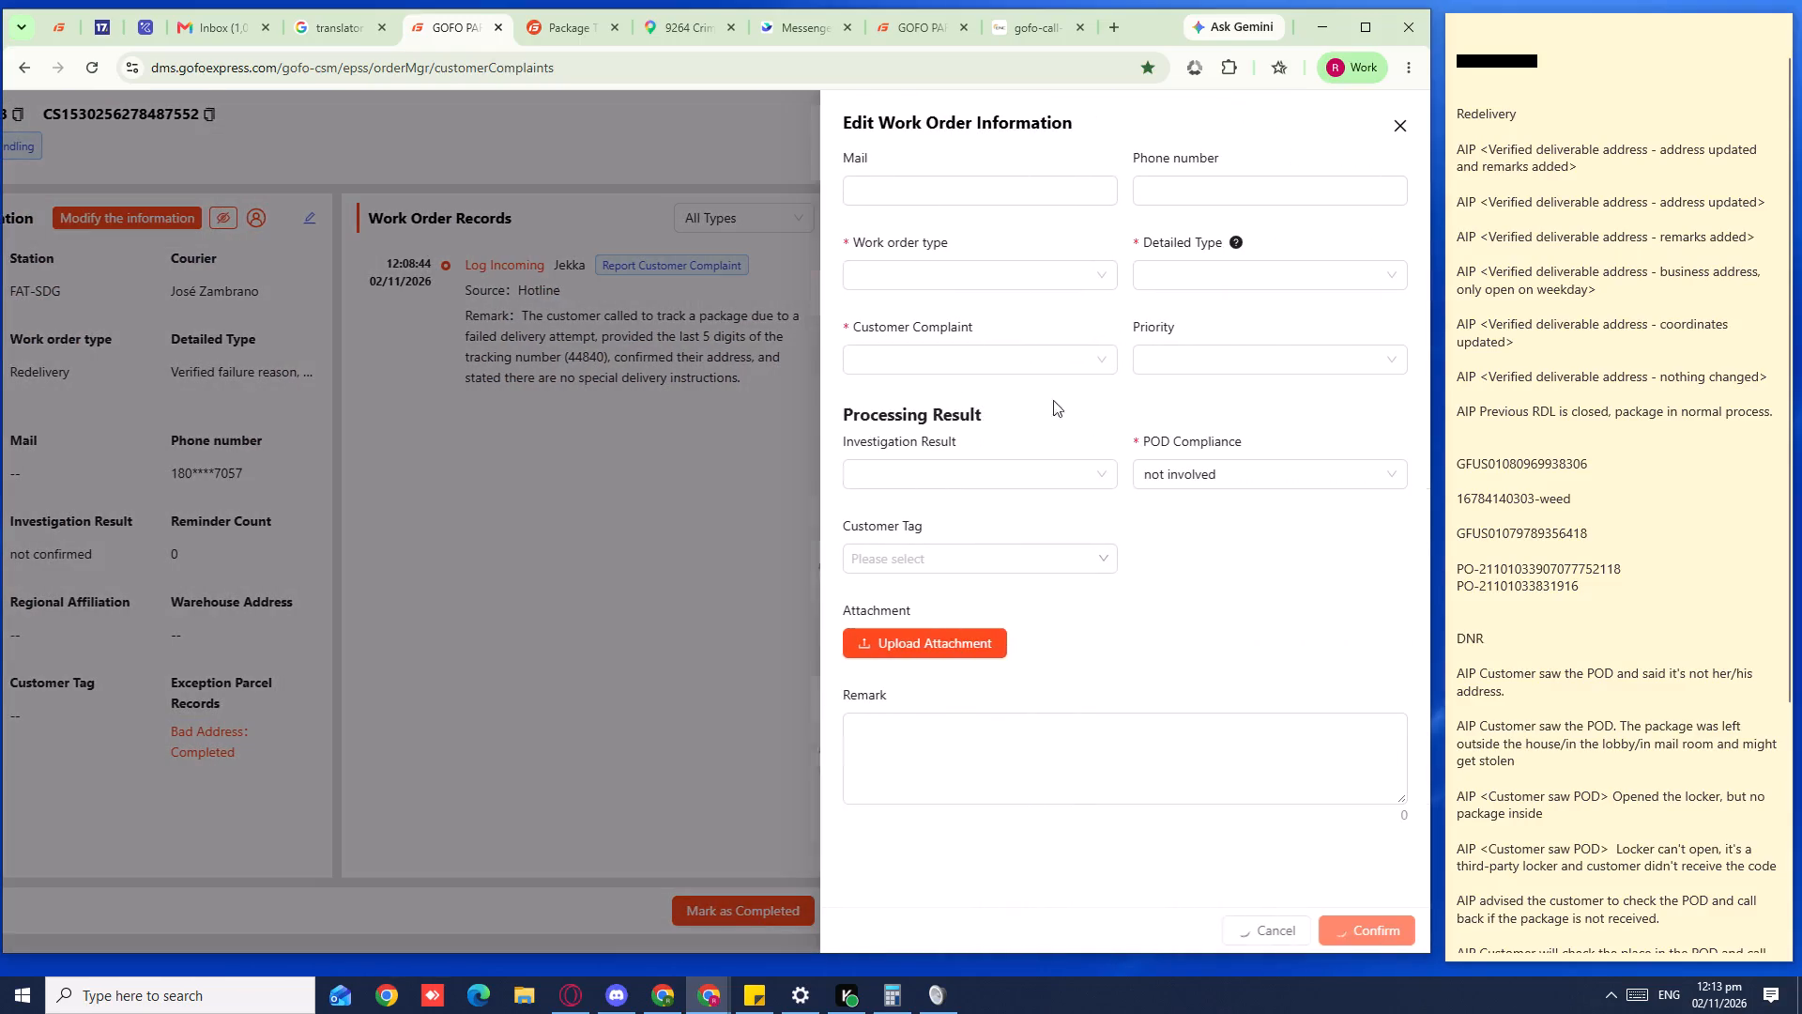
pyautogui.click(1016, 279)
pyautogui.click(935, 463)
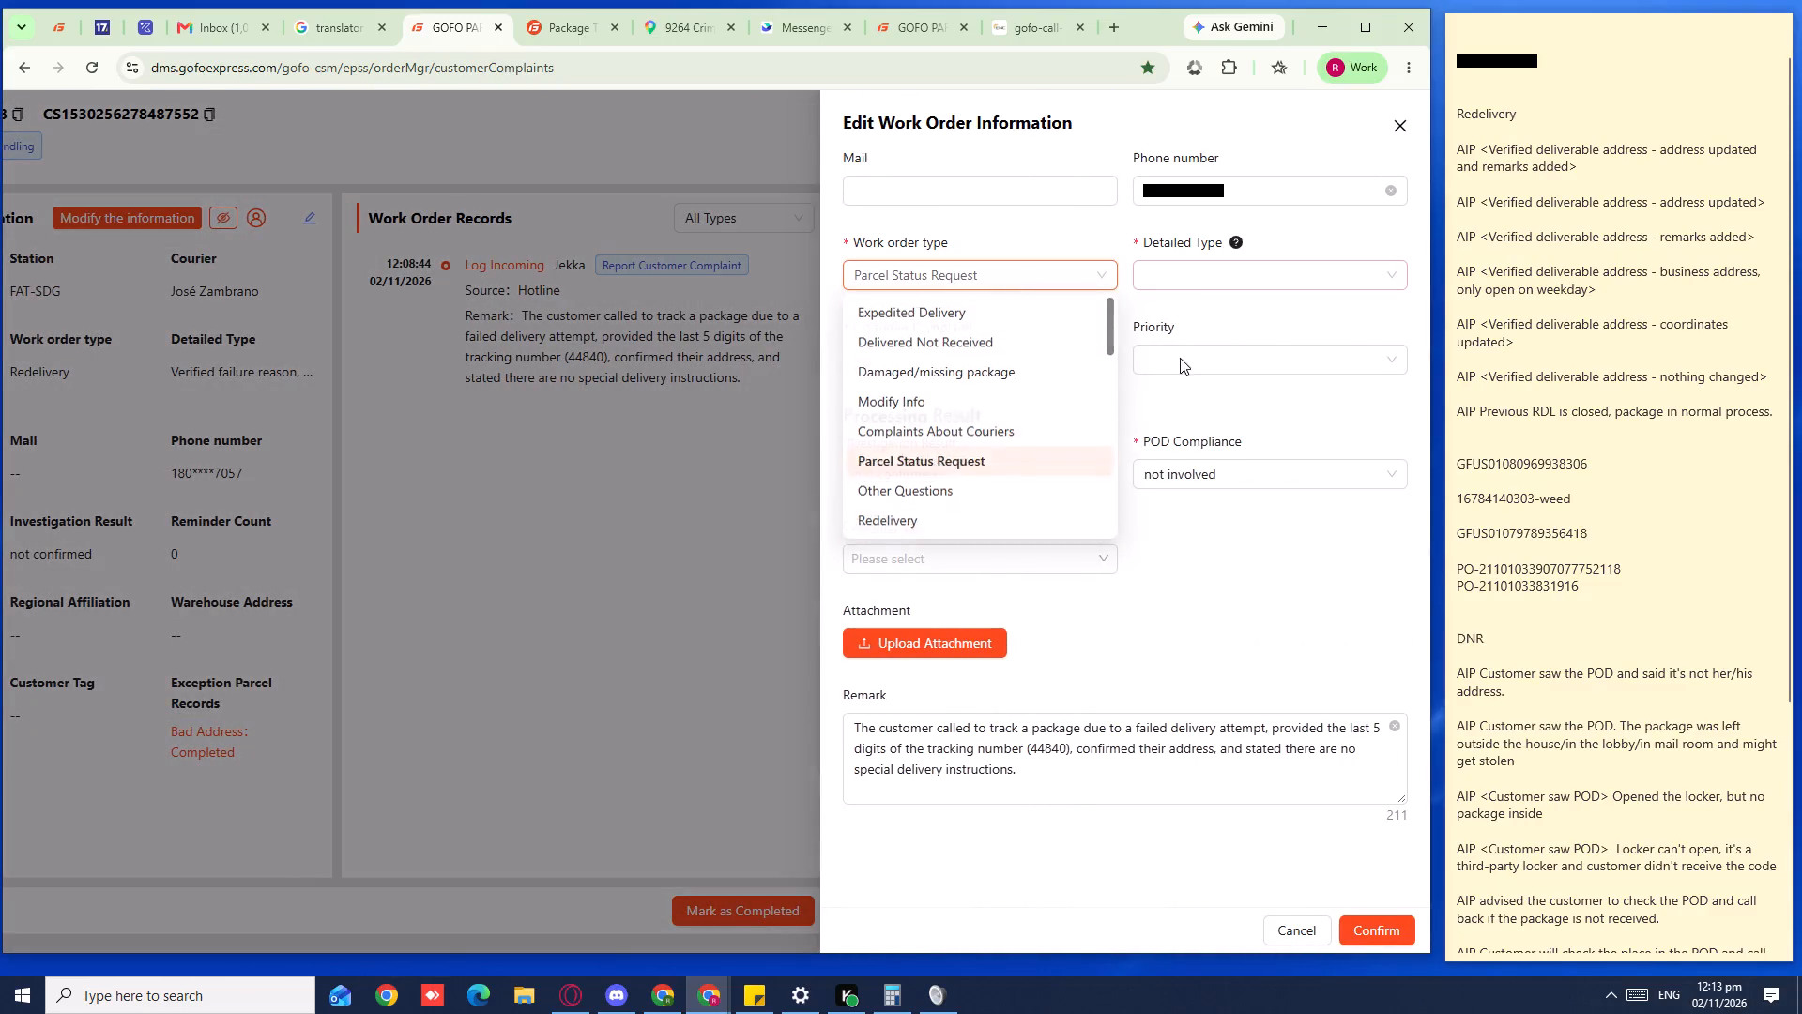
pyautogui.click(1268, 264)
pyautogui.click(1232, 306)
pyautogui.click(1033, 359)
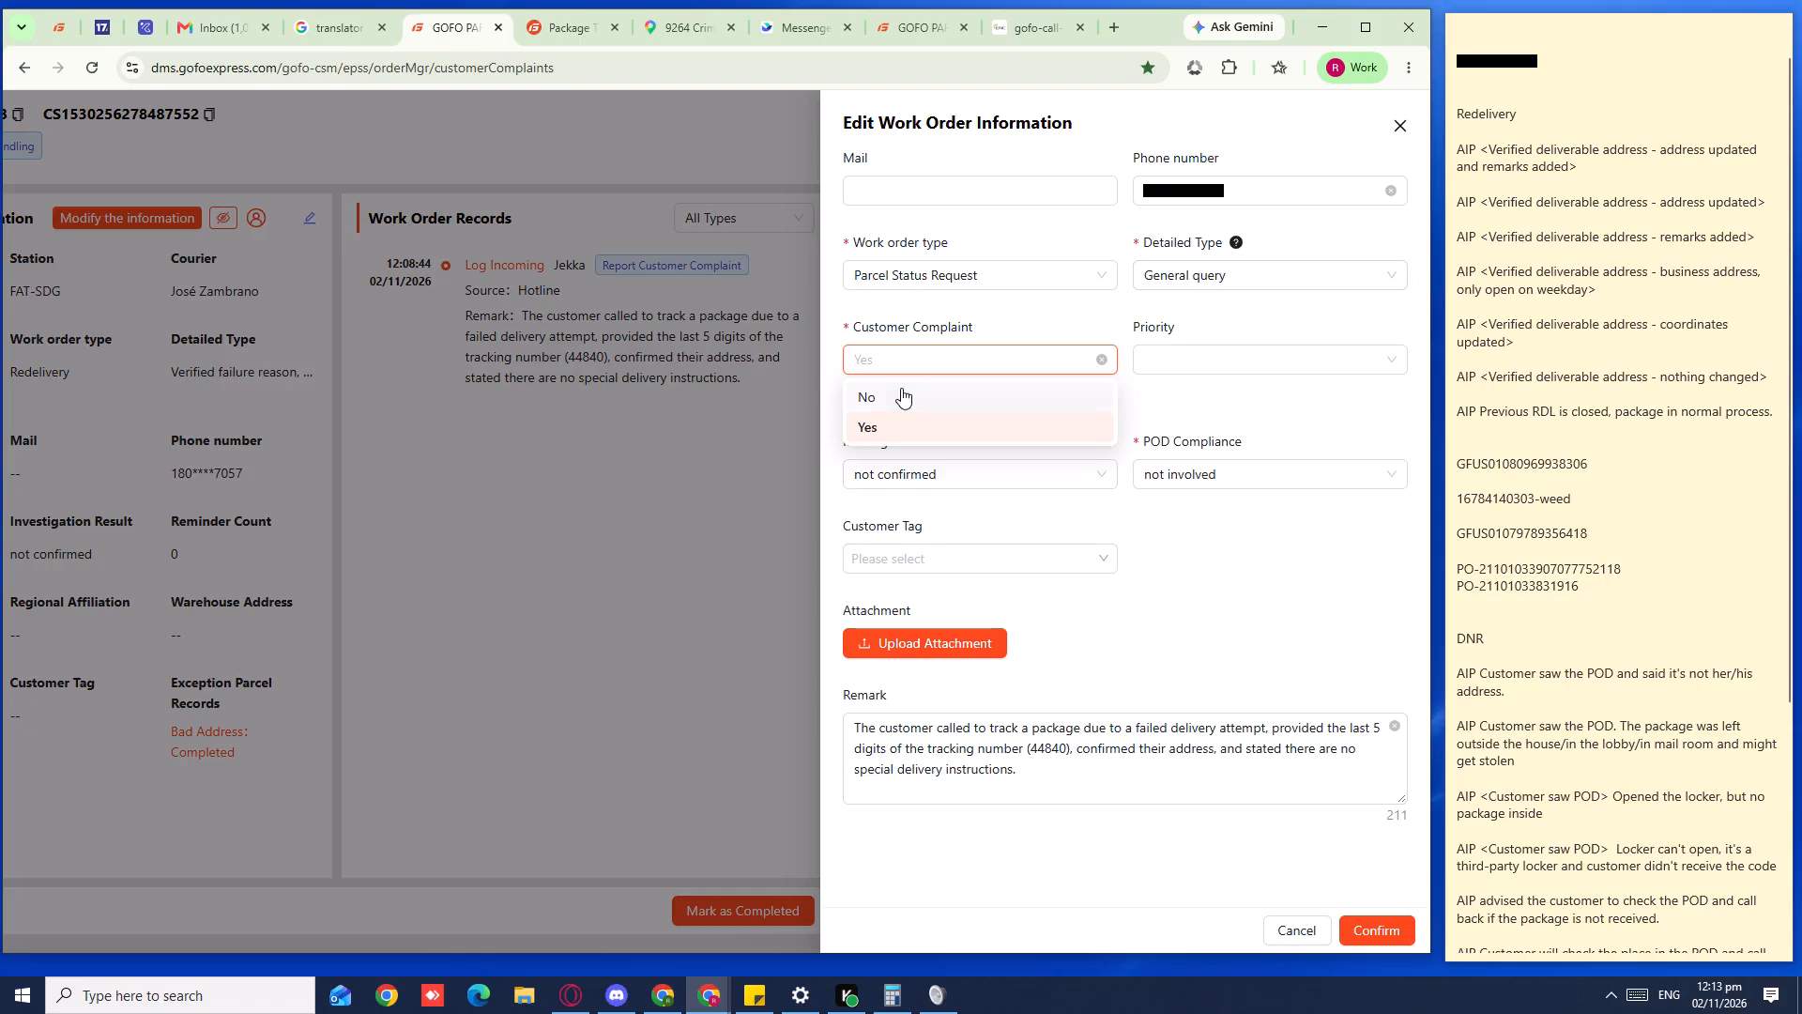
pyautogui.click(901, 388)
# Replace the ticket's existing remark with a new one beginning "AIP, STatus".
pyautogui.click(1393, 730)
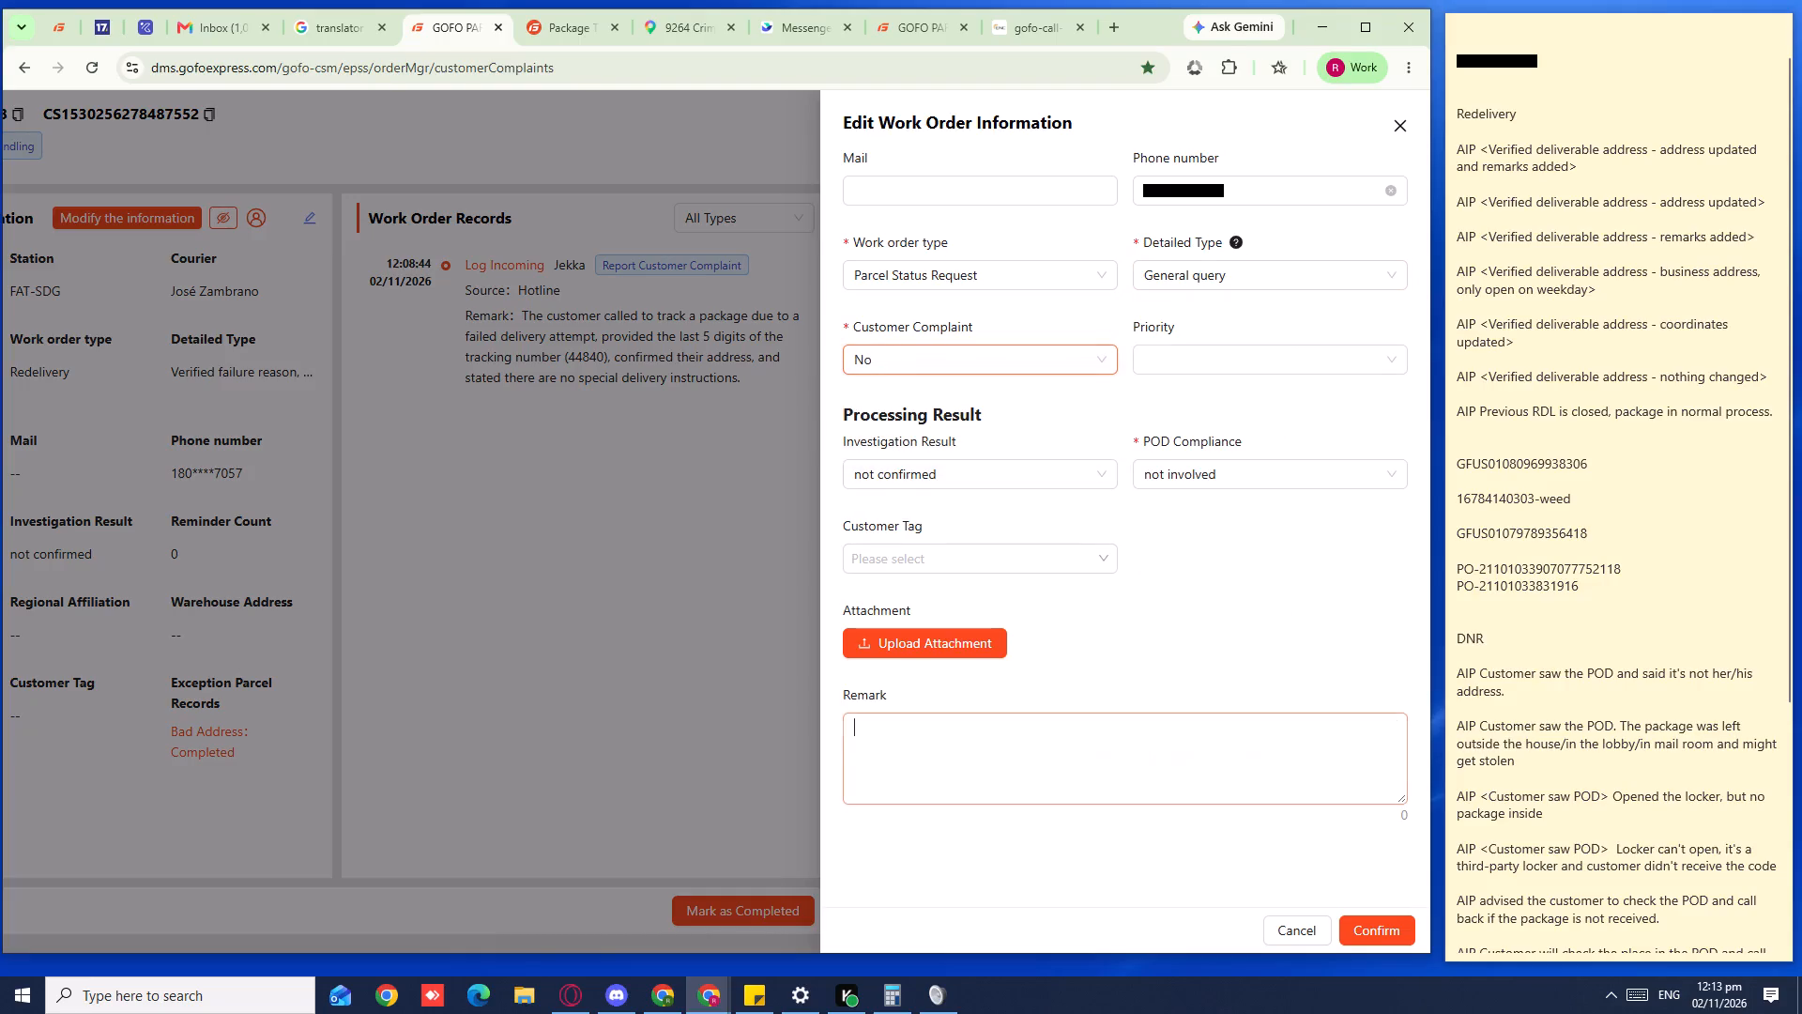
pyautogui.hotkey('shift', 'a')
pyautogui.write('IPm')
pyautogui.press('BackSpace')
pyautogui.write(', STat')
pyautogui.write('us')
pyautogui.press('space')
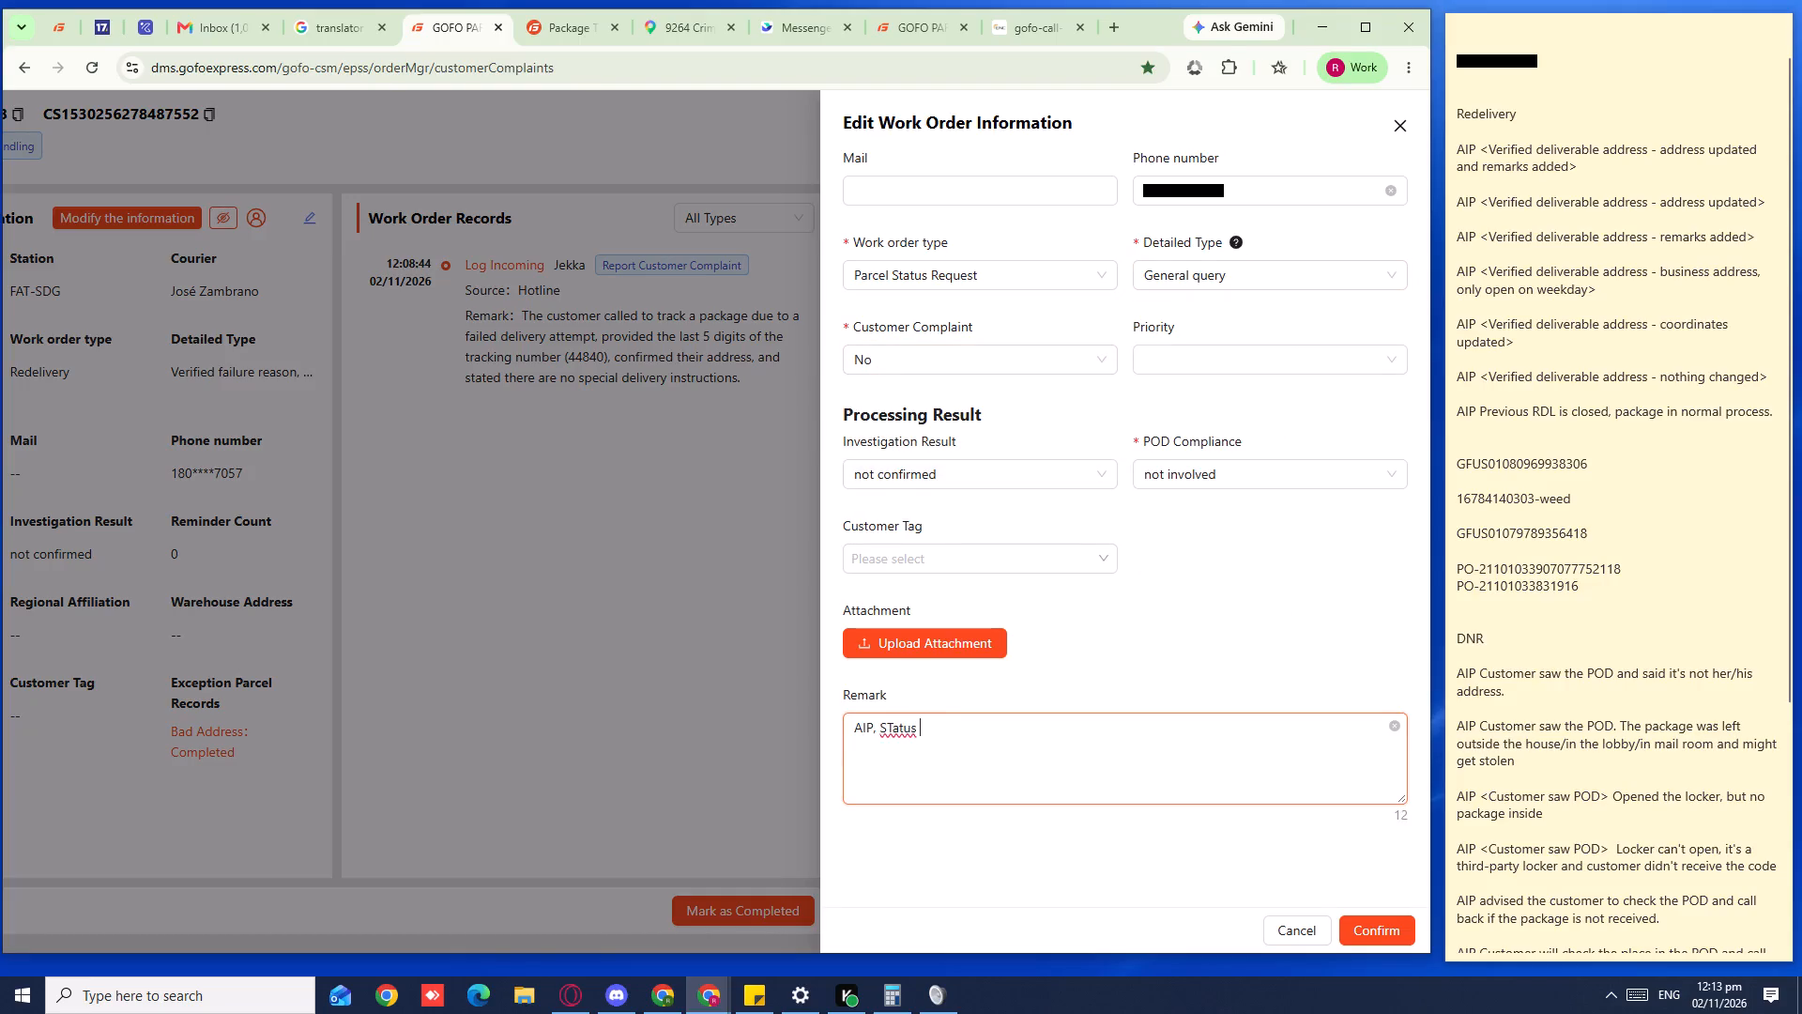